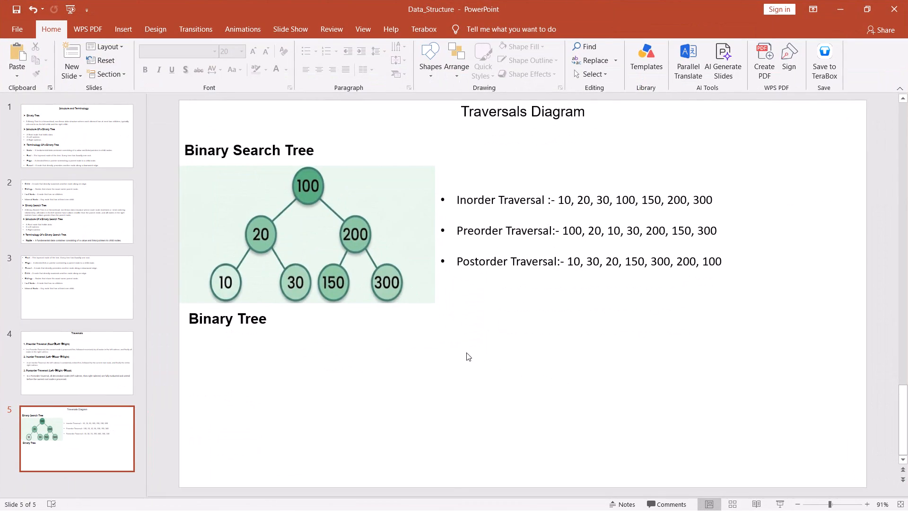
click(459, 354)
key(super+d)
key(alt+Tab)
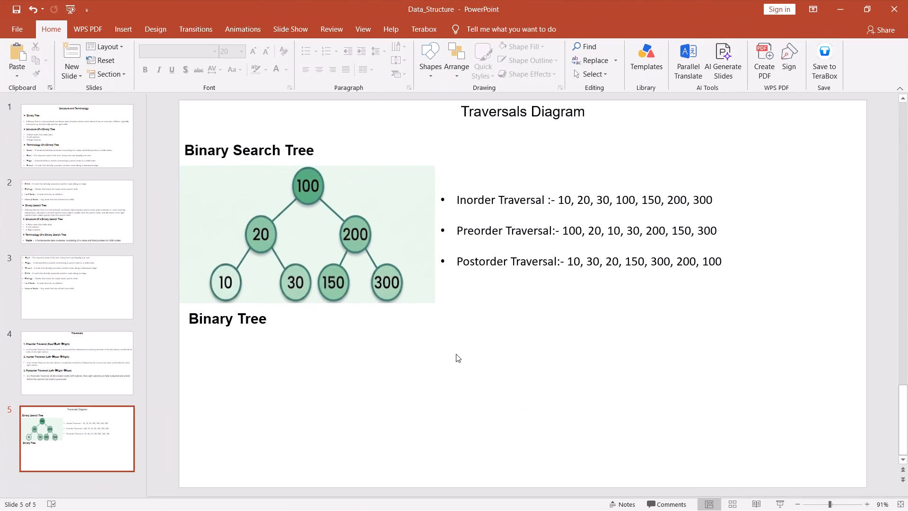
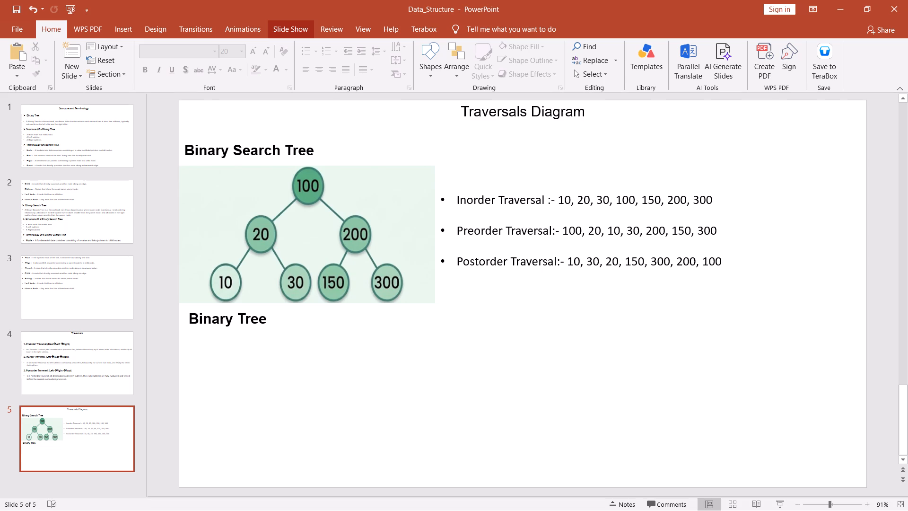
Look through all five slides, from Structure and Terminology to Traversals Diagram, to review the existing content.
key(Left)
key(Left)
key(Left)
key(Left)
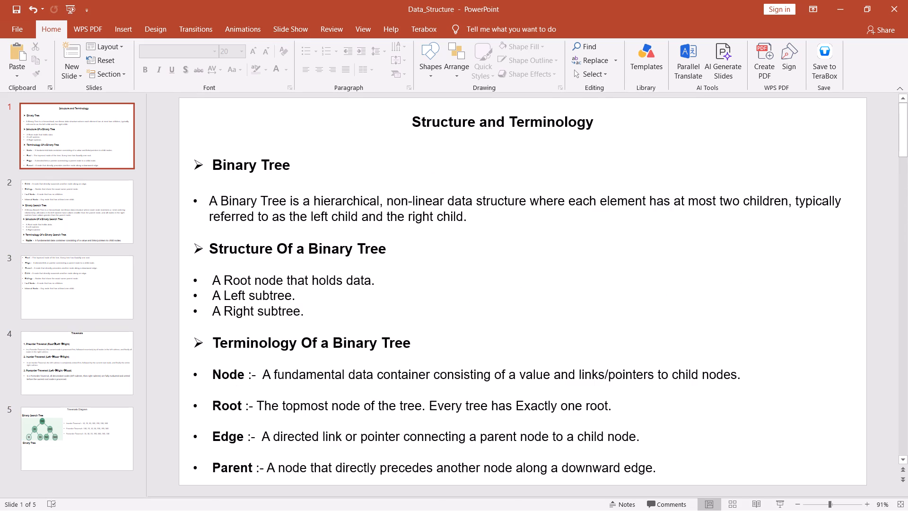
key(Right)
key(Right)
key(Right)
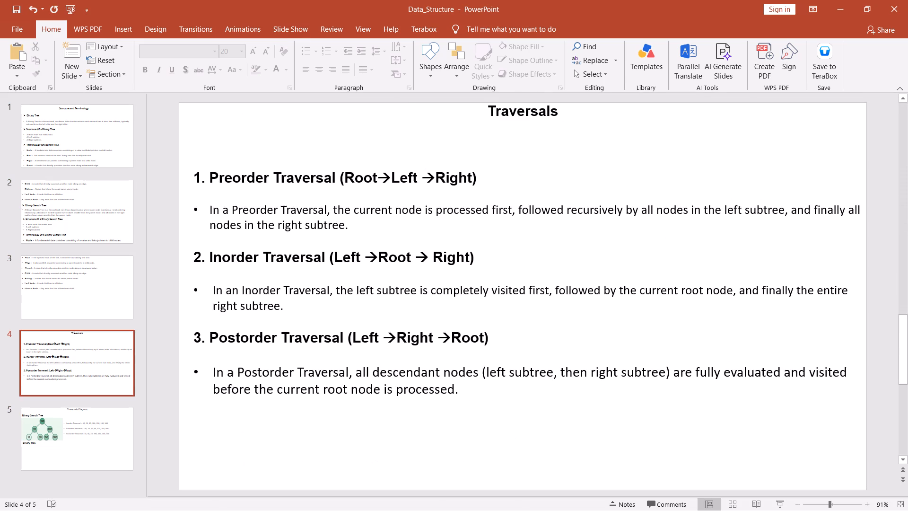
key(Right)
key(Left)
key(Left)
key(Left)
key(Left)
key(Left)
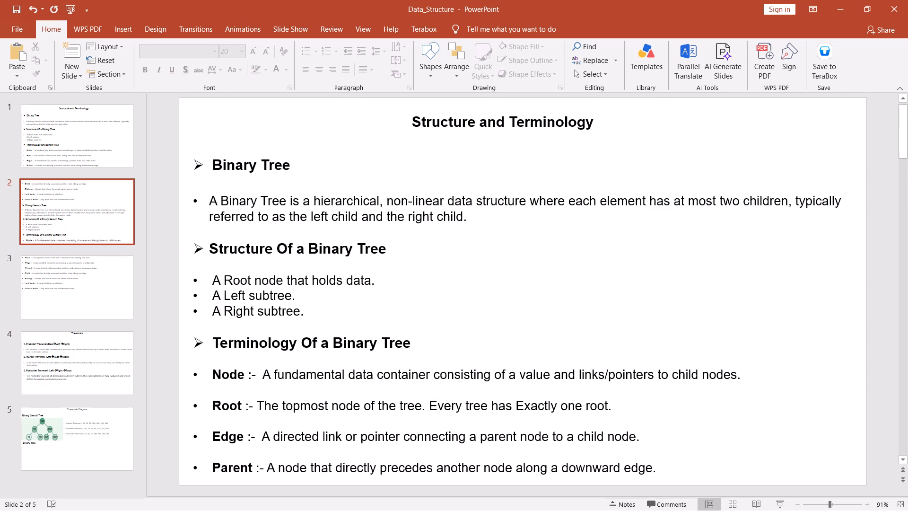
key(Right)
key(Right)
key(Right)
key(Right)
key(Right)
Review the Binary Search Tree, terminology and Traversals slides again, finishing on the Traversals Diagram slide.
key(Left)
key(Left)
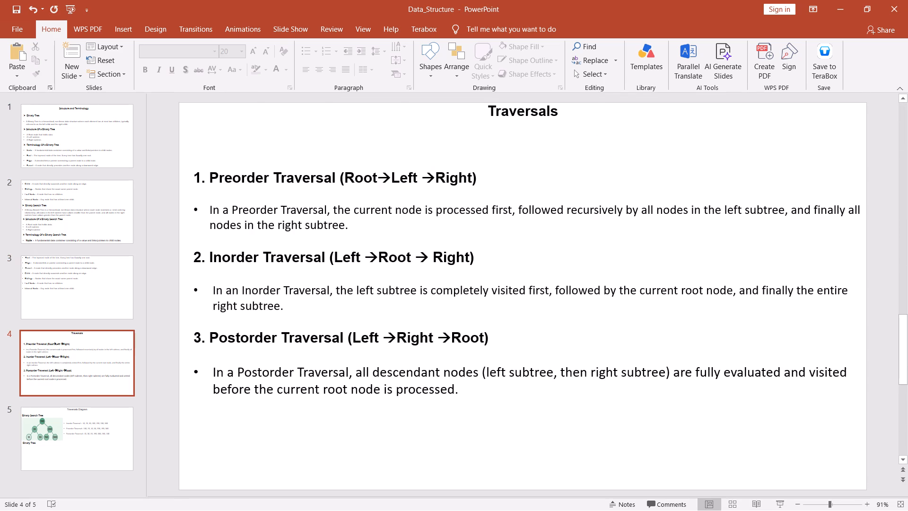
key(Left)
key(Left)
key(Right)
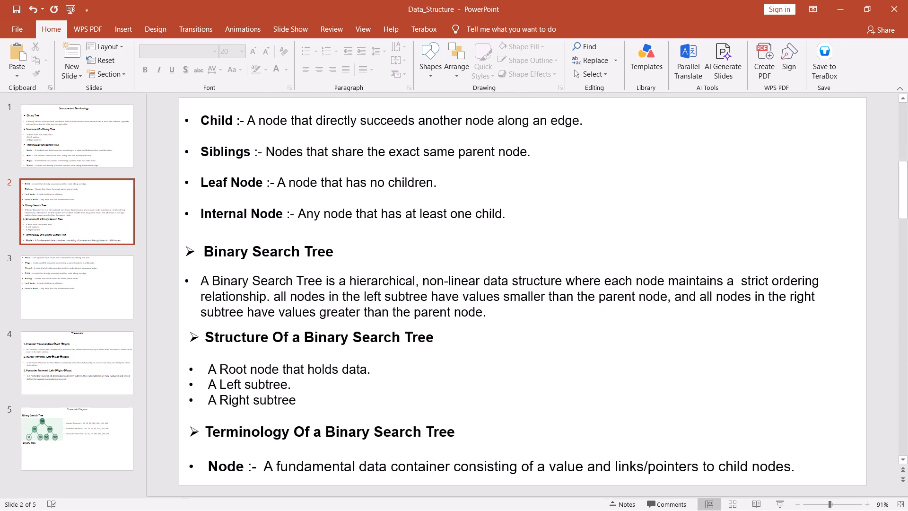
key(Right)
key(Right)
key(Left)
key(Left)
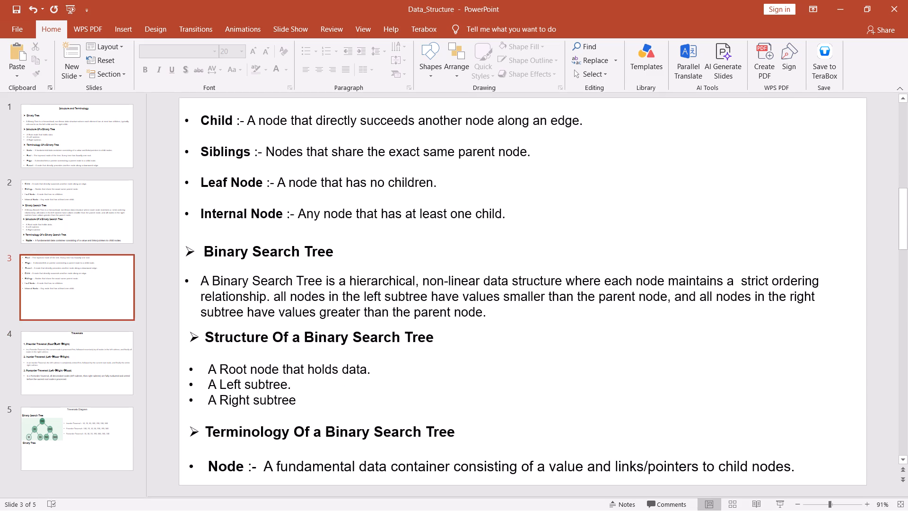
key(Left)
key(Right)
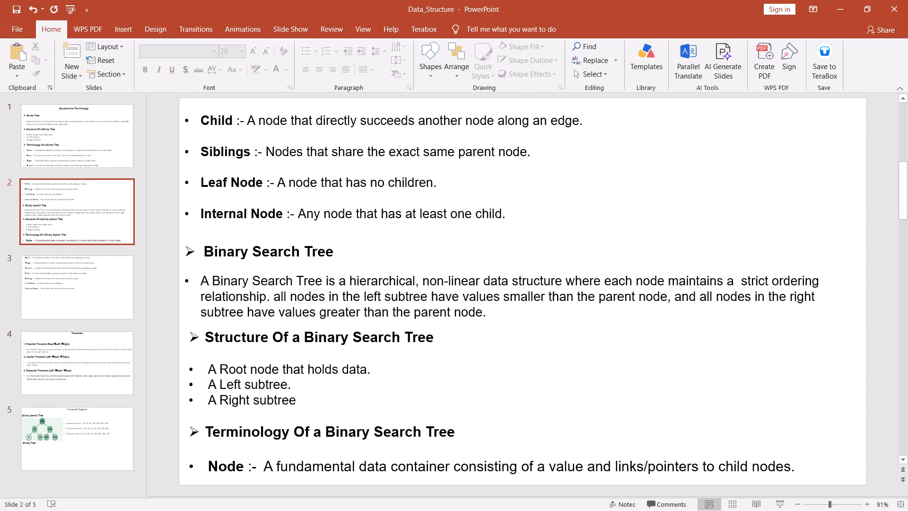
key(Right)
key(Right)
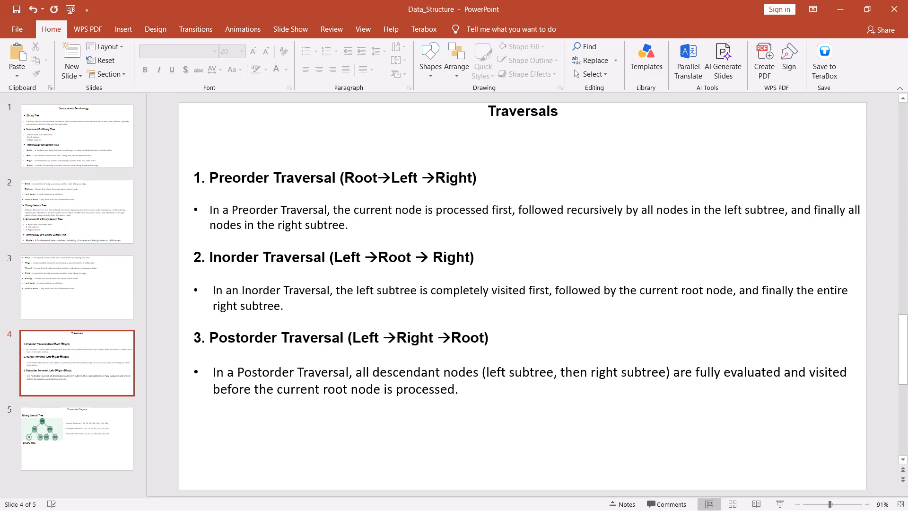
key(Right)
key(Right)
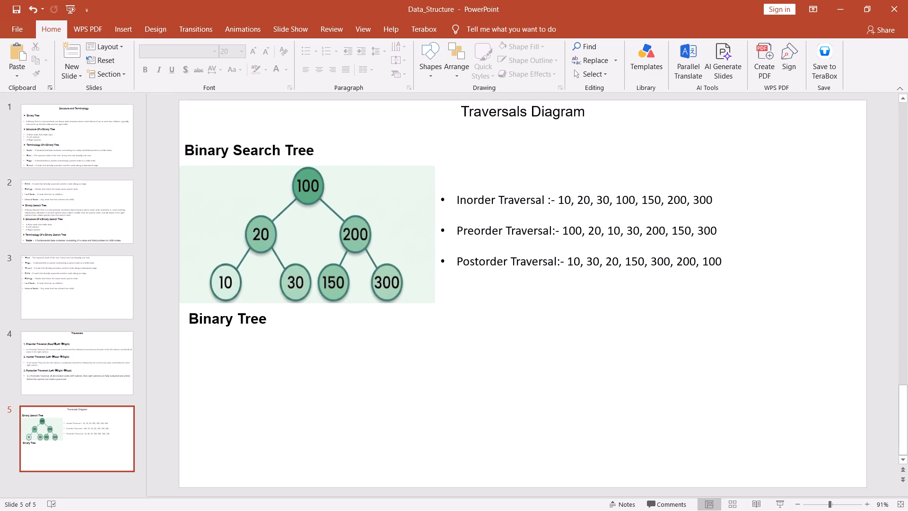
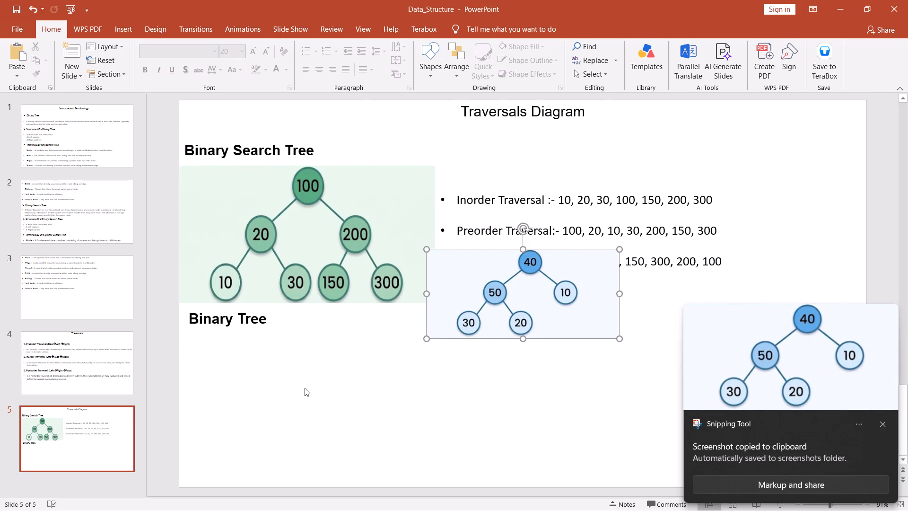
drag(466, 266, 230, 352)
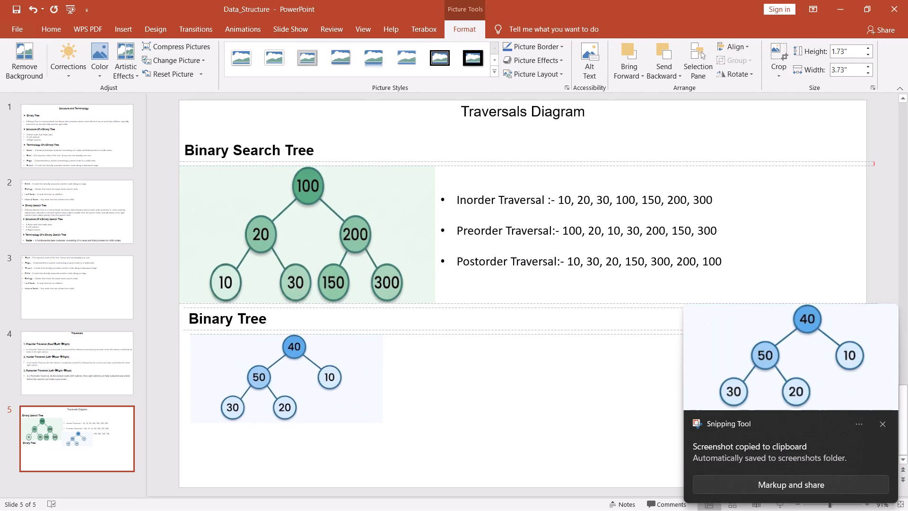
drag(230, 352, 219, 352)
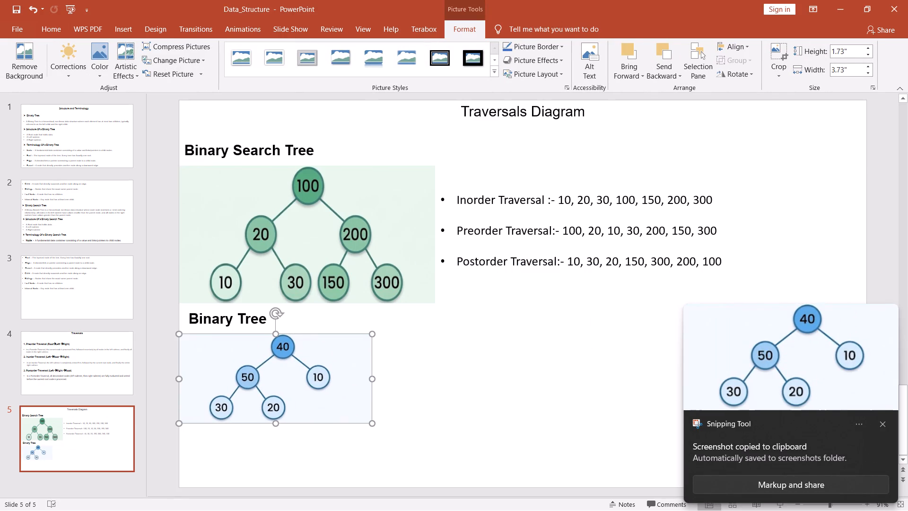
Stretch the Binary Tree picture to about 2.43" high and 4.97" wide, matching the width of the Binary Search Tree picture.
drag(278, 424, 274, 459)
drag(372, 399, 400, 399)
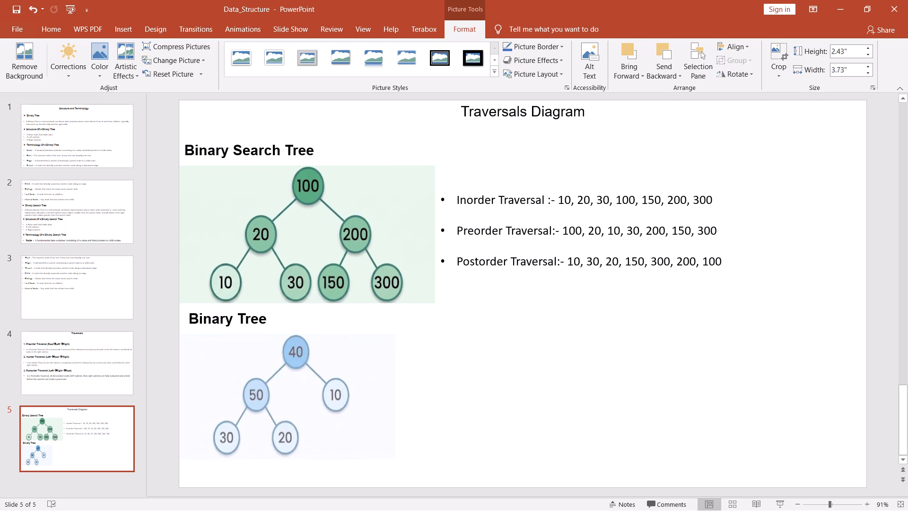
drag(400, 399, 437, 406)
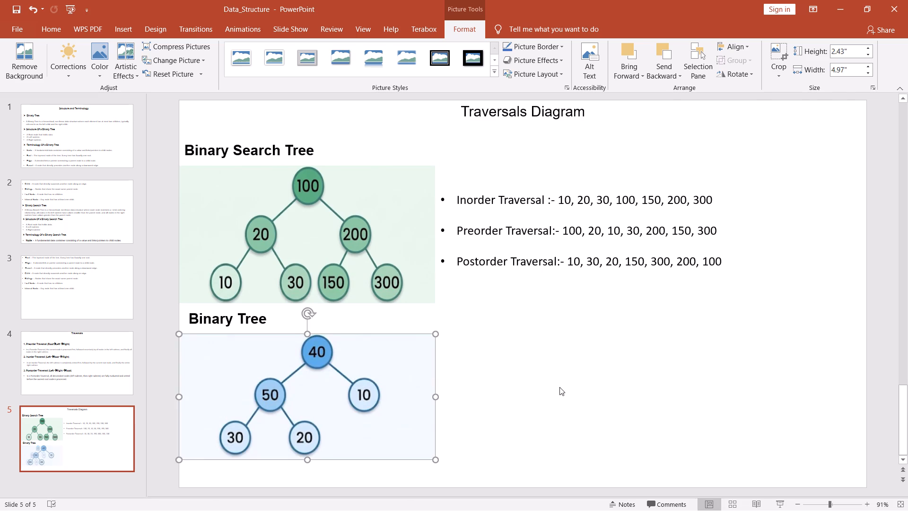
click(559, 387)
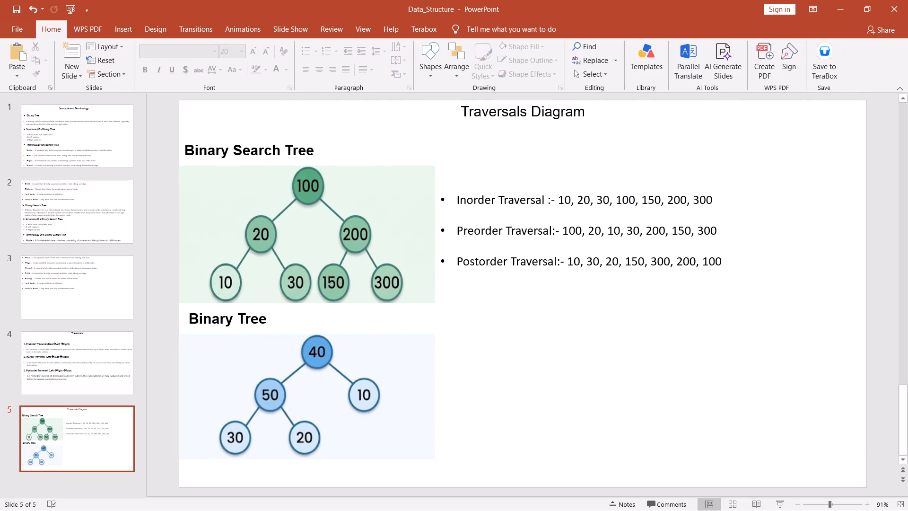
Duplicate the text box with the three traversal lines and place the copy beside the Binary Tree picture.
click(457, 201)
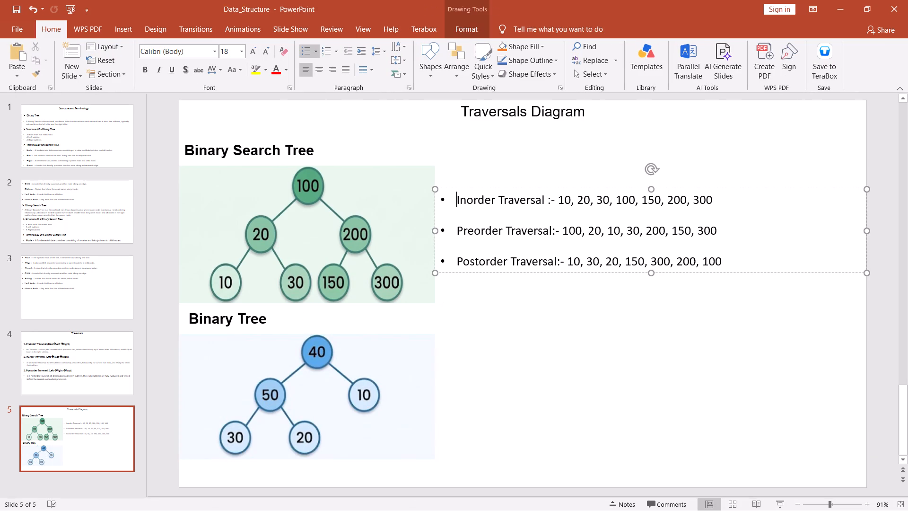
right_click(462, 187)
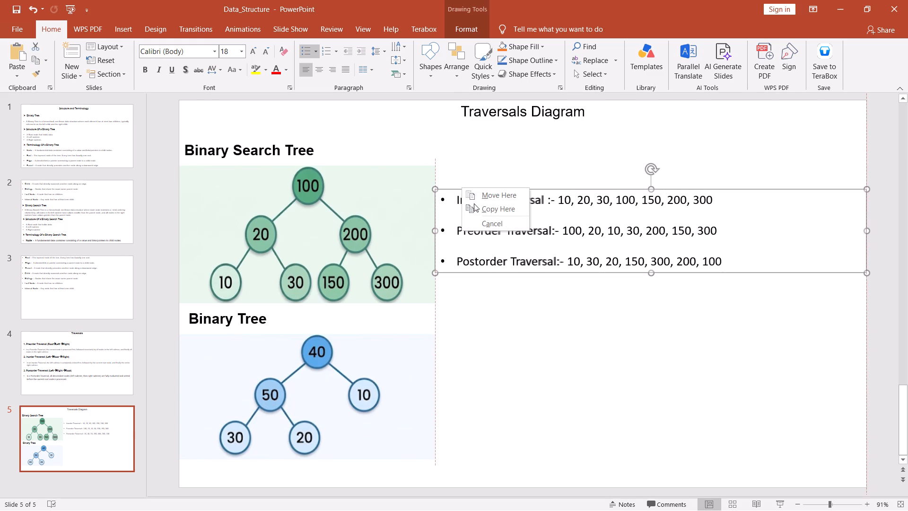
click(482, 212)
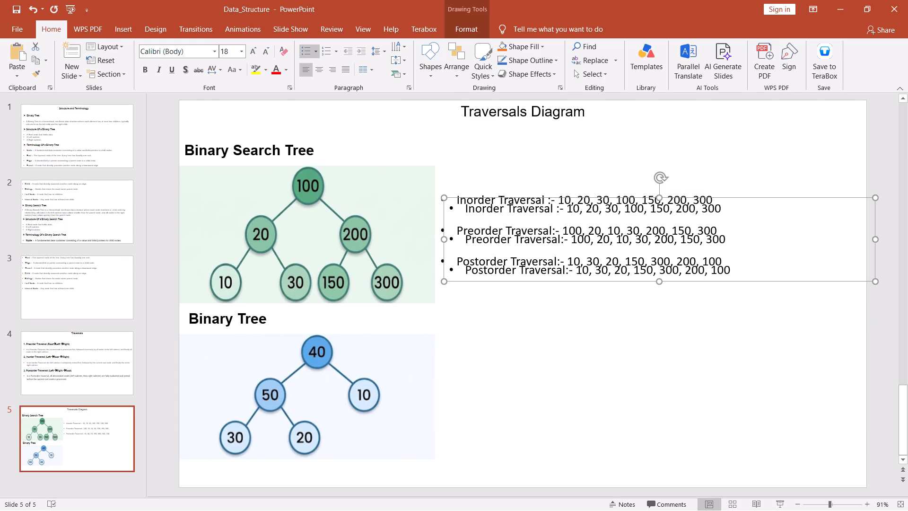
drag(774, 196, 768, 332)
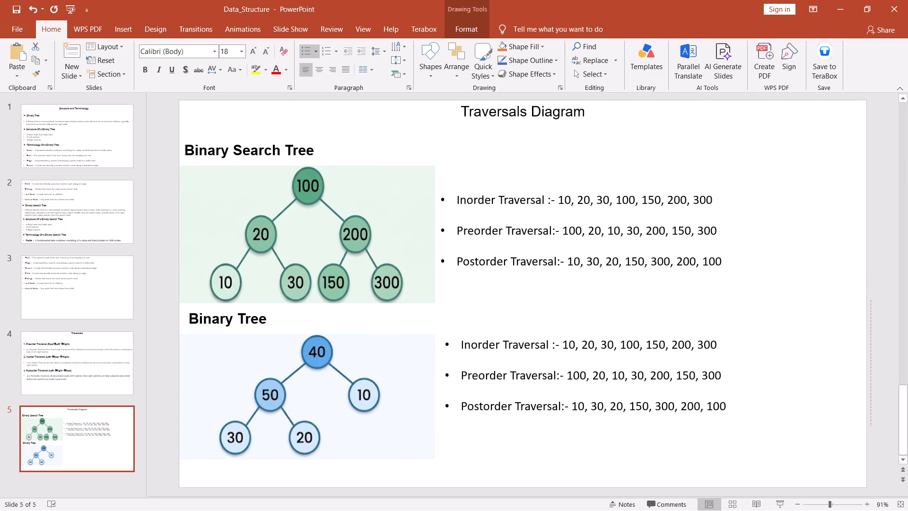
drag(768, 332, 768, 347)
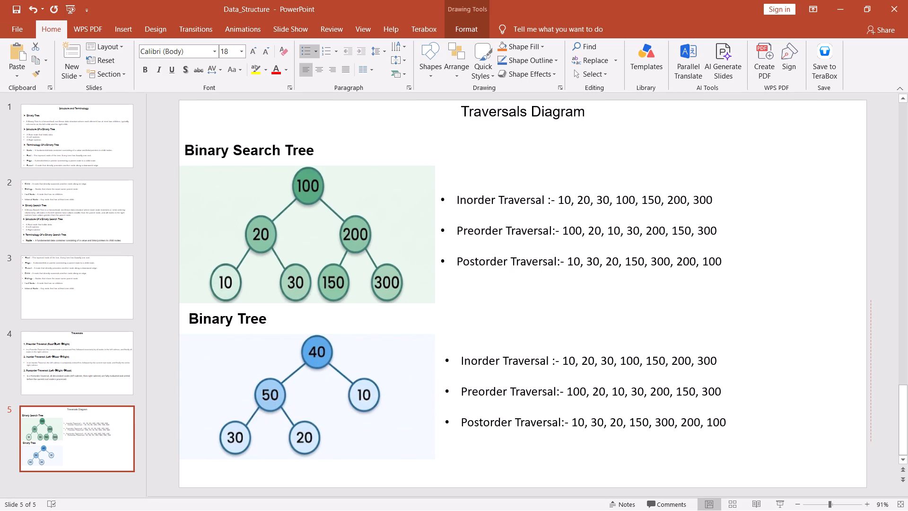
drag(768, 347, 768, 350)
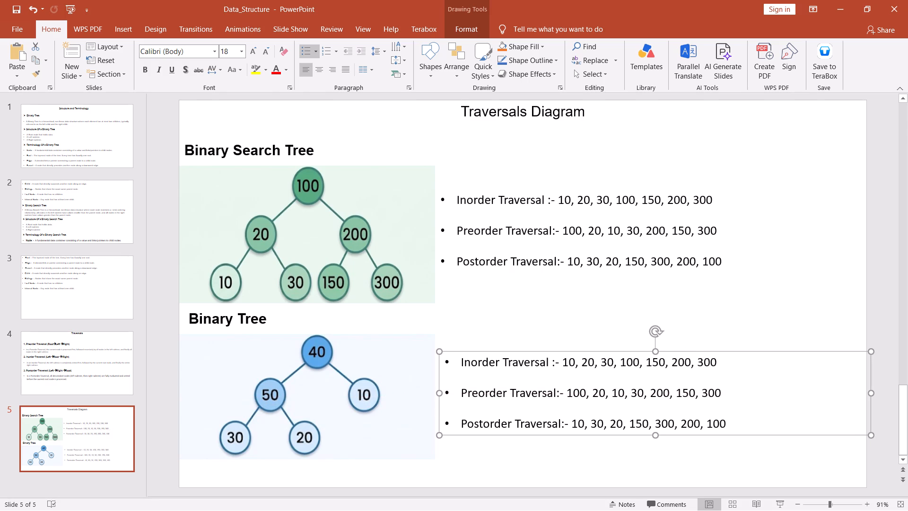
Replace the Inorder Traversal values in the copied text box with 4, 2, 5, 1, 6, 3, 7.
click(725, 361)
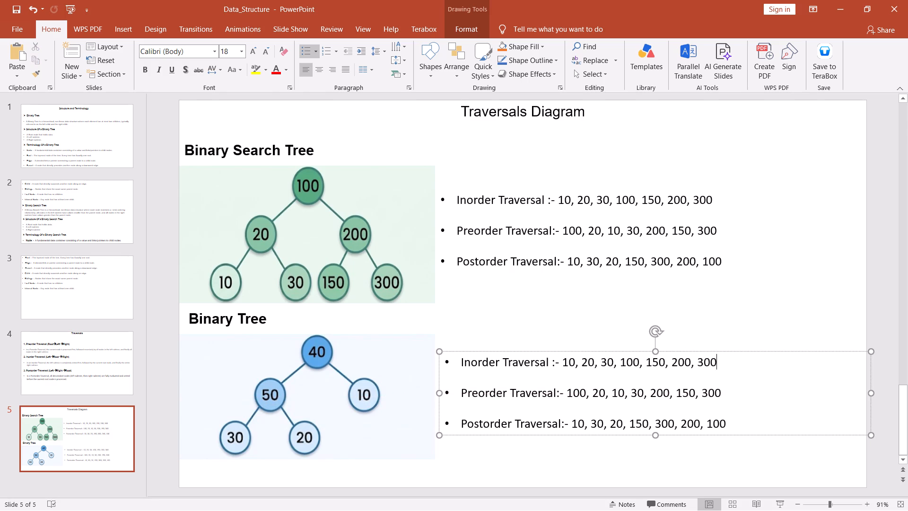
drag(560, 361, 667, 363)
click(707, 361)
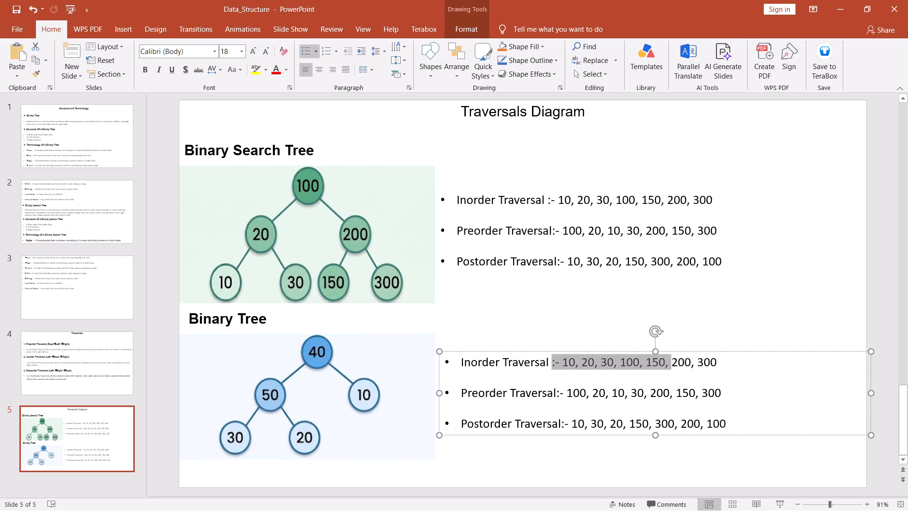
click(721, 361)
key(BackSpace)
key(BackSpace)
key(BackSpace)
key(BackSpace)
key(BackSpace)
key(BackSpace)
key(BackSpace)
key(BackSpace)
key(BackSpace)
key(BackSpace)
key(BackSpace)
key(BackSpace)
key(BackSpace)
key(BackSpace)
key(BackSpace)
key(BackSpace)
key(BackSpace)
key(BackSpace)
key(BackSpace)
key(BackSpace)
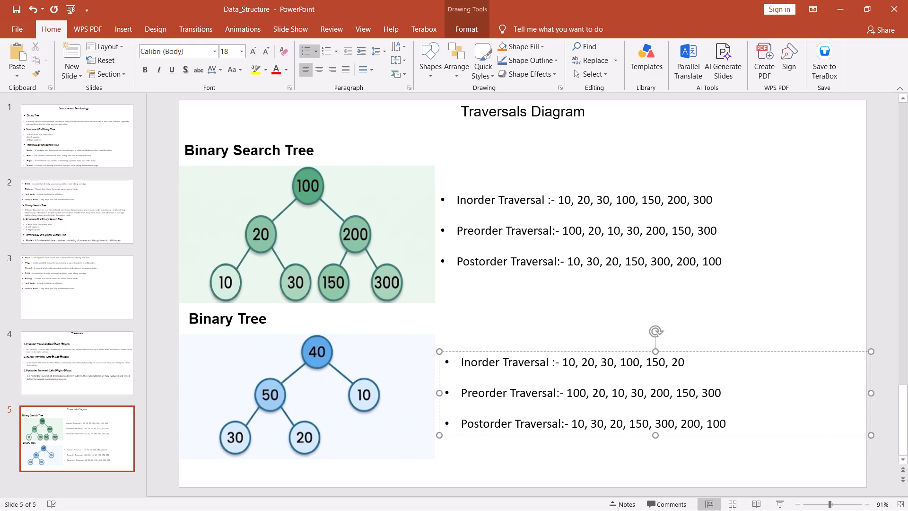
key(BackSpace)
key(BackSpace)
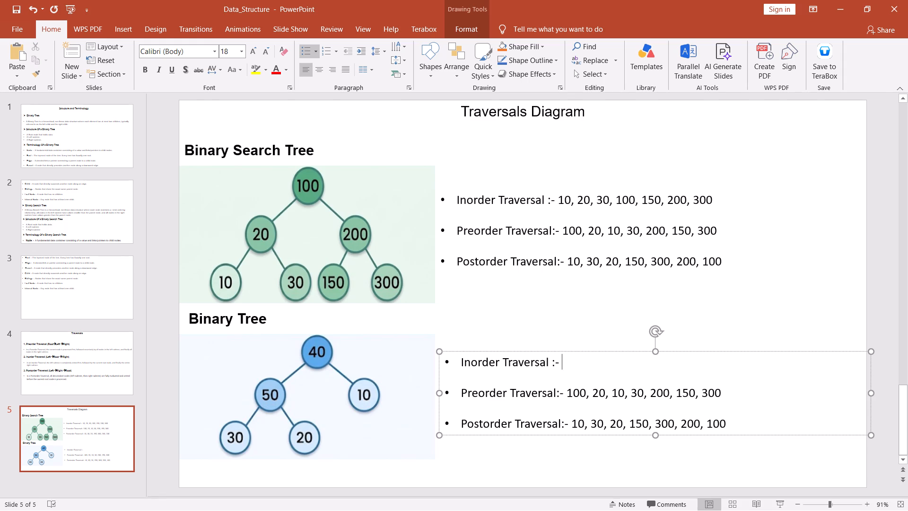
text(4, 2,)
key(space)
key(5)
text(,)
key(space)
text(1,)
key(space)
text(6,)
key(space)
text(3,)
key(space)
key(7)
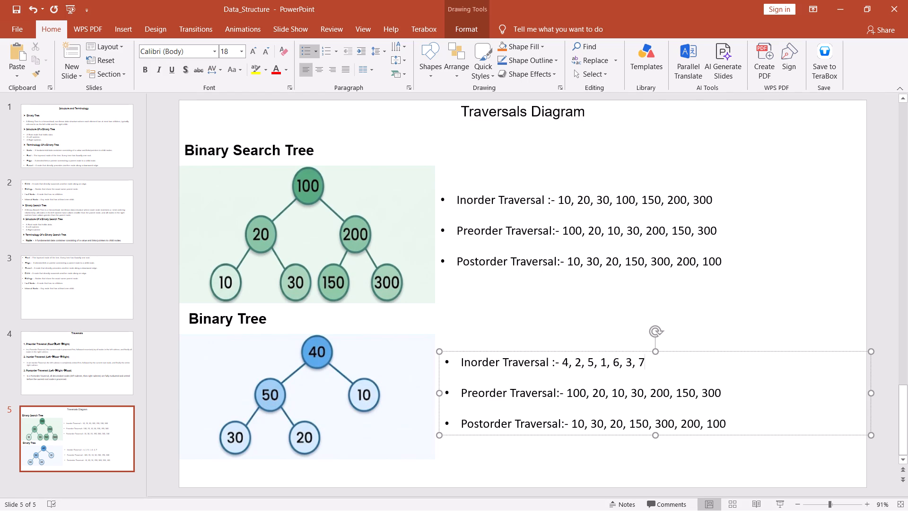
Clear the values after "Inorder Traversal :-" in the text box beside the Binary Tree picture, keeping a blank line beneath.
drag(568, 393, 582, 393)
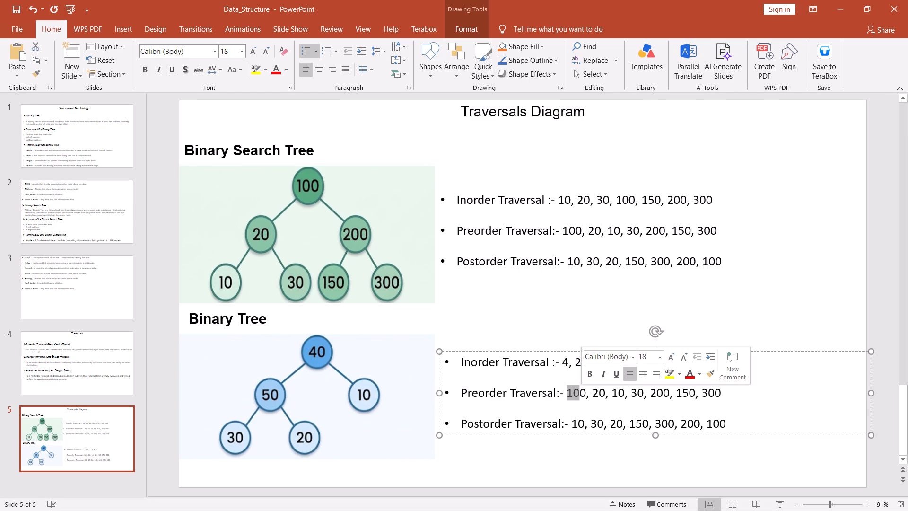
click(582, 392)
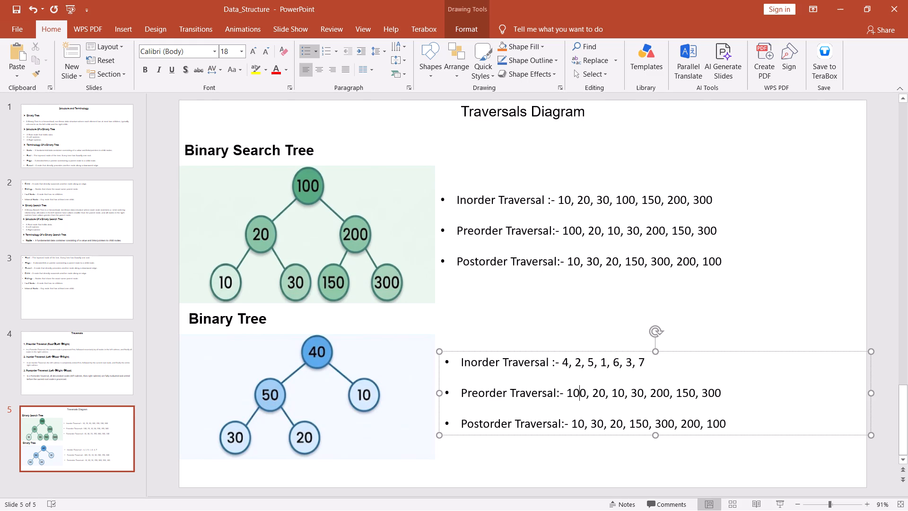
drag(645, 361, 568, 357)
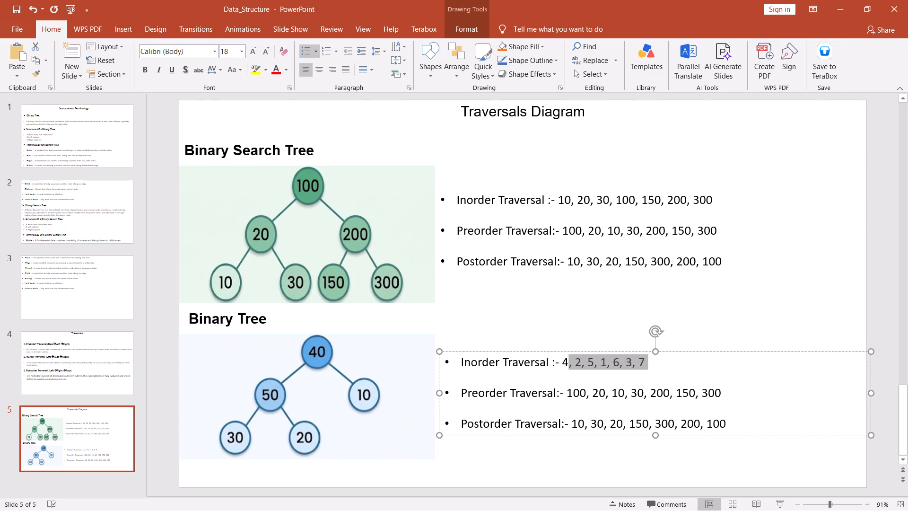
drag(568, 357, 561, 357)
key(BackSpace)
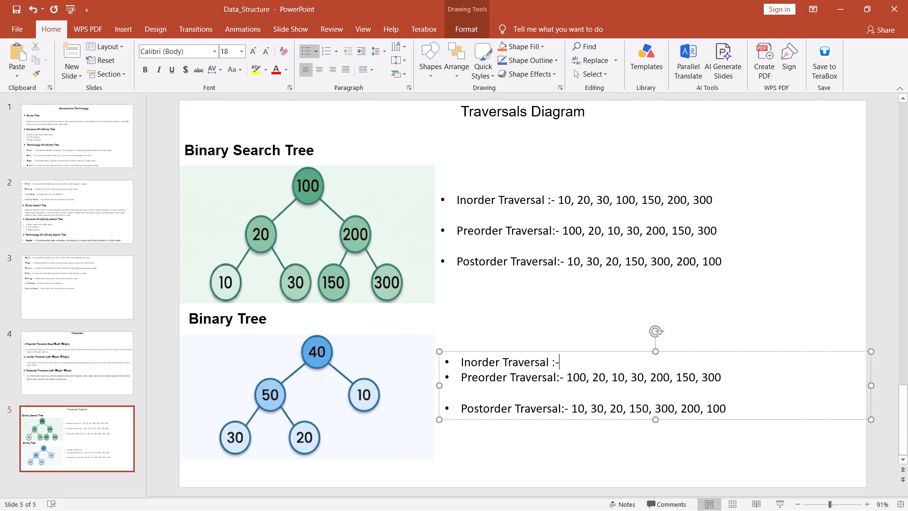
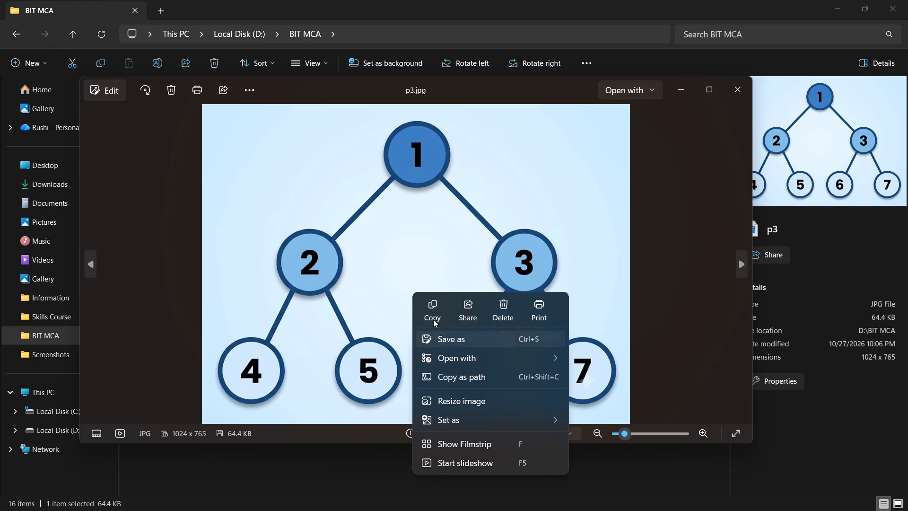
click(423, 308)
key(alt+Tab)
key(alt+Tab)
key(alt+Tab)
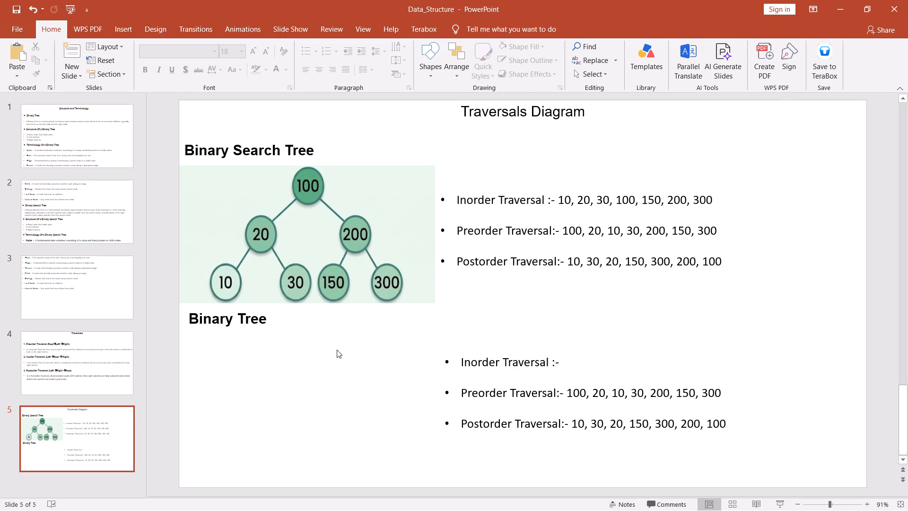
key(ctrl+v)
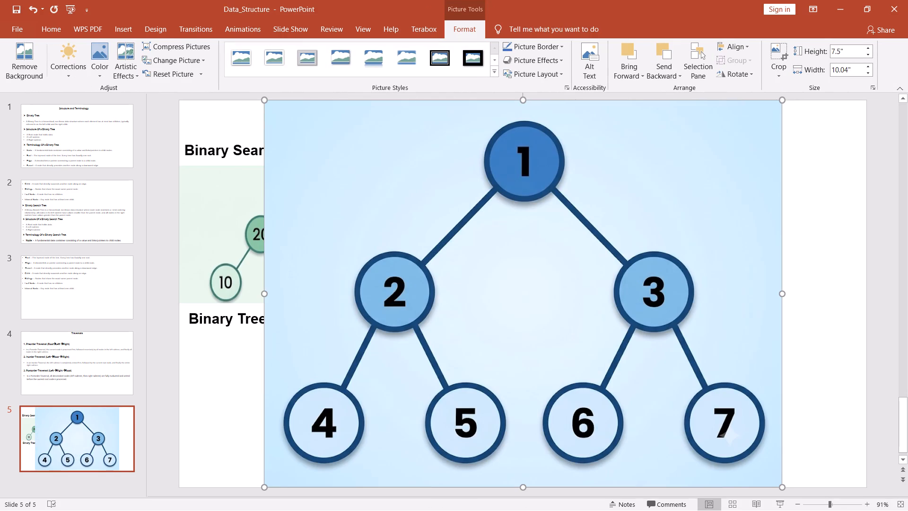
Shrink the pasted tree picture to about 3.01" high and 4.6" wide.
drag(524, 98, 508, 235)
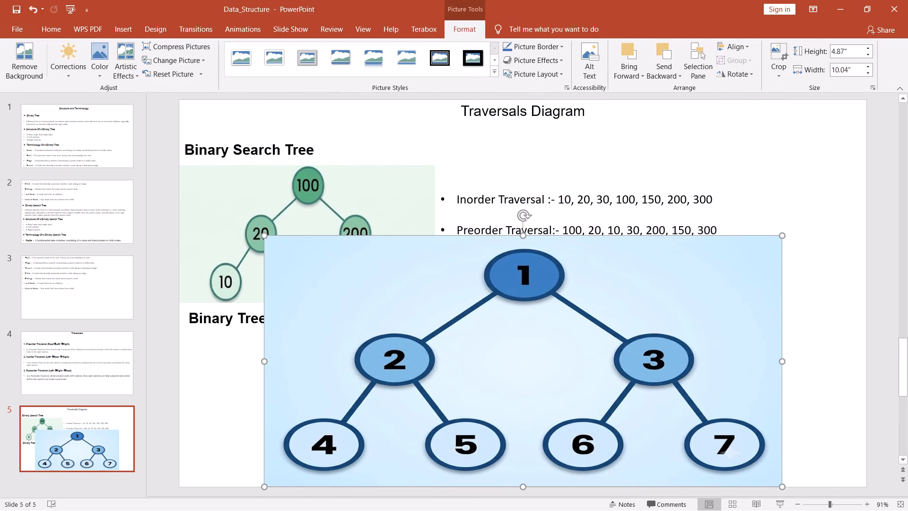
drag(780, 361, 501, 337)
drag(412, 327, 366, 335)
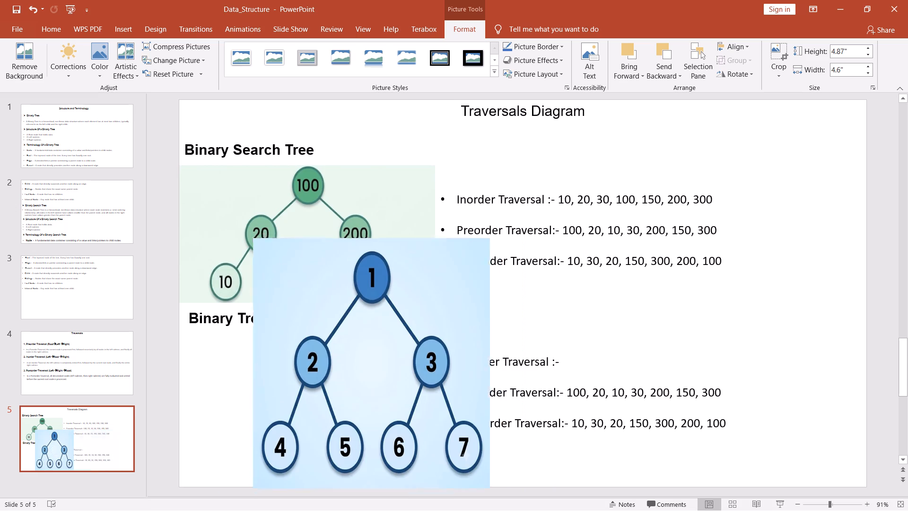
drag(366, 335, 338, 313)
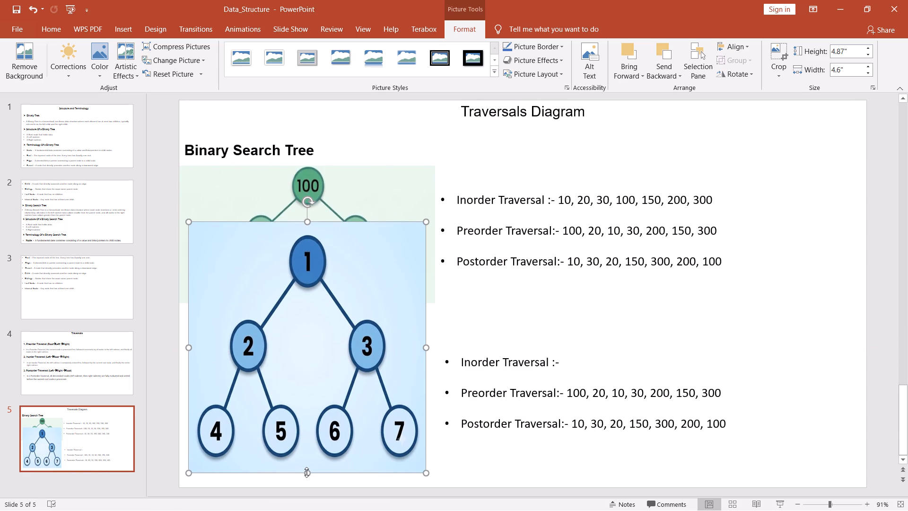
drag(306, 472, 323, 377)
Place the tree picture under the Binary Tree heading at the slide's left edge, widen it to about 4.97" and lower its top edge slightly.
drag(317, 302, 323, 399)
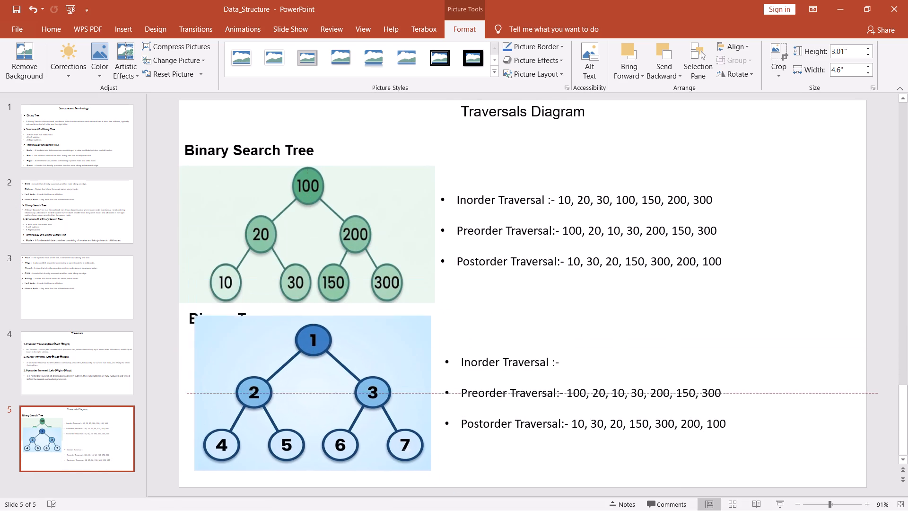
drag(323, 399, 313, 406)
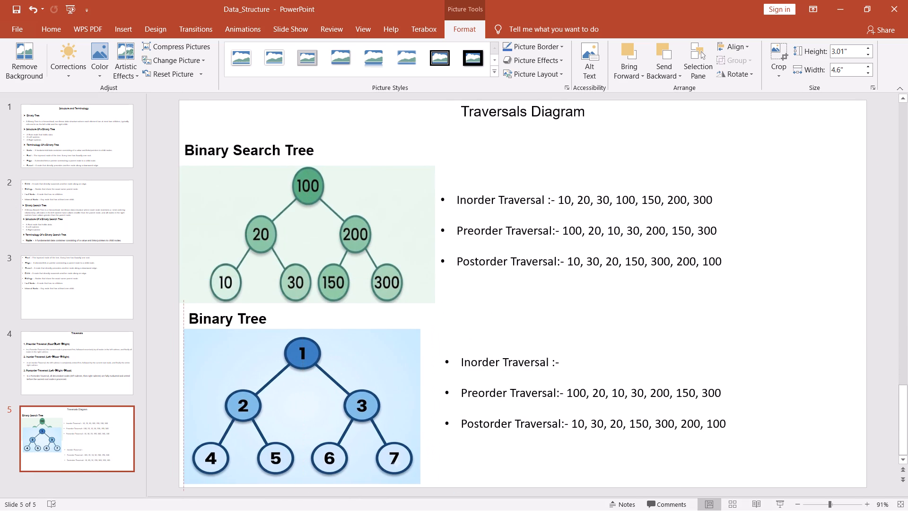
drag(313, 406, 308, 410)
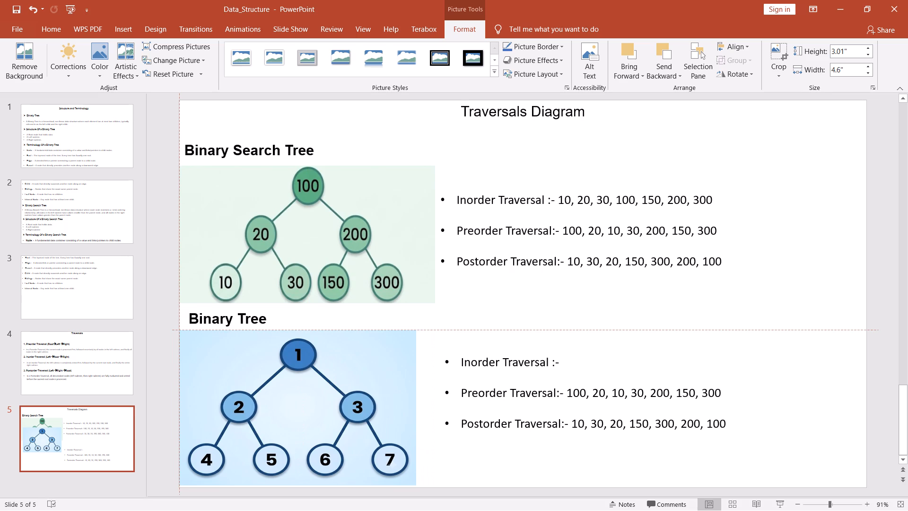
drag(417, 409, 423, 408)
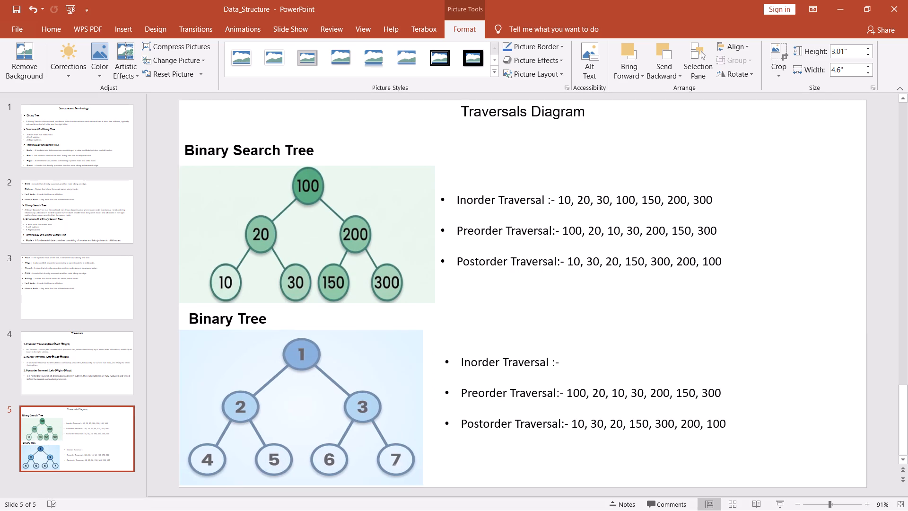
drag(423, 408, 434, 405)
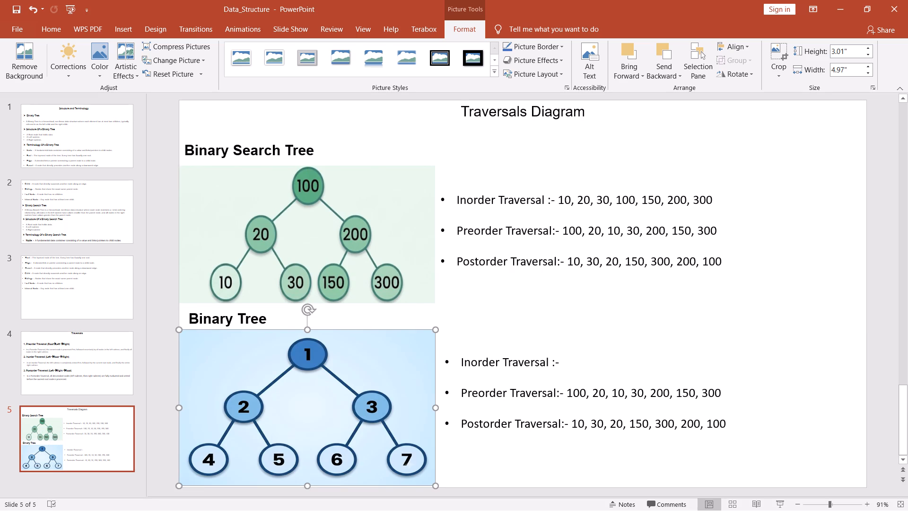
drag(307, 327, 305, 336)
click(321, 318)
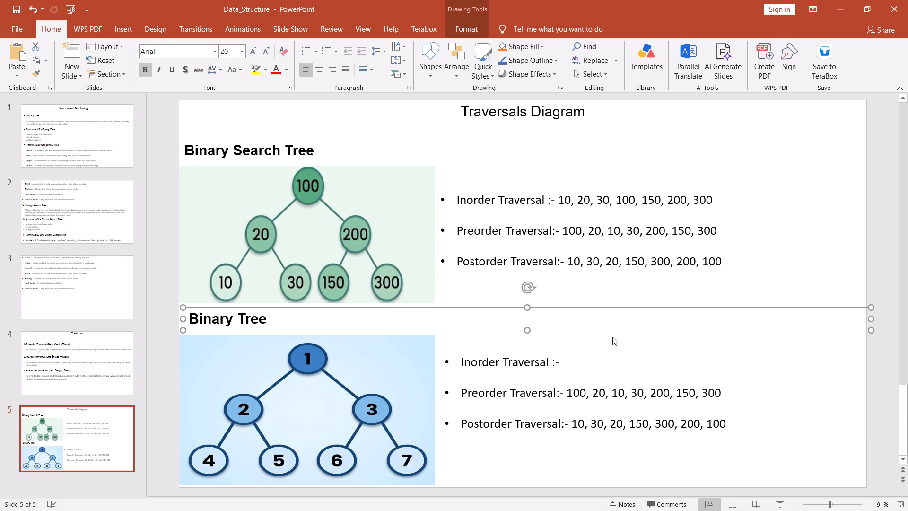
click(756, 373)
click(753, 466)
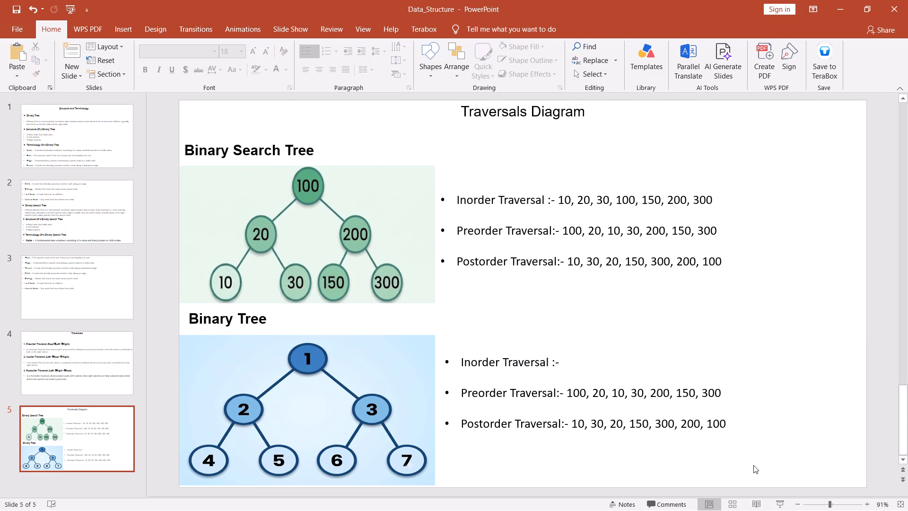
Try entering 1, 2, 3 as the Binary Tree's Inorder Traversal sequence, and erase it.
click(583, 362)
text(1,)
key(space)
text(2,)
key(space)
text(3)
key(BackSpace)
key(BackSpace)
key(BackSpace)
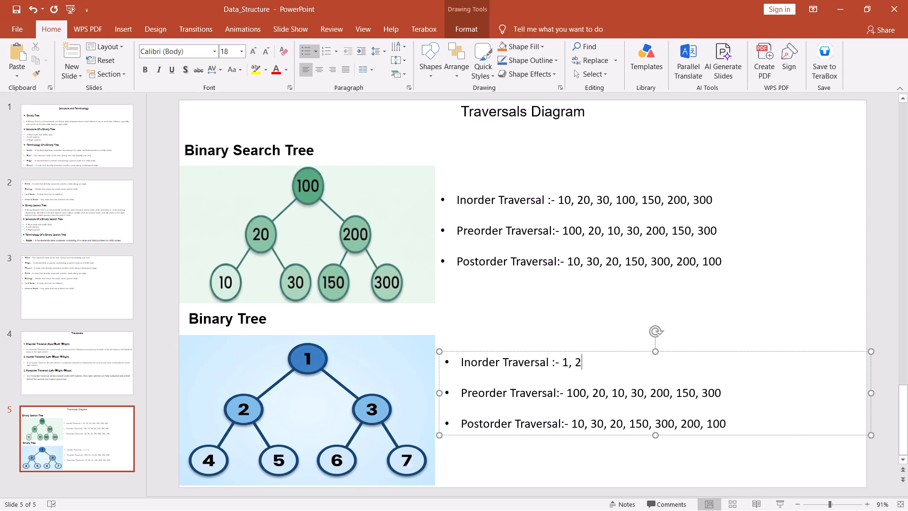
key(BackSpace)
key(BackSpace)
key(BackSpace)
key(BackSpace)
Enter 4, 2, 5, 1, 6, 3, 7 as the Binary Tree's Inorder Traversal sequence.
text(4,)
key(space)
text(2,)
key(space)
text(5,)
key(space)
text(1,)
key(space)
text(6,)
key(space)
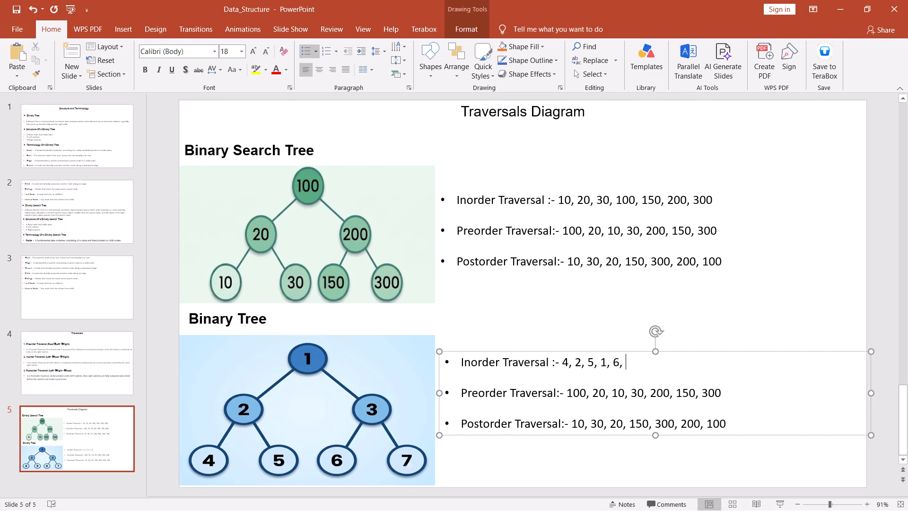
text(3,)
key(space)
key(7)
Replace the Binary Tree's Preorder Traversal sequence with 1, 2, 4, 5, 3, 6, 7, set off by an extra space.
click(723, 388)
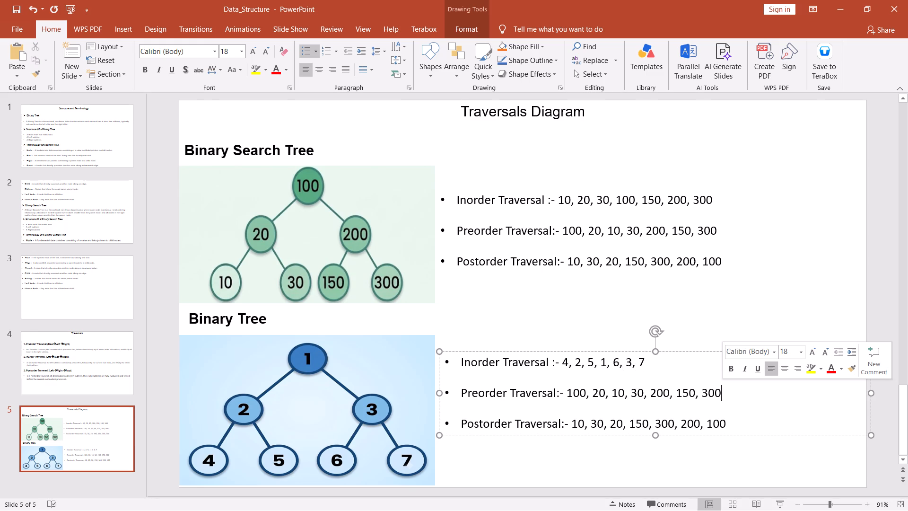
key(BackSpace)
key(BackSpace)
key(BackSpace)
key(BackSpace)
key(BackSpace)
key(BackSpace)
key(BackSpace)
key(BackSpace)
key(BackSpace)
key(BackSpace)
key(BackSpace)
key(BackSpace)
key(BackSpace)
key(BackSpace)
key(BackSpace)
key(BackSpace)
key(BackSpace)
key(BackSpace)
key(BackSpace)
key(BackSpace)
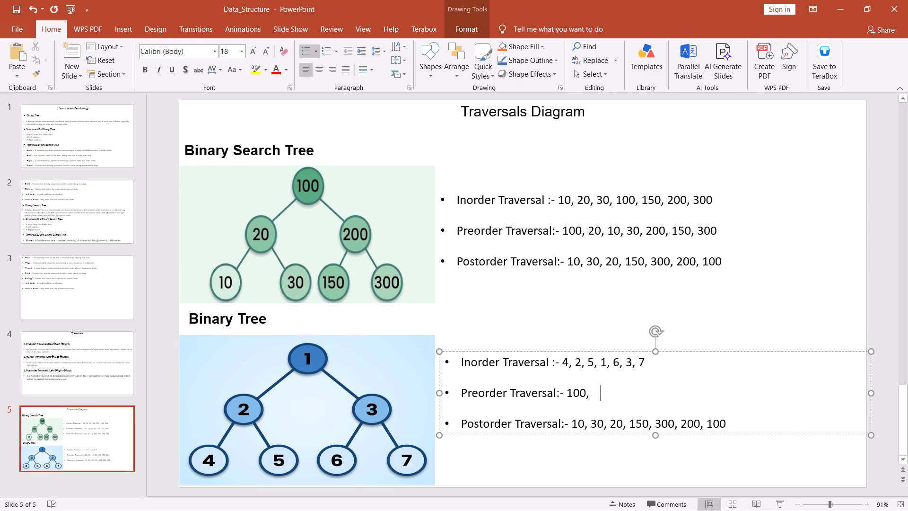
key(BackSpace)
key(BackSpace)
key(BackSpace)
key(BackSpace)
key(space)
text(1,)
key(space)
text(2,)
key(space)
text(4,)
key(space)
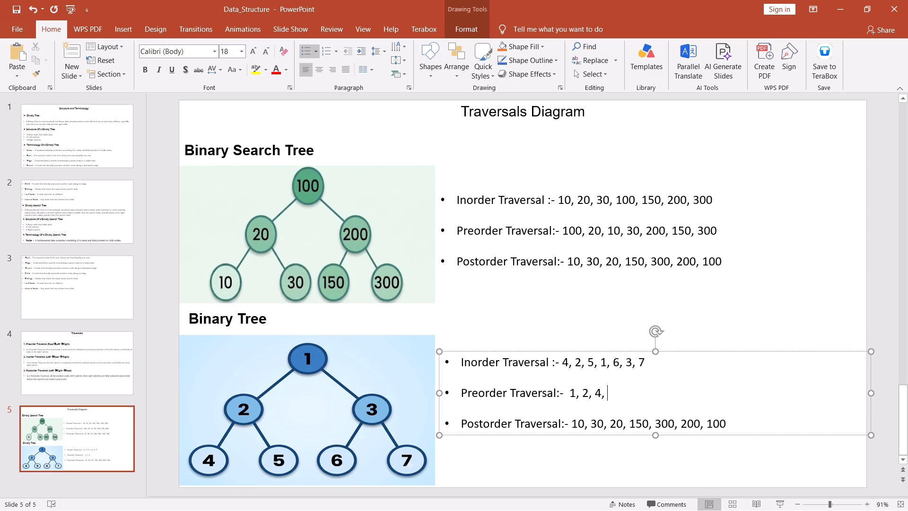
text(5,)
key(space)
text(3,)
key(space)
text(6,)
key(space)
key(7)
Add extra spacing before the number sequences in the Binary Tree's Inorder line and all three Binary Search Tree traversal lines.
click(560, 362)
key(space)
key(space)
click(567, 261)
key(space)
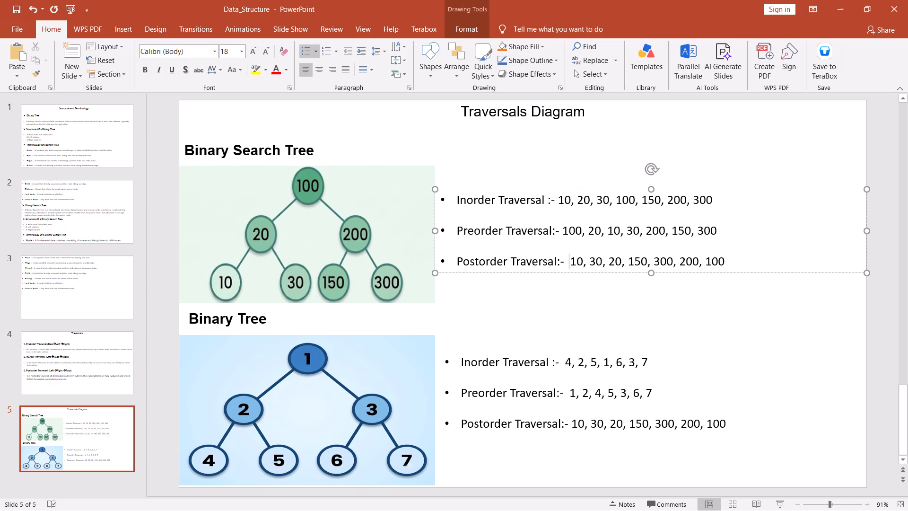
click(559, 229)
key(space)
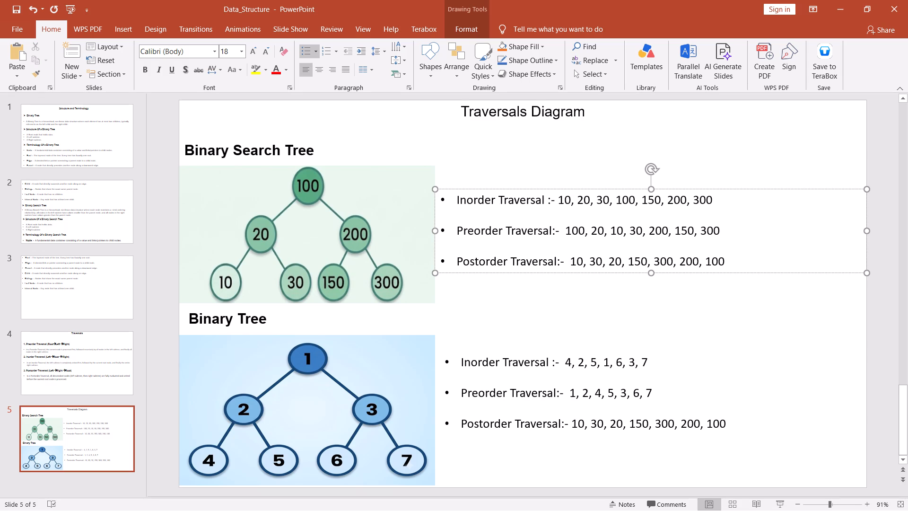
click(556, 192)
click(557, 198)
key(space)
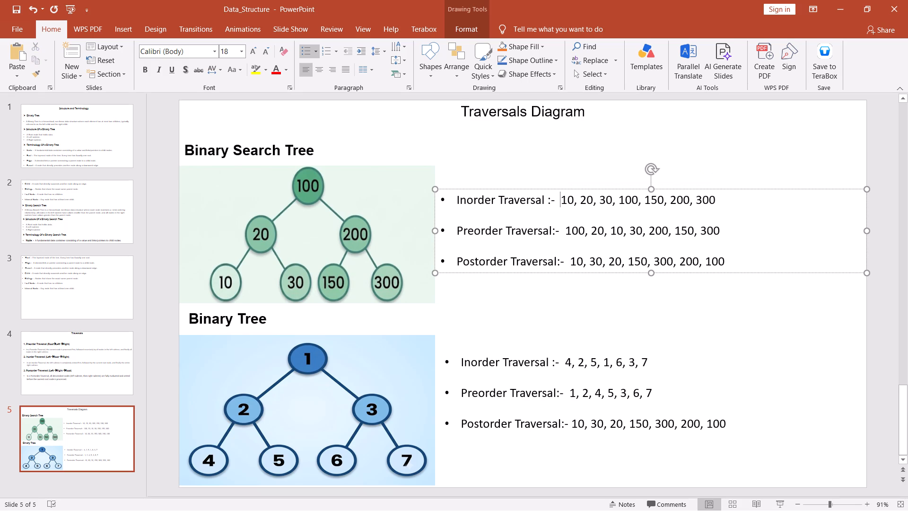
Replace the Binary Tree's Postorder Traversal sequence with 4, 5, 2, 6, 7, 3, 1, with matching extra space before it.
click(726, 423)
key(BackSpace)
key(BackSpace)
key(BackSpace)
key(BackSpace)
key(BackSpace)
key(BackSpace)
key(BackSpace)
key(BackSpace)
key(BackSpace)
key(BackSpace)
key(BackSpace)
key(BackSpace)
key(BackSpace)
key(BackSpace)
key(BackSpace)
key(BackSpace)
key(BackSpace)
key(BackSpace)
key(BackSpace)
key(BackSpace)
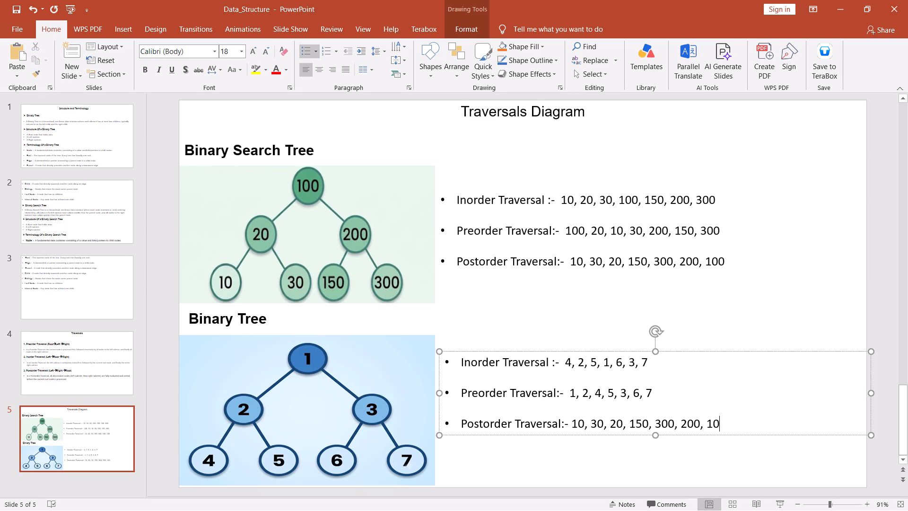
key(BackSpace)
key(BackSpace)
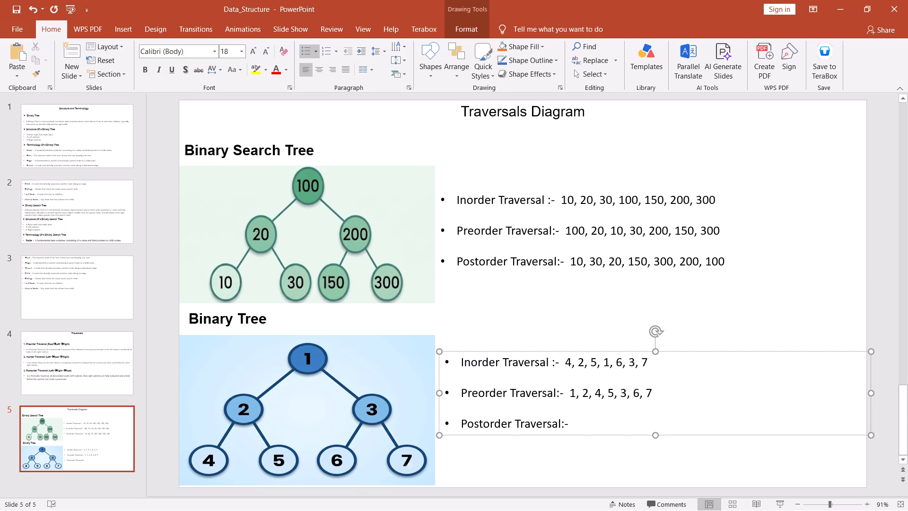
key(space)
text(4,)
key(space)
click(570, 424)
key(space)
key(space)
click(584, 423)
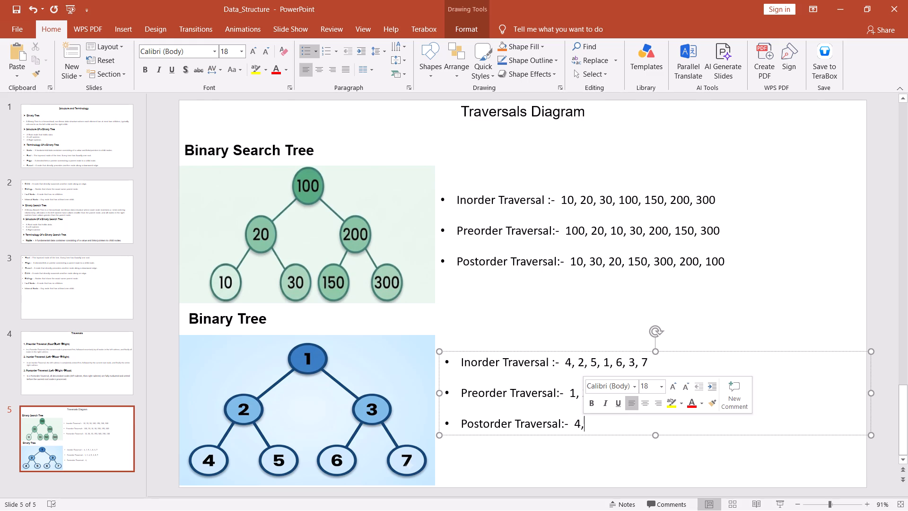
key(space)
text(5, 2,)
key(space)
text(6,)
key(space)
text(7, 2)
key(BackSpace)
key(3)
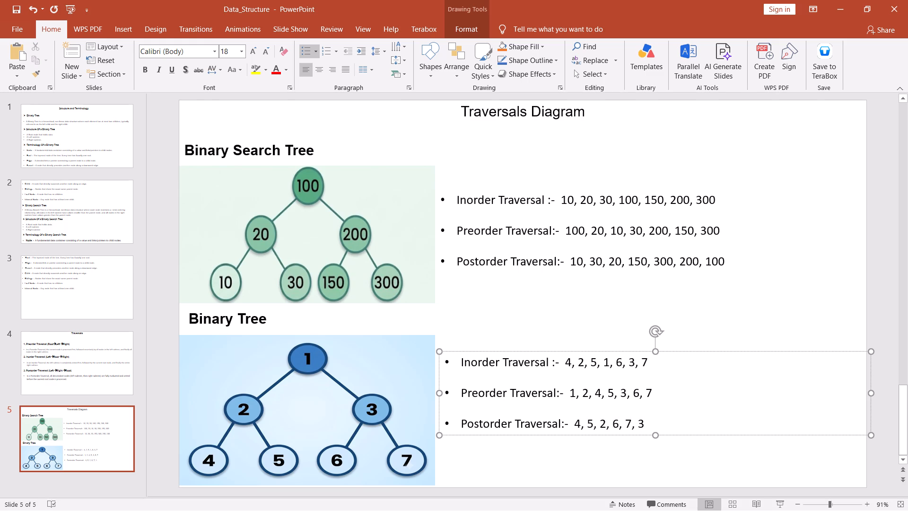
text(, 1)
Deselect the traversal text box and save the Data_Structure presentation.
click(605, 467)
key(ctrl+s)
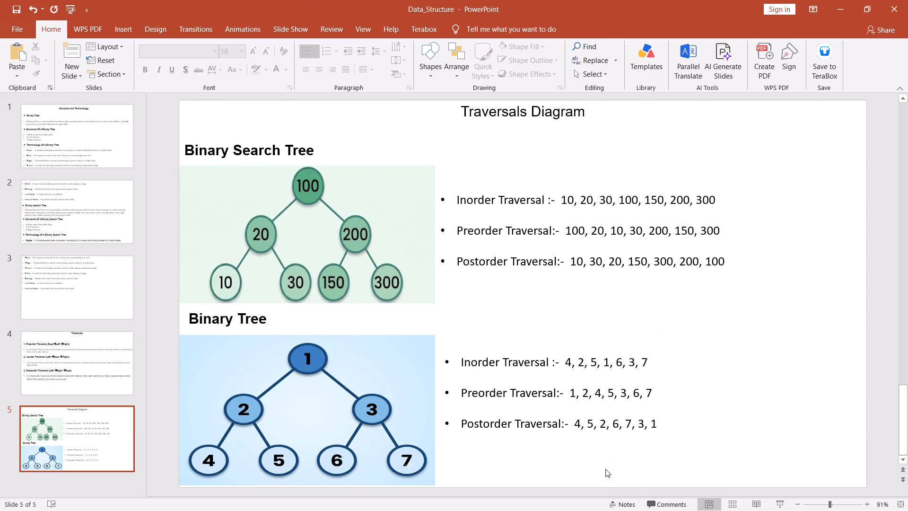
Add a new blank slide after the Traversals Diagram slide.
click(61, 53)
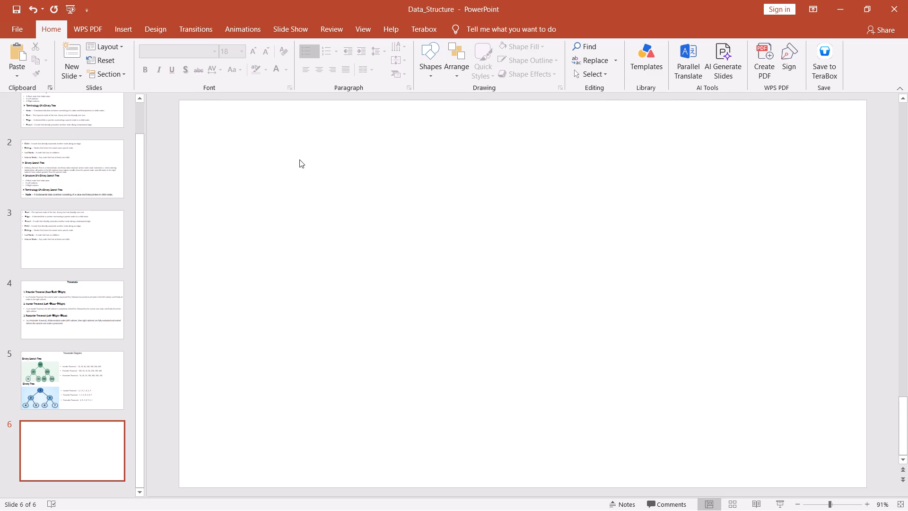
Review the existing slides from the Traversals Diagram back to the first, and return to the blank slide 6.
scroll(299, 159, up, 4)
scroll(299, 159, down, 9)
scroll(78, 206, up, 1)
click(52, 409)
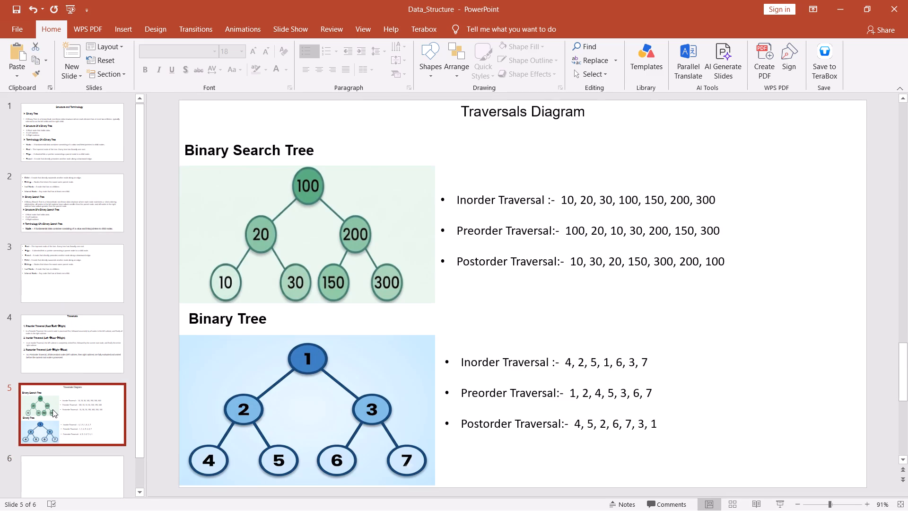
click(90, 354)
click(95, 291)
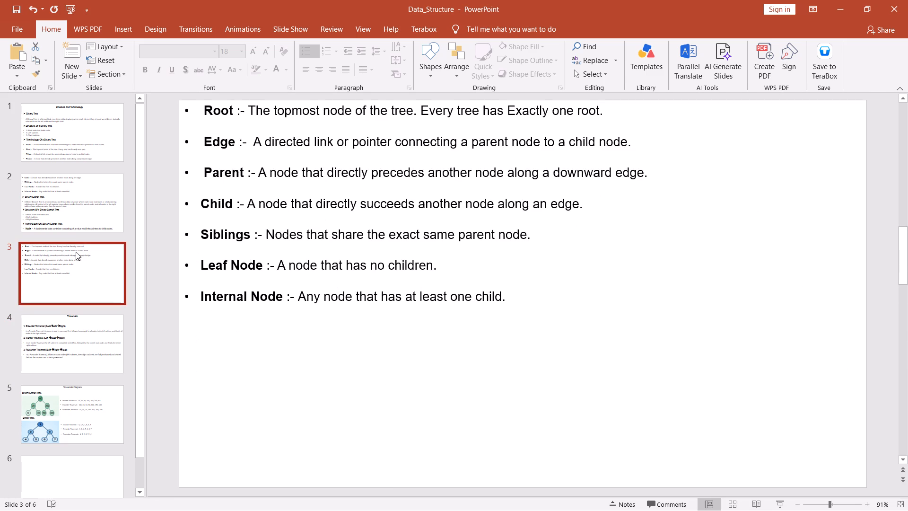
click(69, 220)
click(67, 152)
click(74, 478)
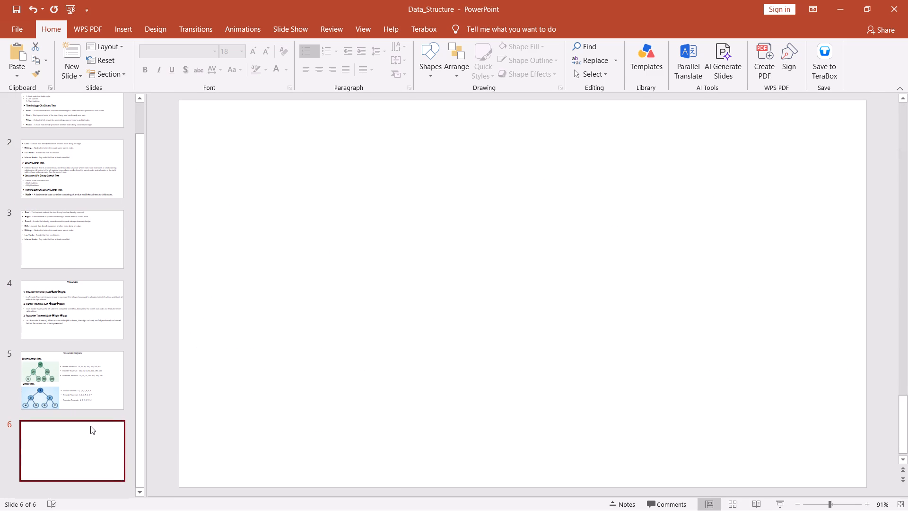
Switch to File Explorer and permanently delete the p1 image from the BIT MCA folder.
key(alt+Tab)
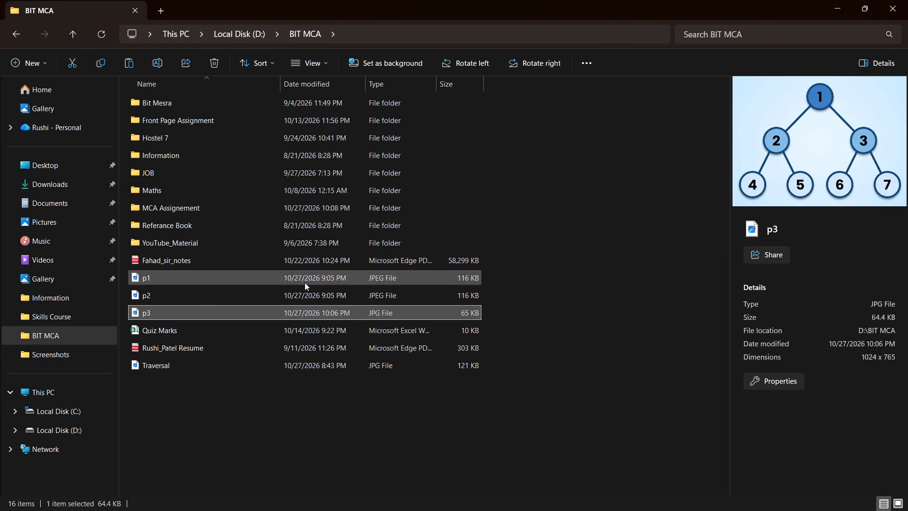
click(199, 269)
click(198, 275)
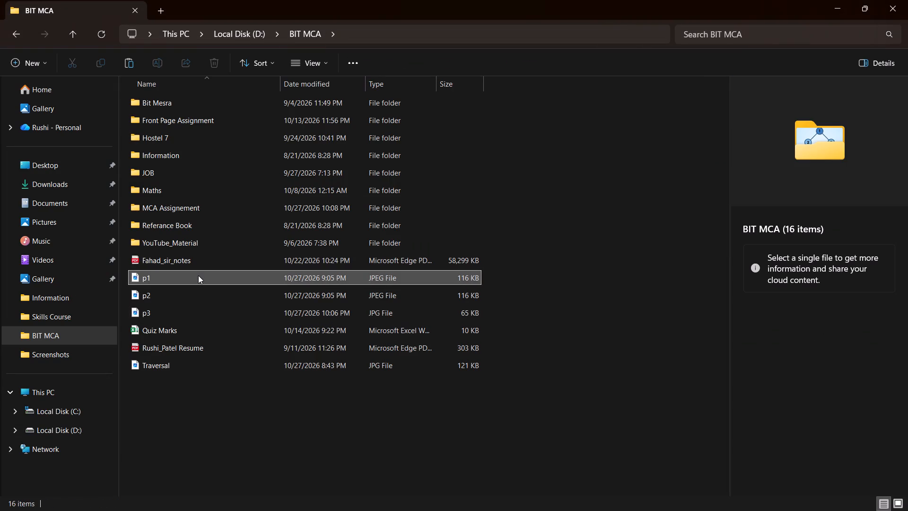
key(shift+Delete)
key(Return)
Permanently delete the p3 and p2 images from the BIT MCA folder.
key(Down)
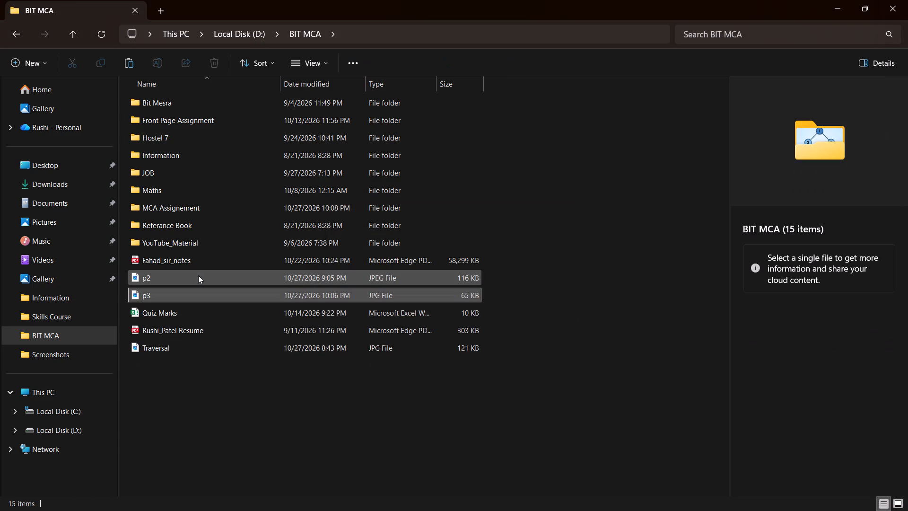
key(ctrl+c)
key(ctrl+Up)
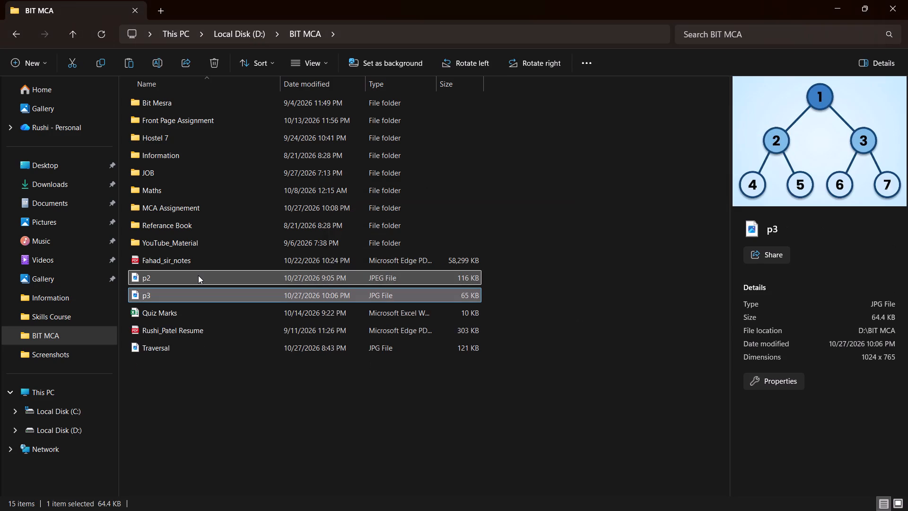
key(shift+Delete)
key(Return)
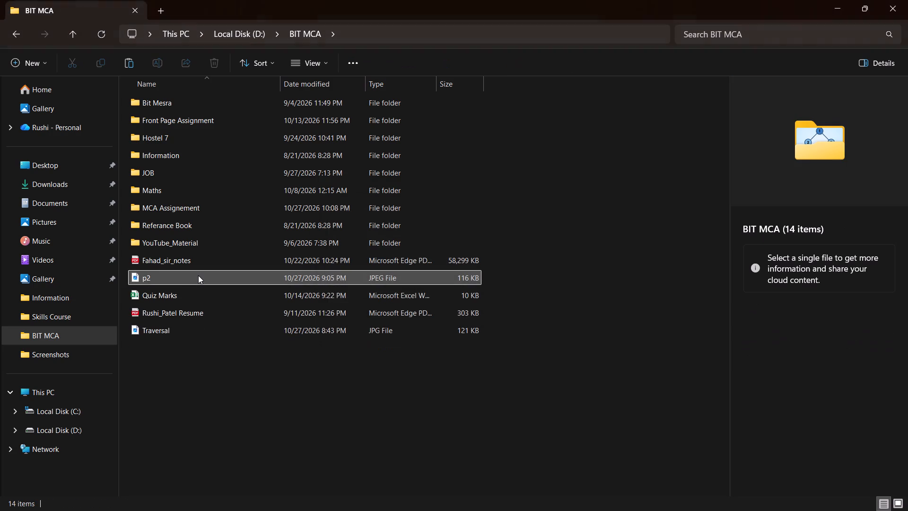
key(space)
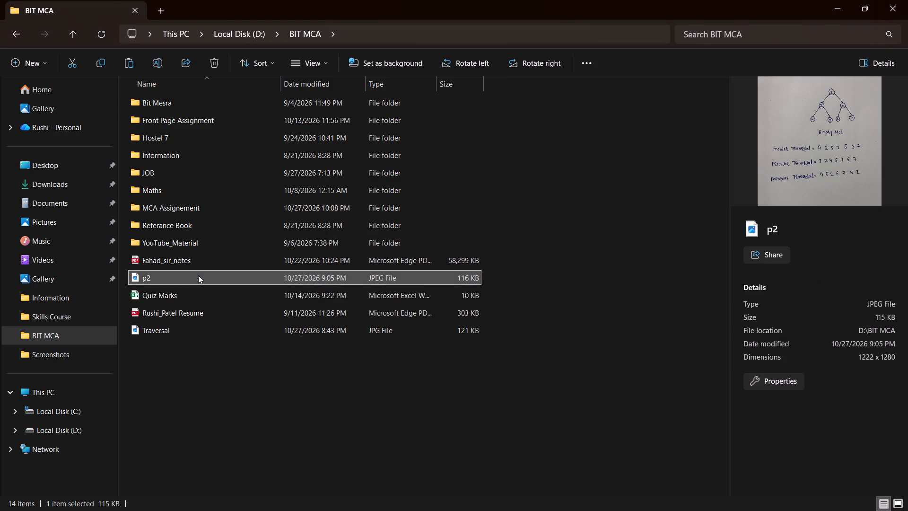
key(shift+Delete)
key(Return)
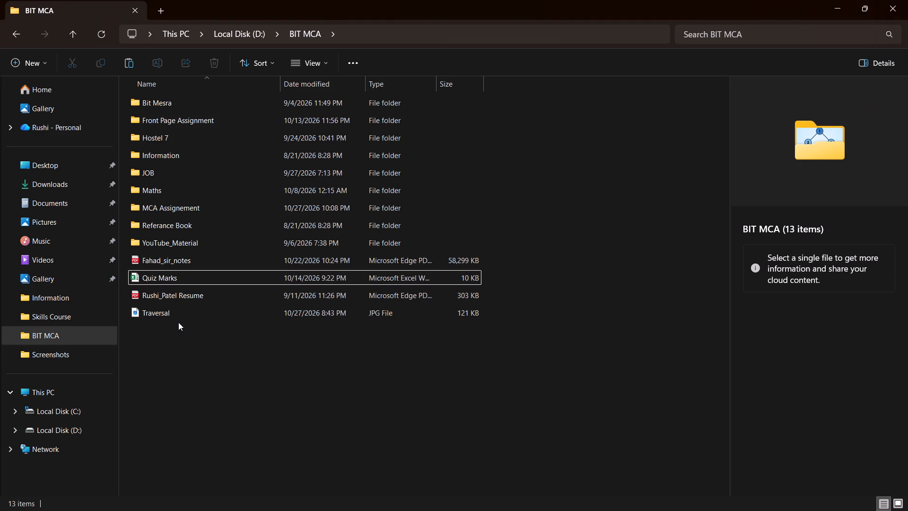
Permanently delete the Traversal image from the BIT MCA folder and close File Explorer to return to the PowerPoint presentation.
click(177, 308)
key(shift+Delete)
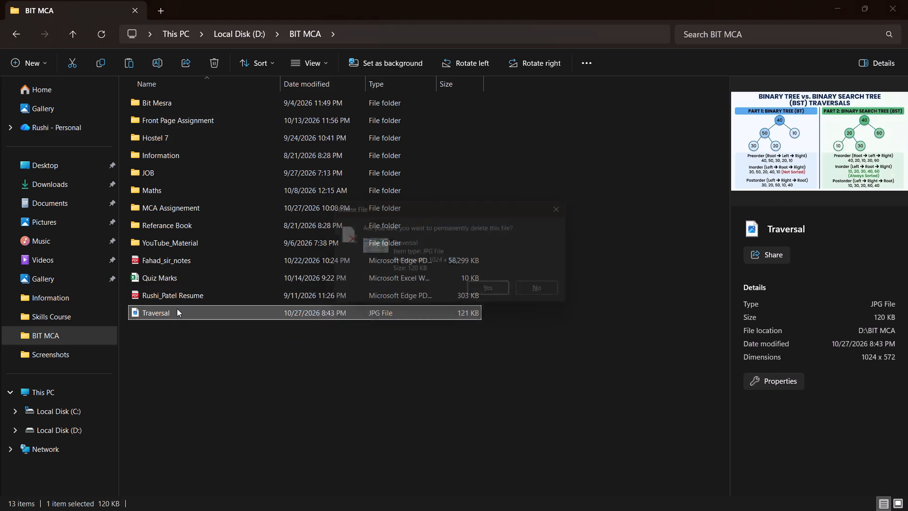
key(Return)
click(907, 0)
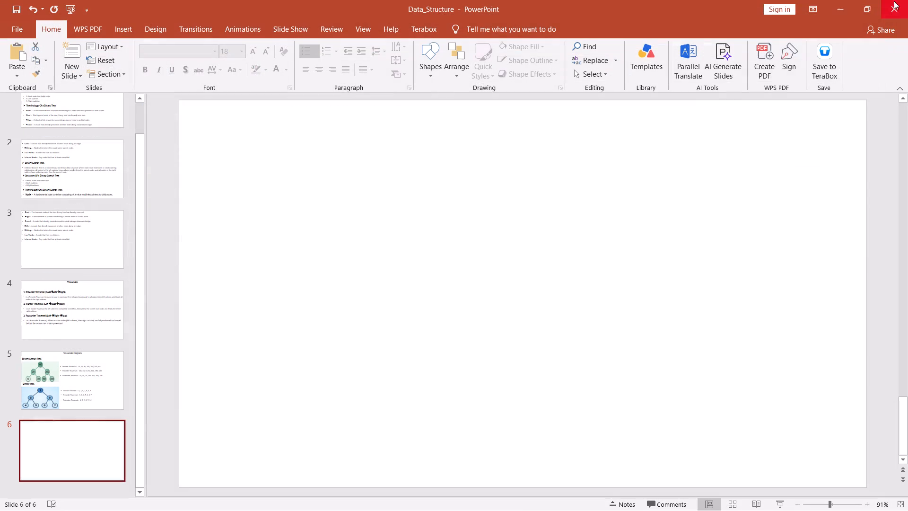
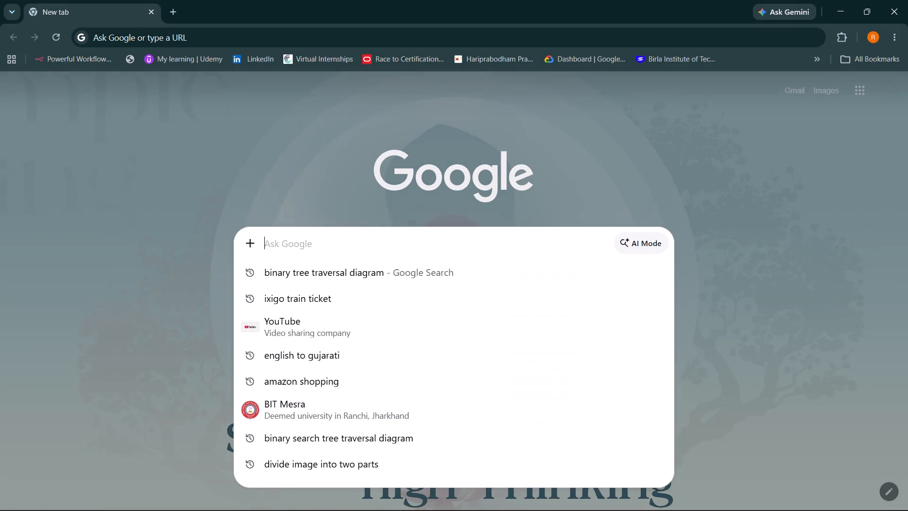
text(operation)
key(space)
text(on)
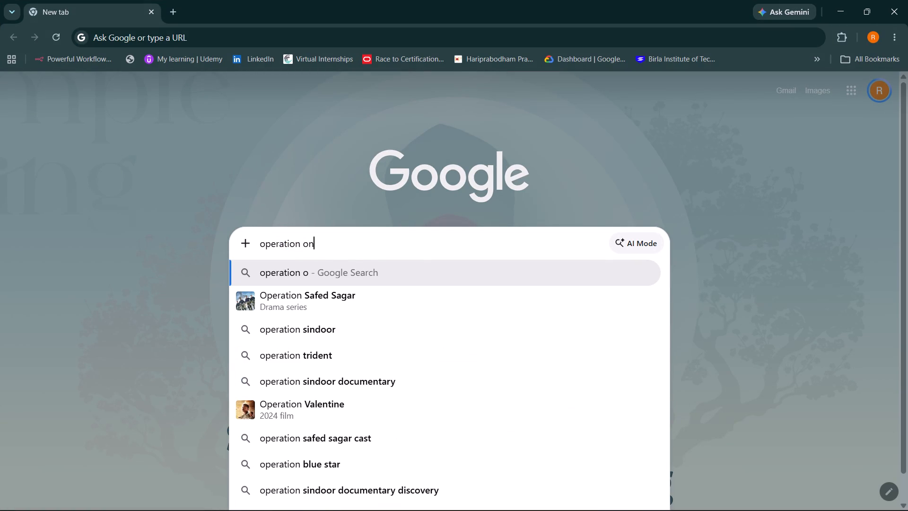
key(space)
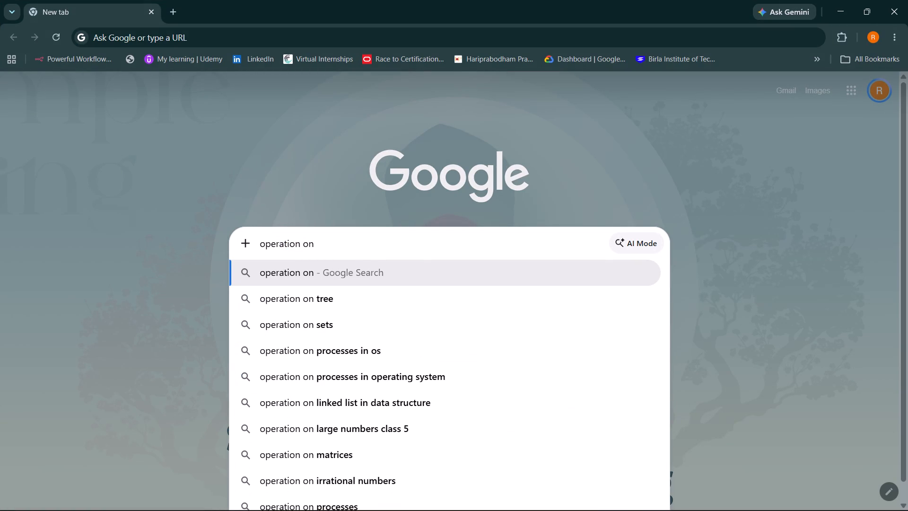
text(BST)
key(shift+Return)
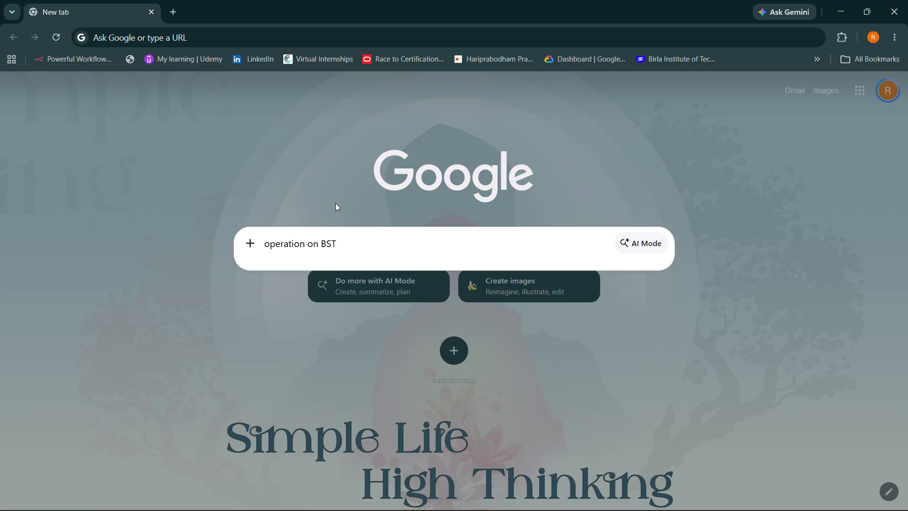
key(Return)
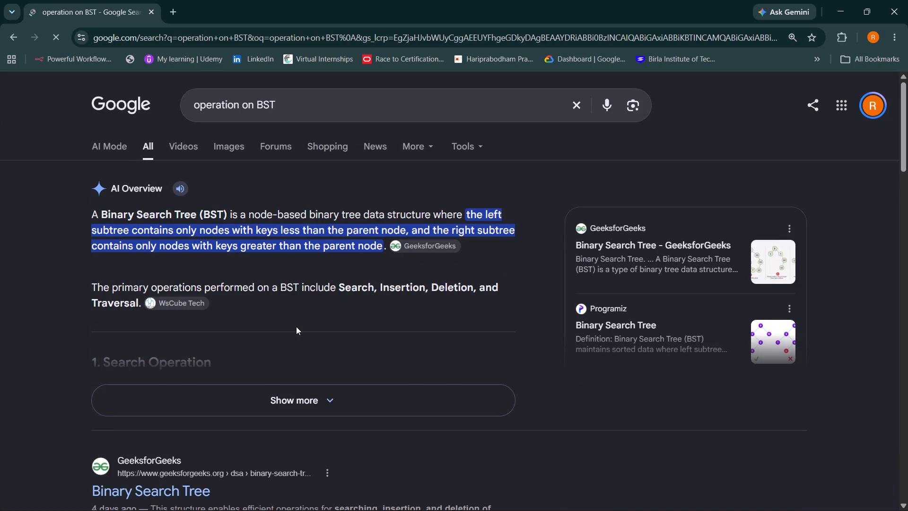
Expand the AI Overview, read its sections on BST search, insertion and deletion, and switch back to PowerPoint.
click(271, 402)
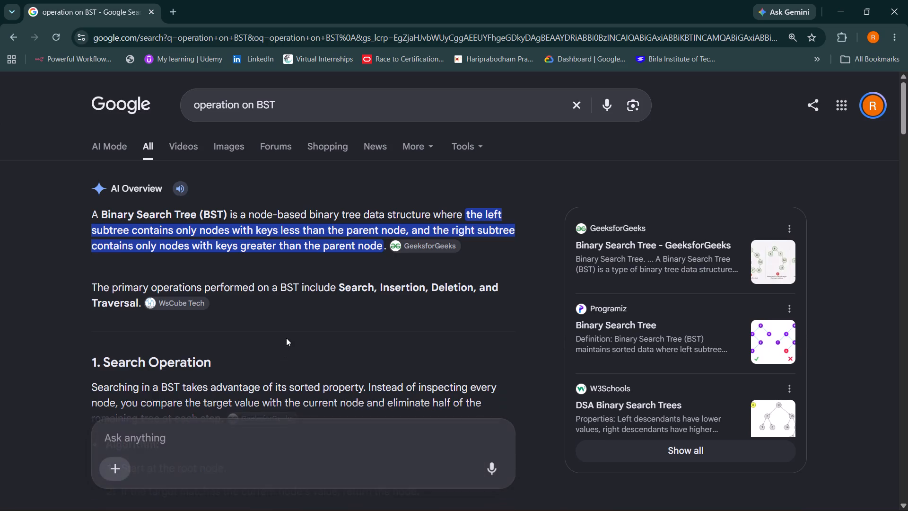
scroll(286, 338, down, 9)
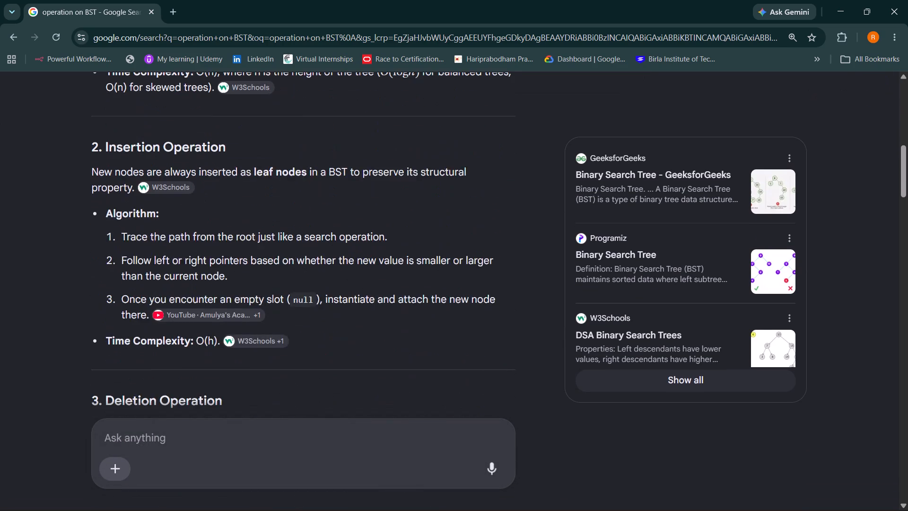
scroll(286, 338, down, 5)
scroll(286, 338, up, 10)
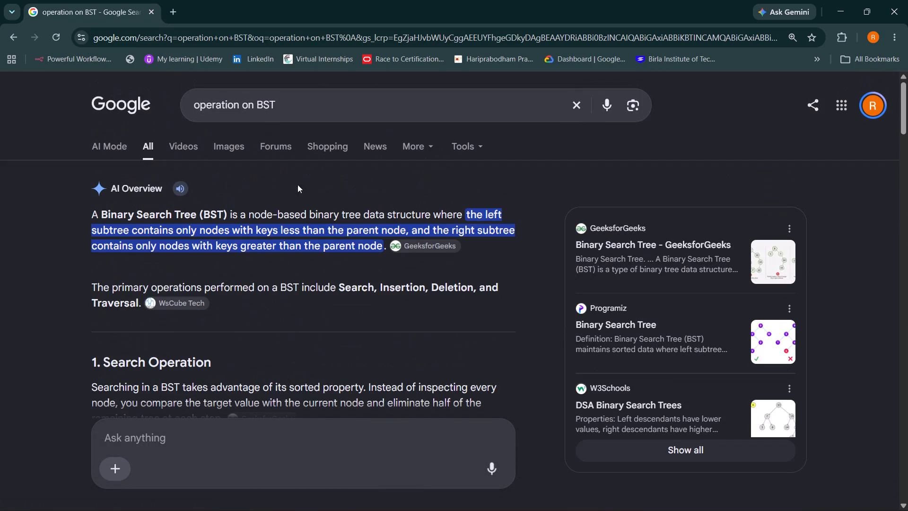
key(alt+Tab)
key(alt+Tab)
key(alt+Tab)
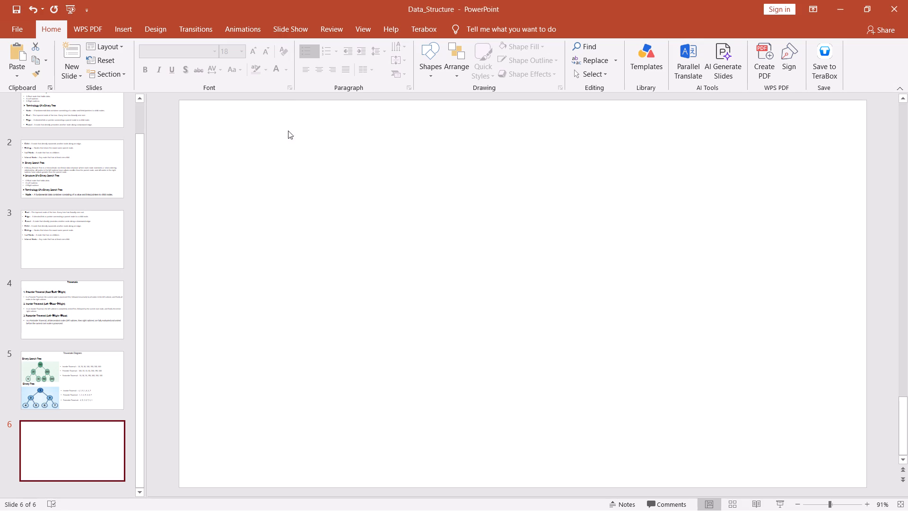
Draw a text box across the full width of slide 6 along its top edge.
click(115, 32)
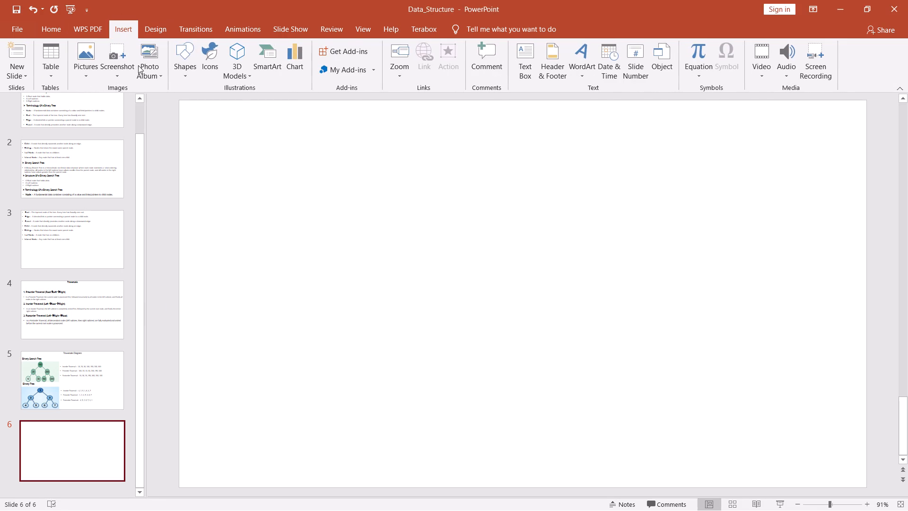
click(183, 51)
click(182, 103)
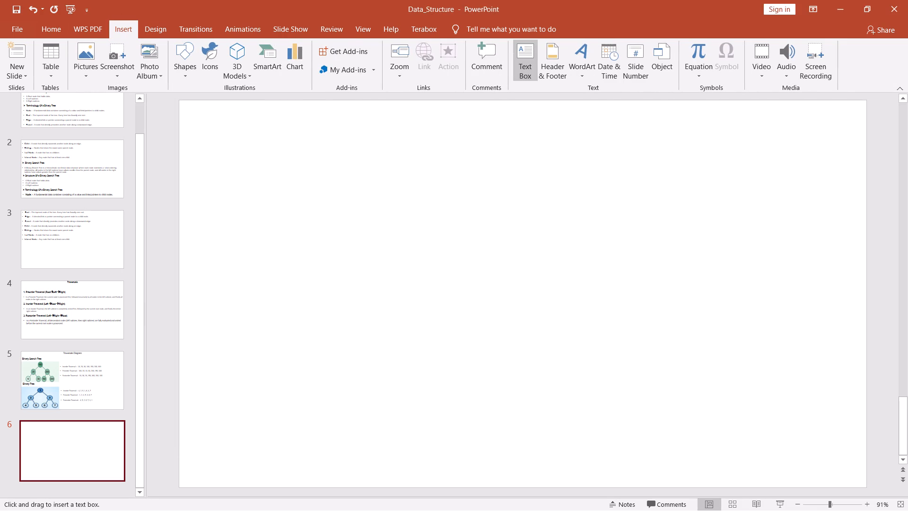
drag(179, 103, 463, 157)
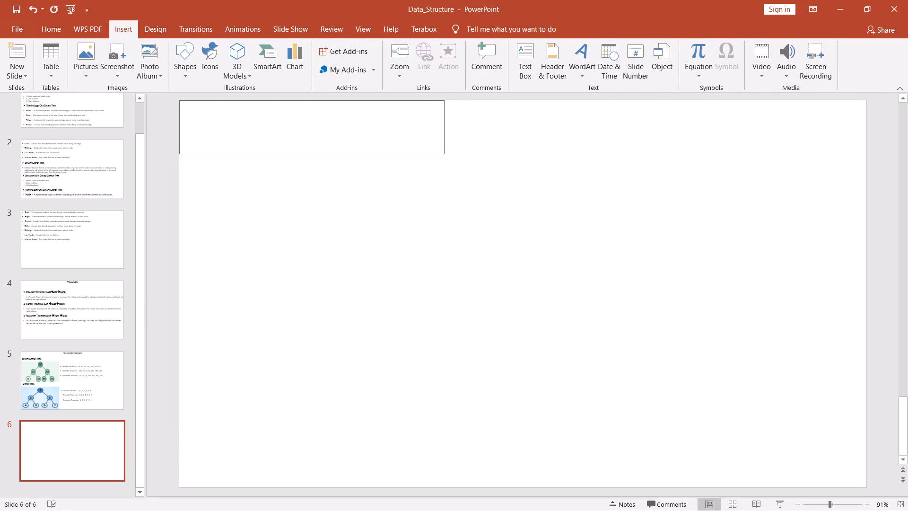
drag(463, 157, 870, 152)
Enter the title "Operation on Binary Search Tree" in the new text box.
text(Operation in)
key(space)
key(BackSpace)
key(BackSpace)
key(BackSpace)
text(on)
key(space)
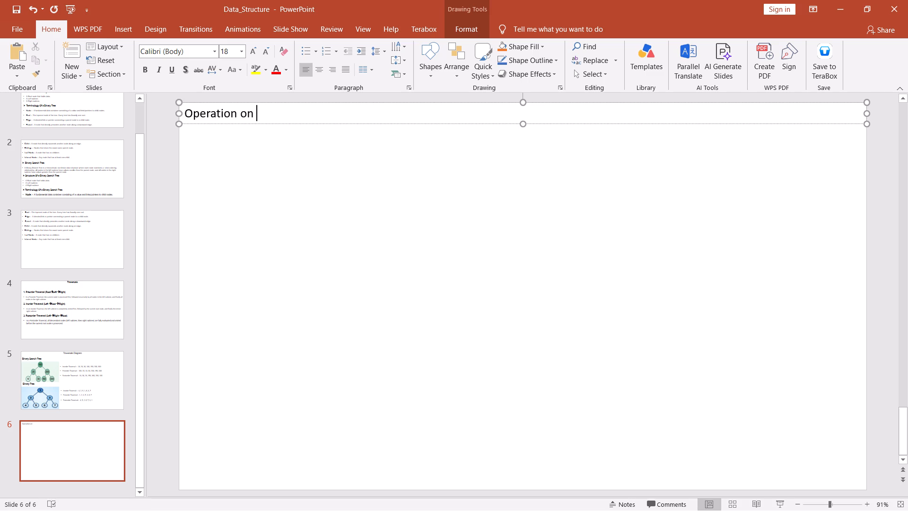
key(shift+parenleft)
key(BackSpace)
key(BackSpace)
key(space)
text(Bina)
key(BackSpace)
key(BackSpace)
key(BackSpace)
key(BackSpace)
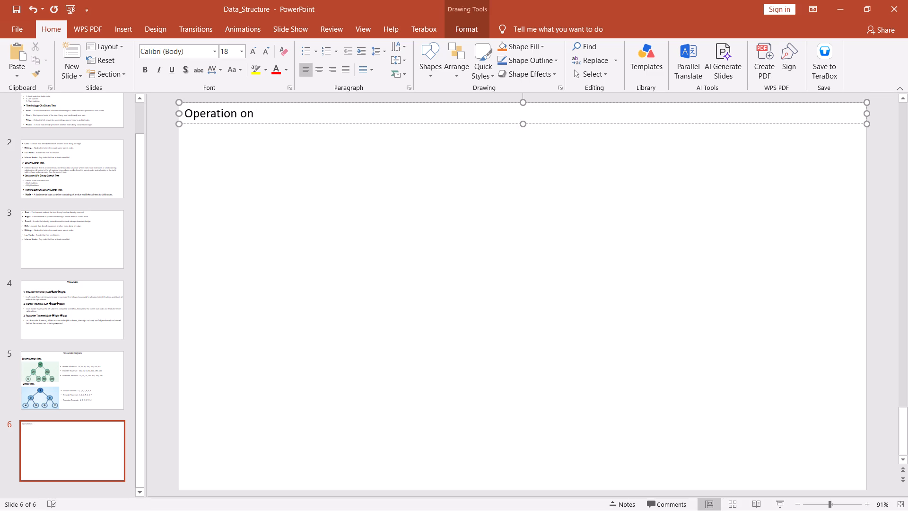
text(Bina)
text(ry Search Tree)
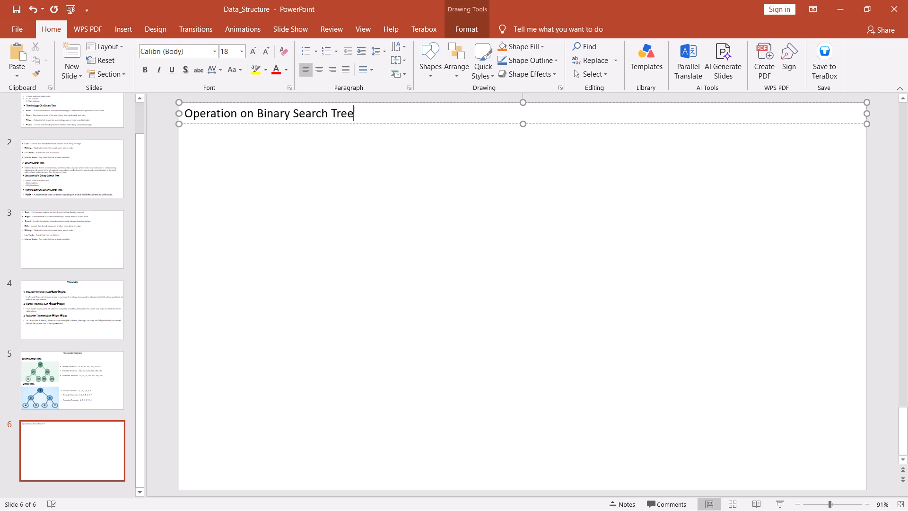
Format the slide 6 title as 20 pt Arial, centre it and deselect the text box.
key(ctrl+a)
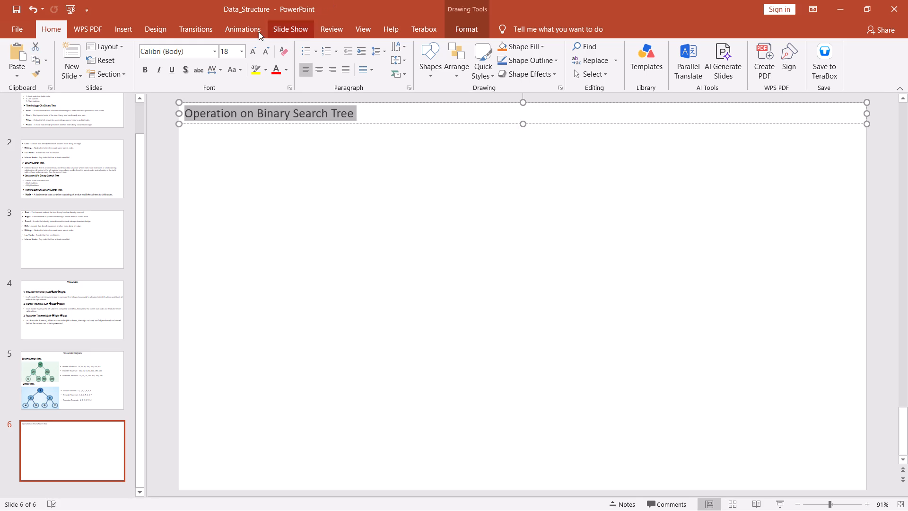
click(242, 54)
click(226, 165)
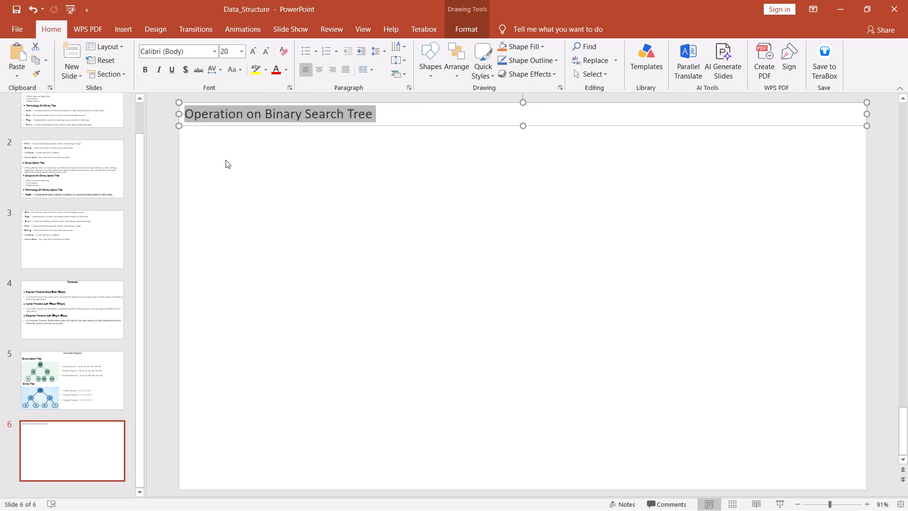
click(214, 52)
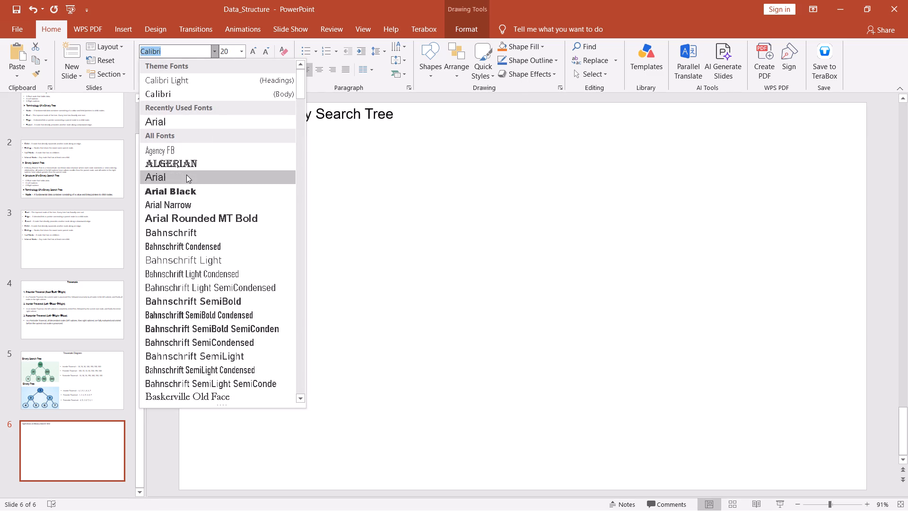
click(186, 175)
click(316, 71)
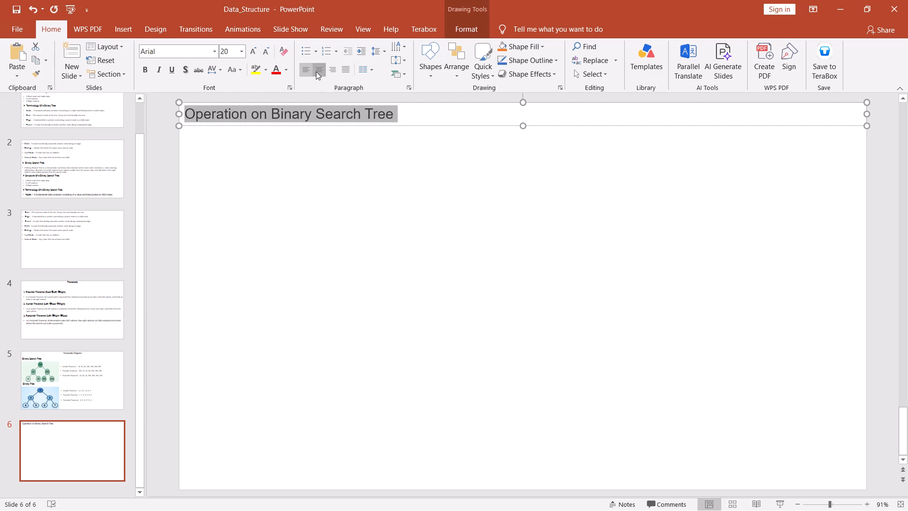
click(472, 207)
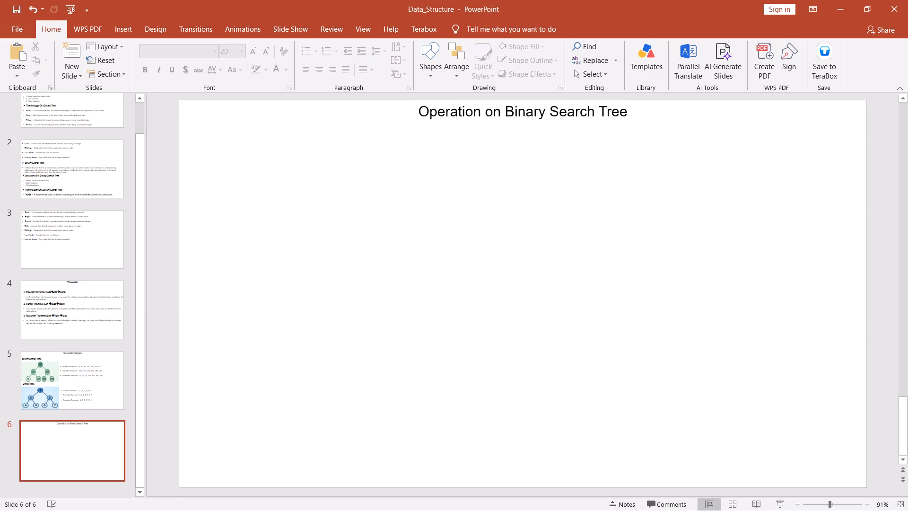
click(644, 127)
click(532, 192)
Draw a second full-width text box on slide 6, a little below the title.
click(116, 33)
click(182, 56)
click(175, 104)
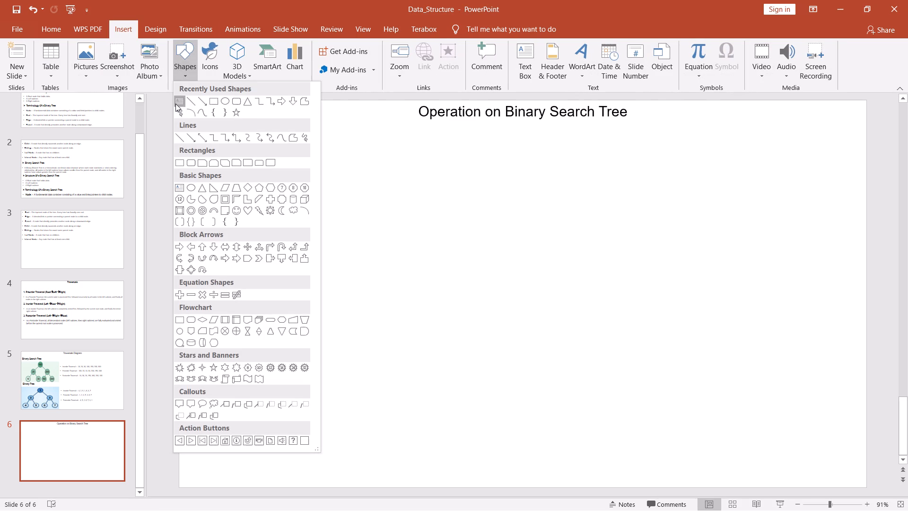
drag(177, 146, 384, 205)
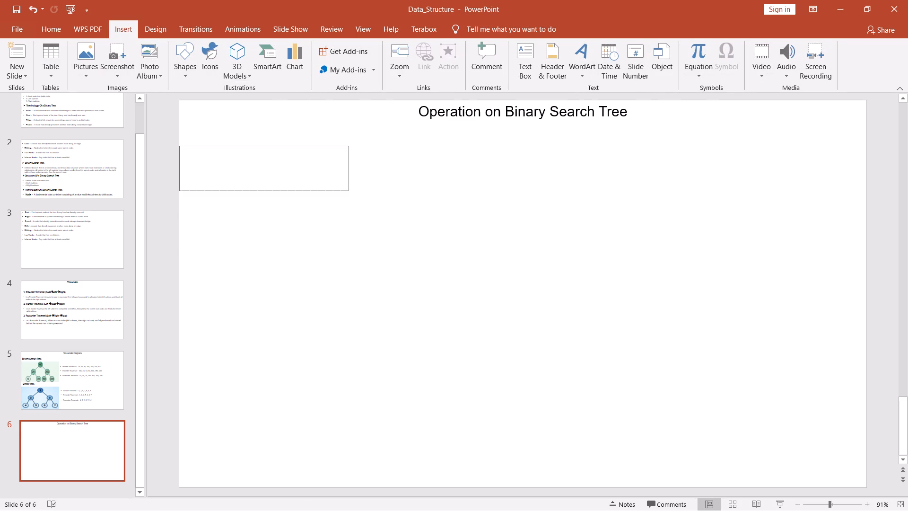
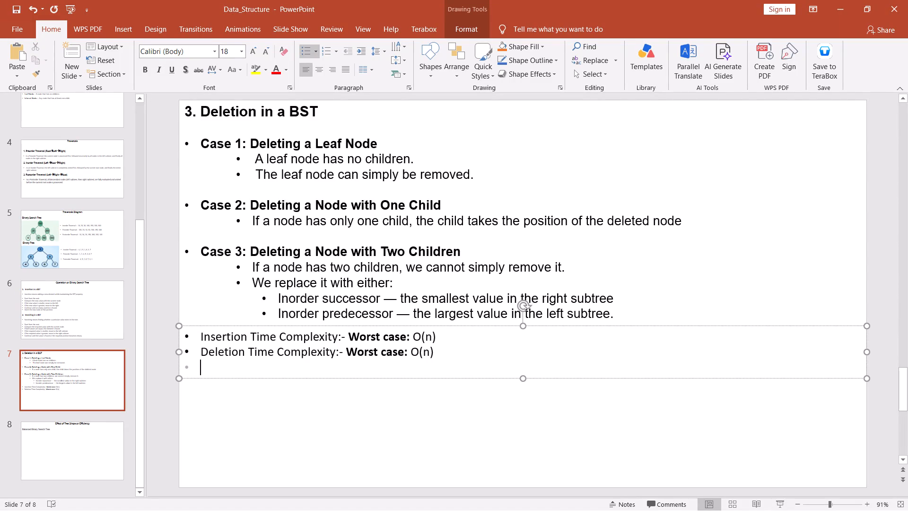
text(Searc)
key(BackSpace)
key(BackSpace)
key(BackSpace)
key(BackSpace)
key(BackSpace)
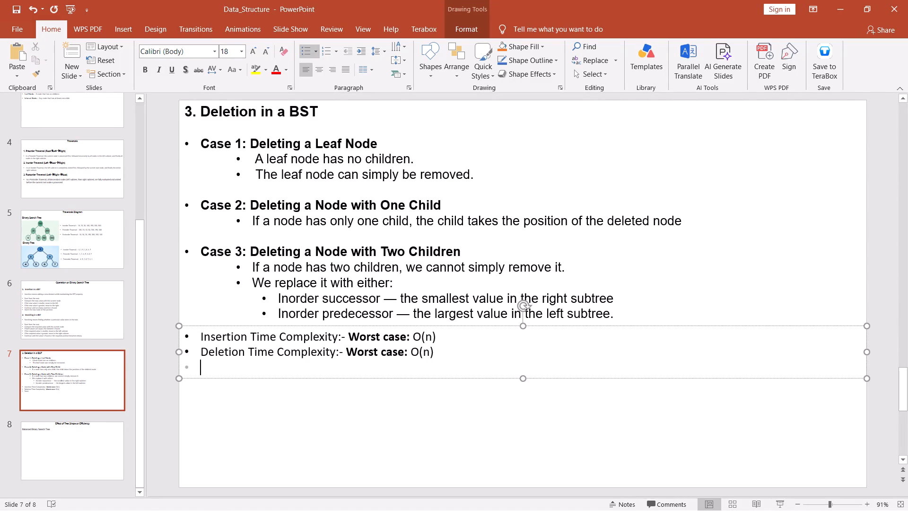
Enter the label "Searching Time Complexity:-" as the third bullet in the time-complexity text box on slide 7.
text(Searching)
key(space)
text(Time Co)
text(m[l)
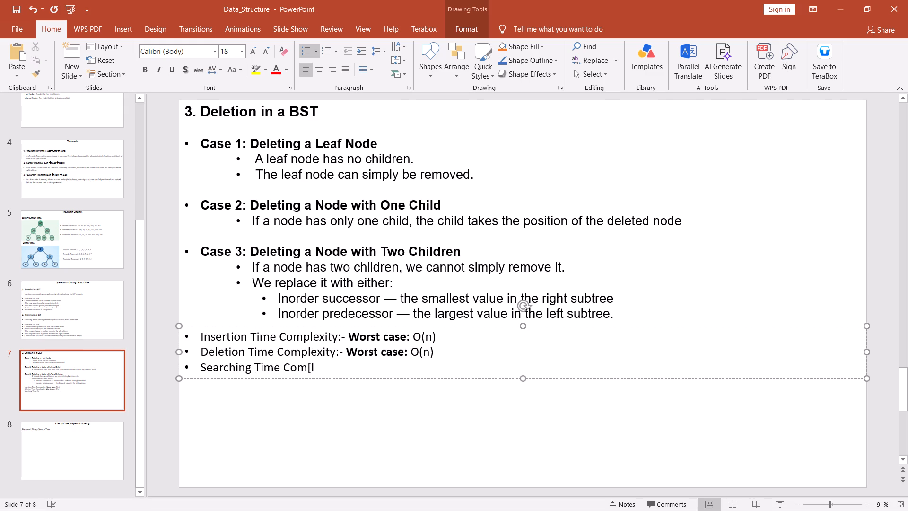
key(BackSpace)
key(BackSpace)
text(ple)
text(xity:-)
key(space)
Insert an extra space before "Worst case" in the "Deletion Time Complexity:-" line.
click(347, 350)
key(Tab)
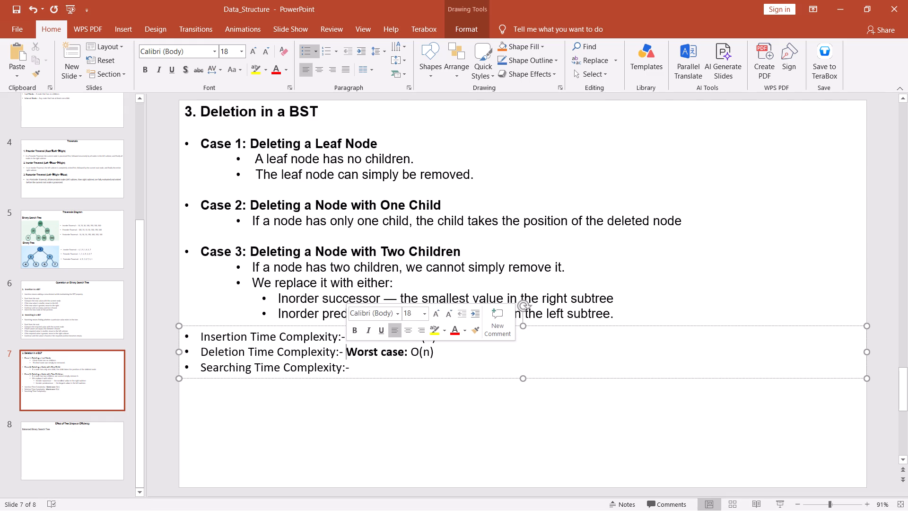
key(space)
Remove the bold formatting from "Worst case: O(n)" in both the insertion and deletion lines.
drag(351, 337, 419, 335)
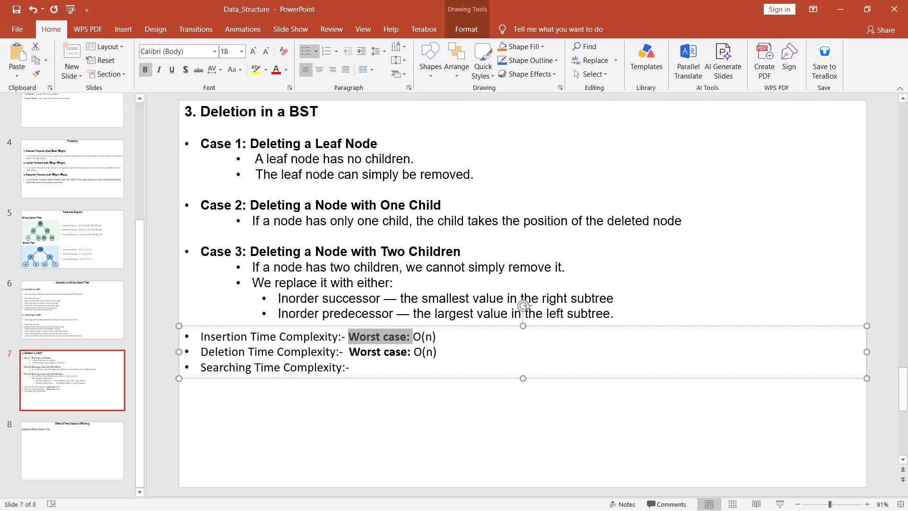
drag(419, 335, 447, 334)
double_click(452, 312)
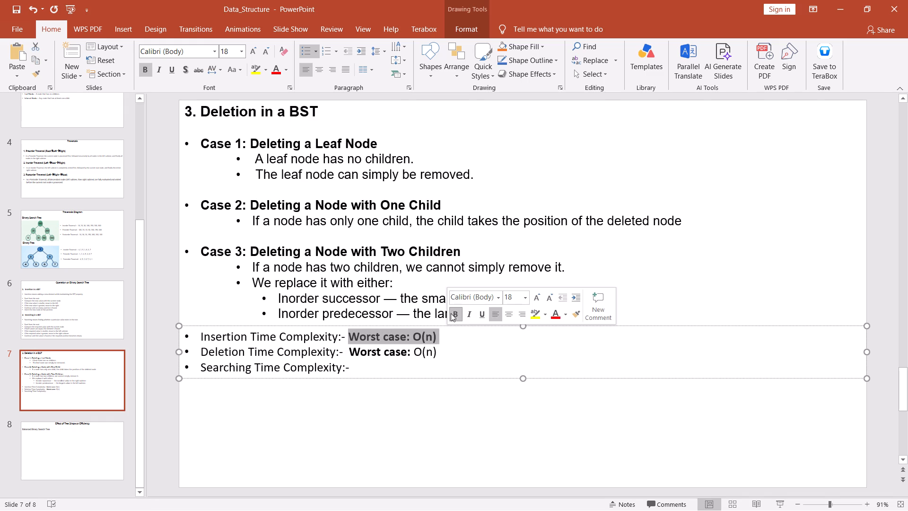
click(455, 310)
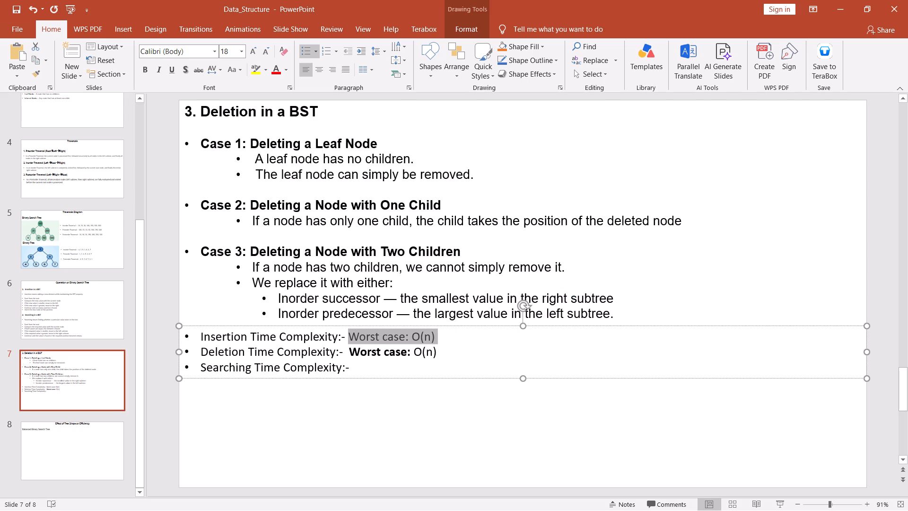
drag(349, 352, 437, 351)
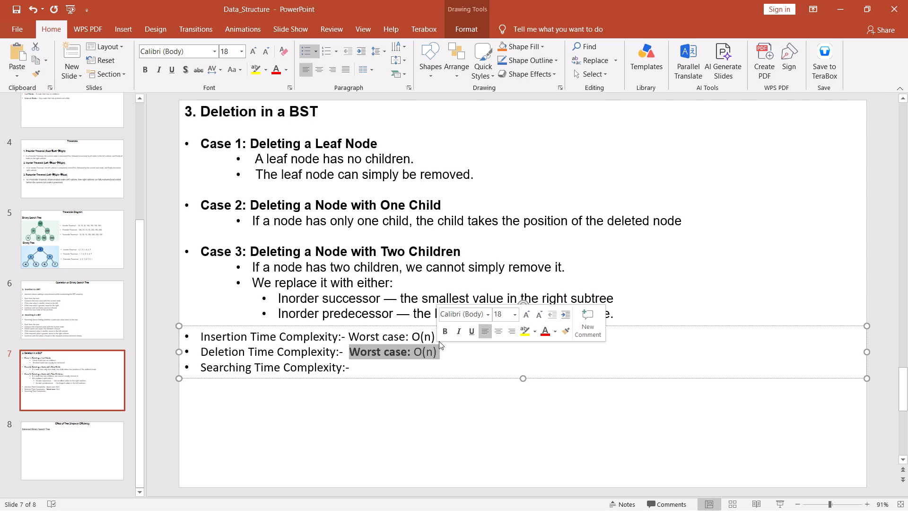
click(442, 336)
click(442, 336)
click(442, 336)
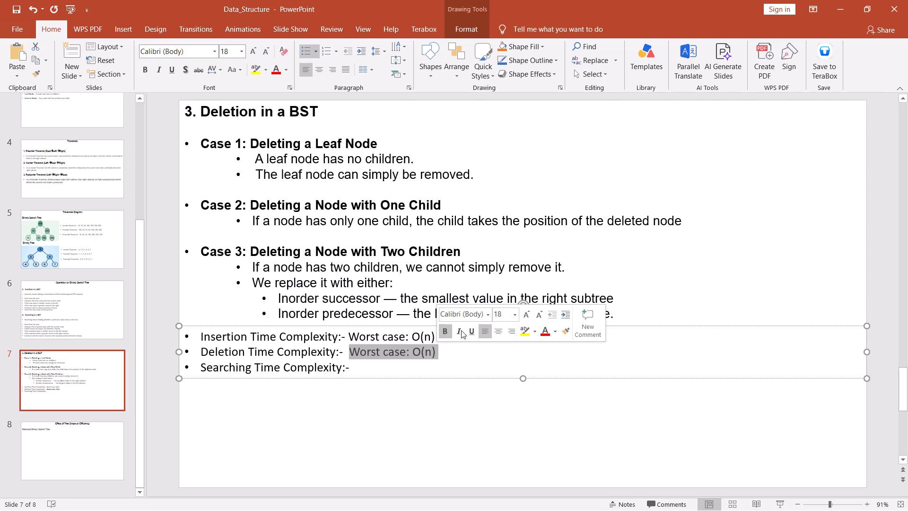
Copy "Worst case: O(n)" from the deletion line to the end of the "Searching Time Complexity:-" line, leaving no blank line below.
key(ctrl+c)
click(418, 365)
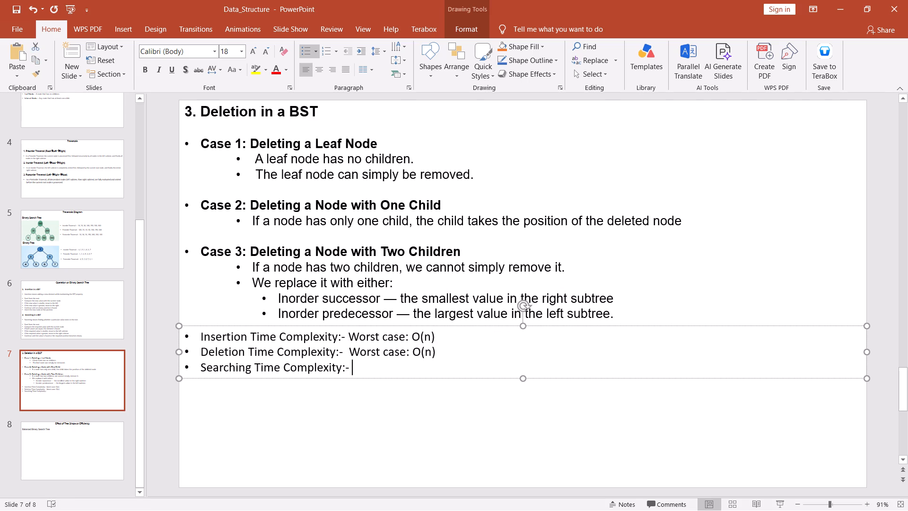
key(ctrl+v)
key(BackSpace)
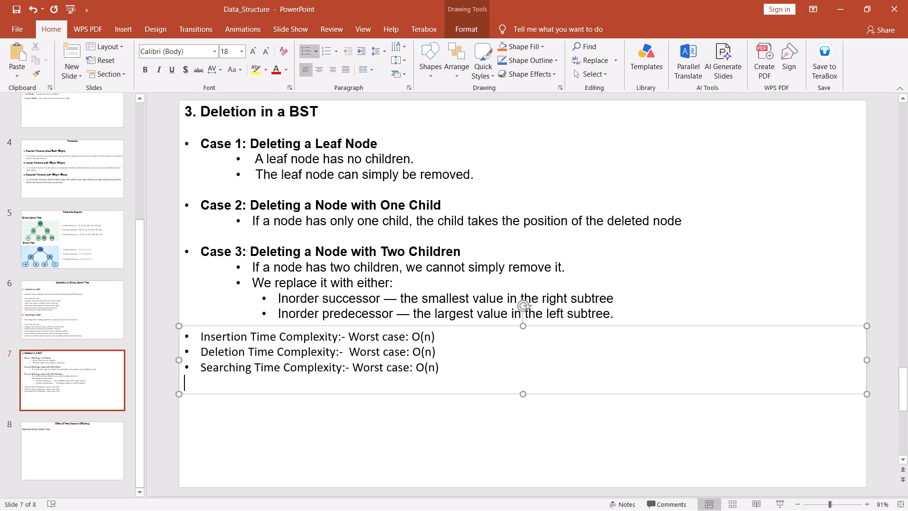
key(BackSpace)
click(389, 445)
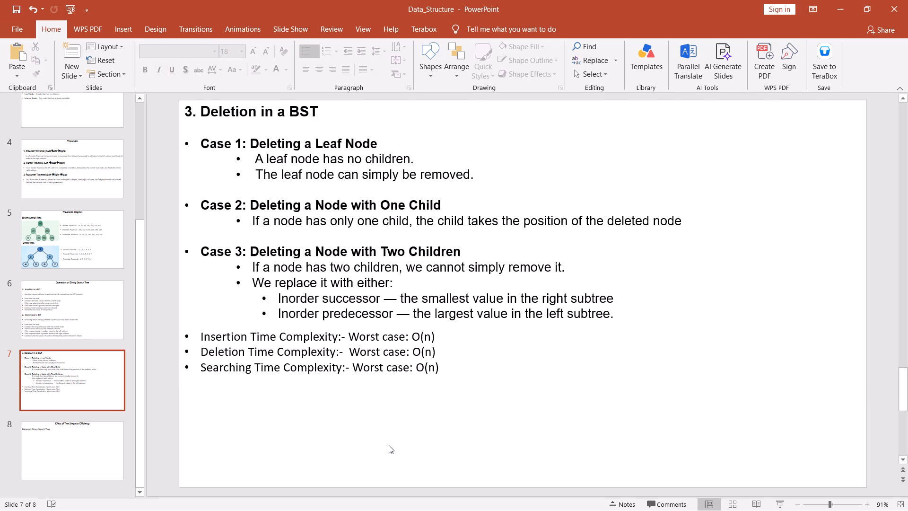
Move the time-complexity text box slightly down, away from the Case 3 deletion text.
click(504, 370)
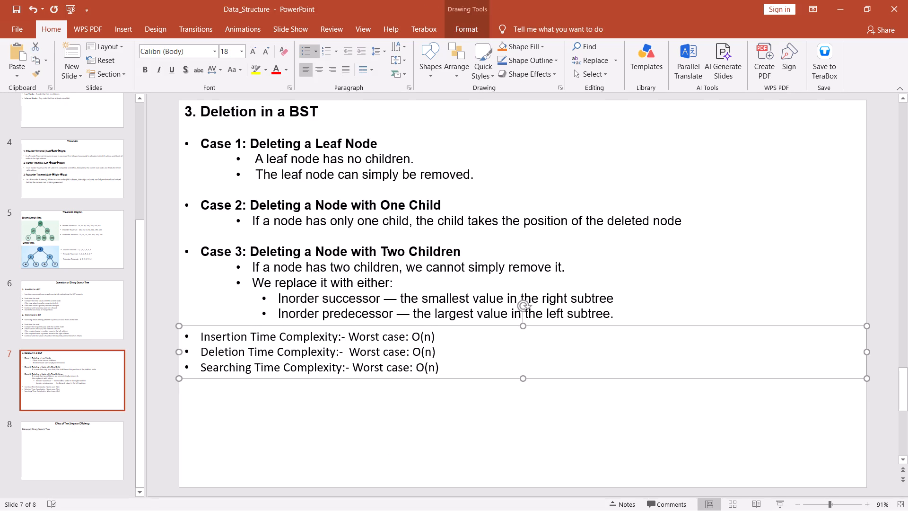
drag(479, 325, 478, 338)
click(510, 444)
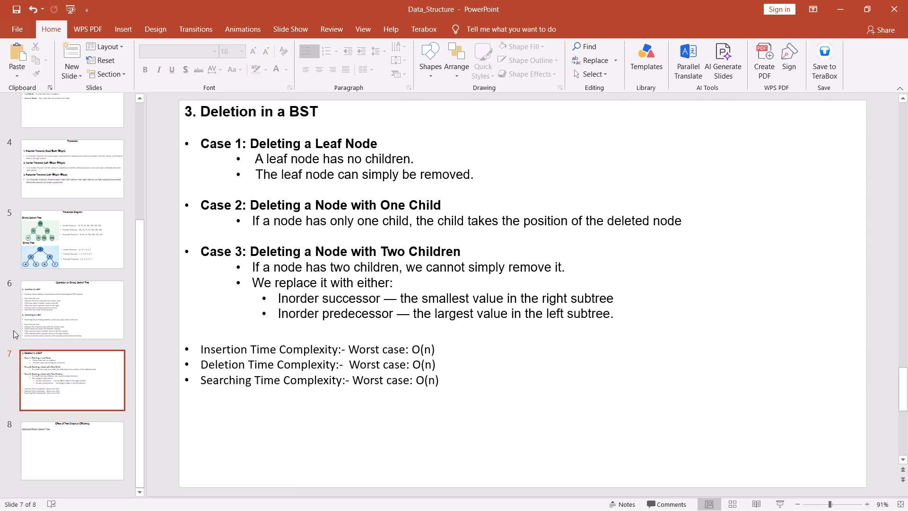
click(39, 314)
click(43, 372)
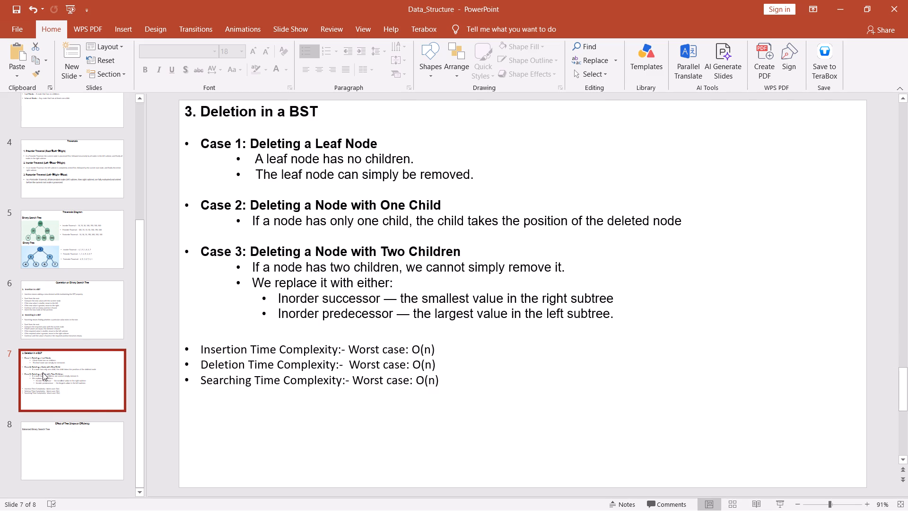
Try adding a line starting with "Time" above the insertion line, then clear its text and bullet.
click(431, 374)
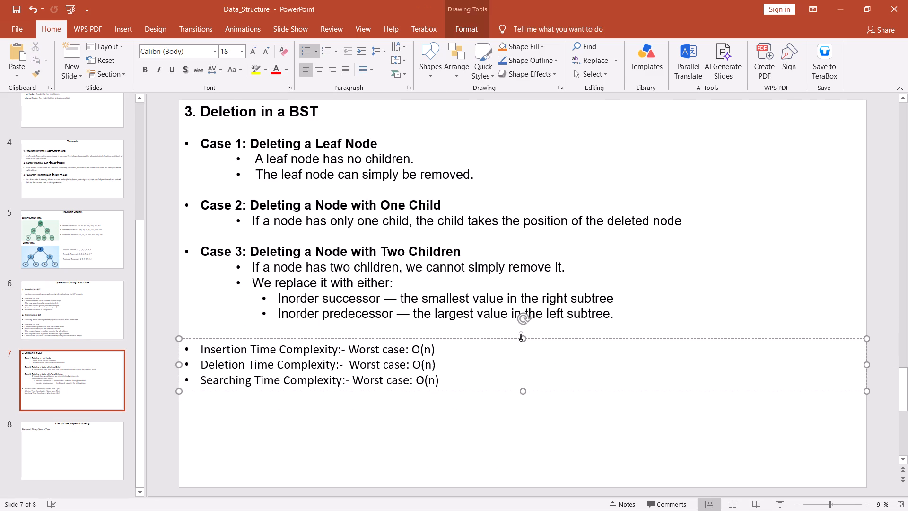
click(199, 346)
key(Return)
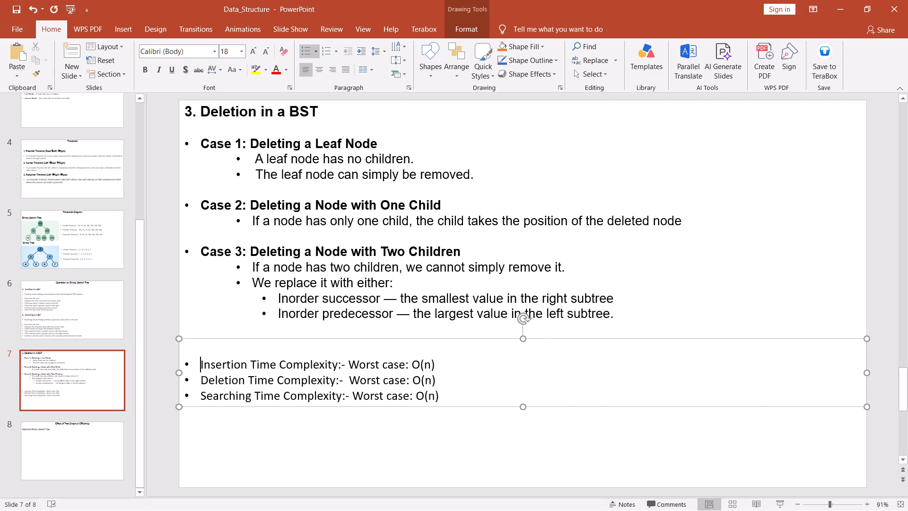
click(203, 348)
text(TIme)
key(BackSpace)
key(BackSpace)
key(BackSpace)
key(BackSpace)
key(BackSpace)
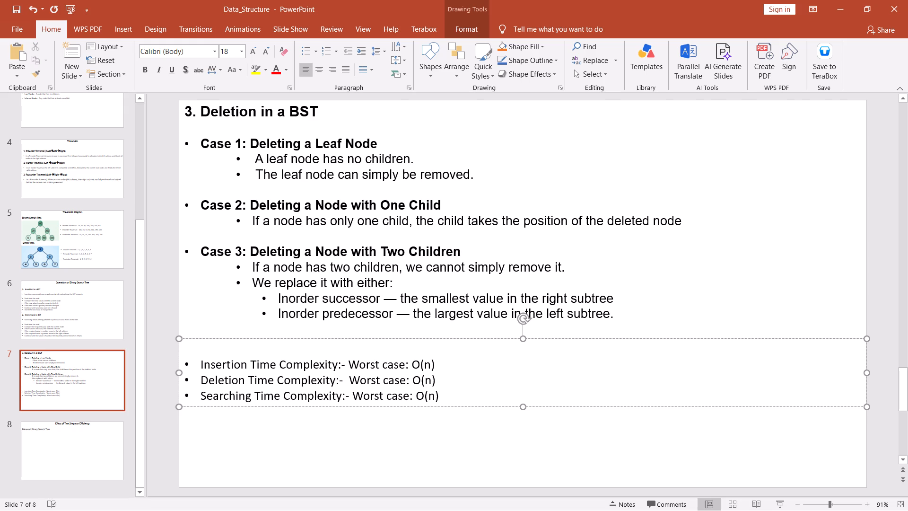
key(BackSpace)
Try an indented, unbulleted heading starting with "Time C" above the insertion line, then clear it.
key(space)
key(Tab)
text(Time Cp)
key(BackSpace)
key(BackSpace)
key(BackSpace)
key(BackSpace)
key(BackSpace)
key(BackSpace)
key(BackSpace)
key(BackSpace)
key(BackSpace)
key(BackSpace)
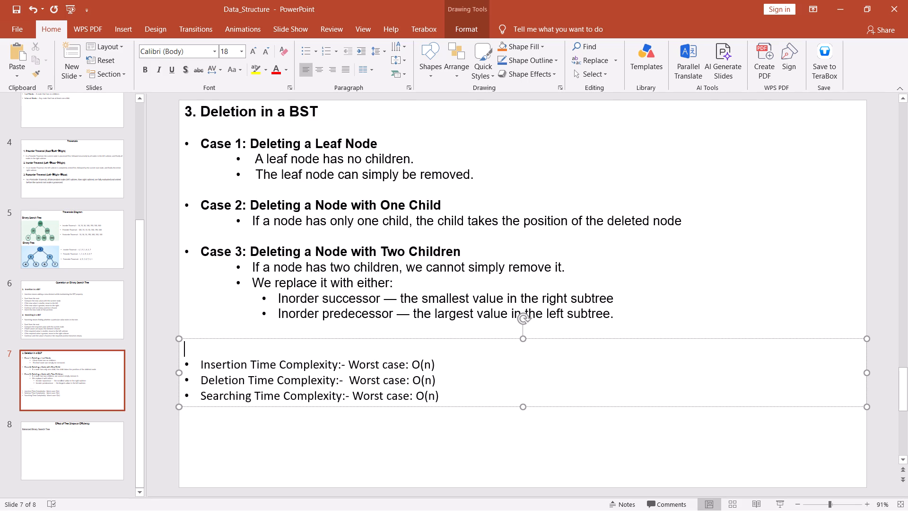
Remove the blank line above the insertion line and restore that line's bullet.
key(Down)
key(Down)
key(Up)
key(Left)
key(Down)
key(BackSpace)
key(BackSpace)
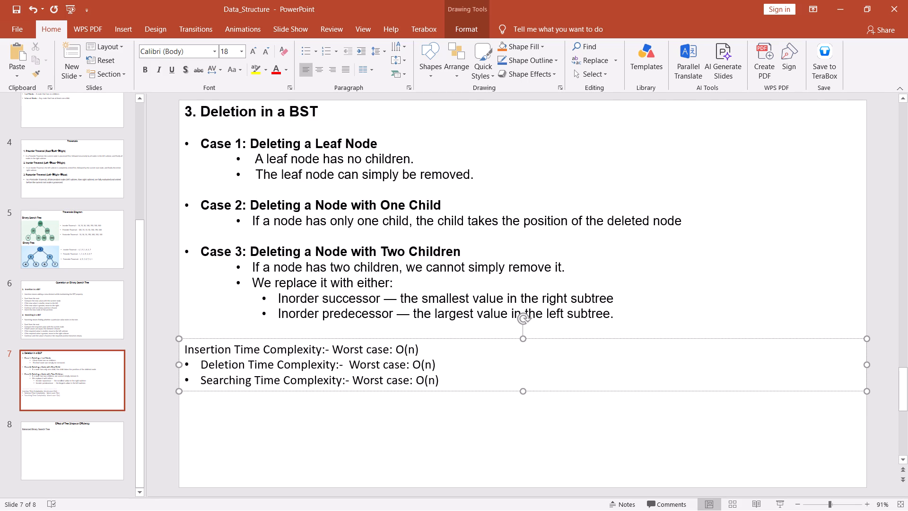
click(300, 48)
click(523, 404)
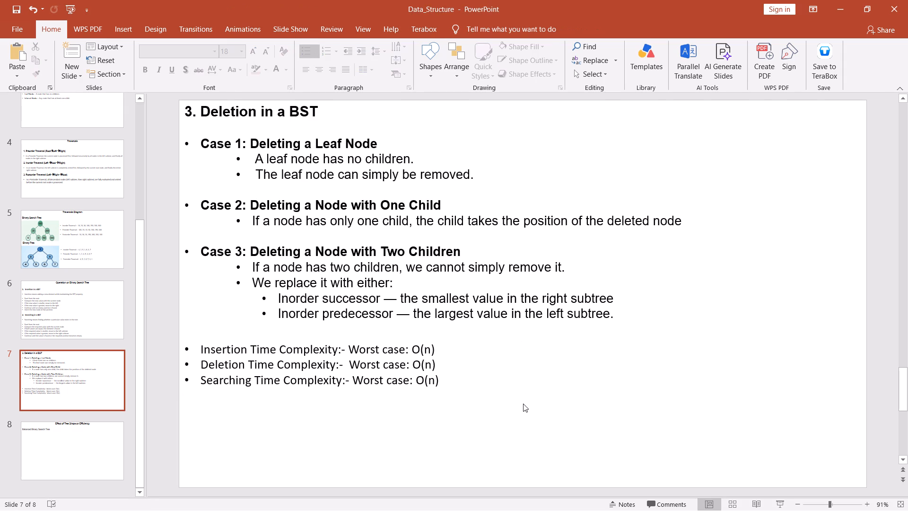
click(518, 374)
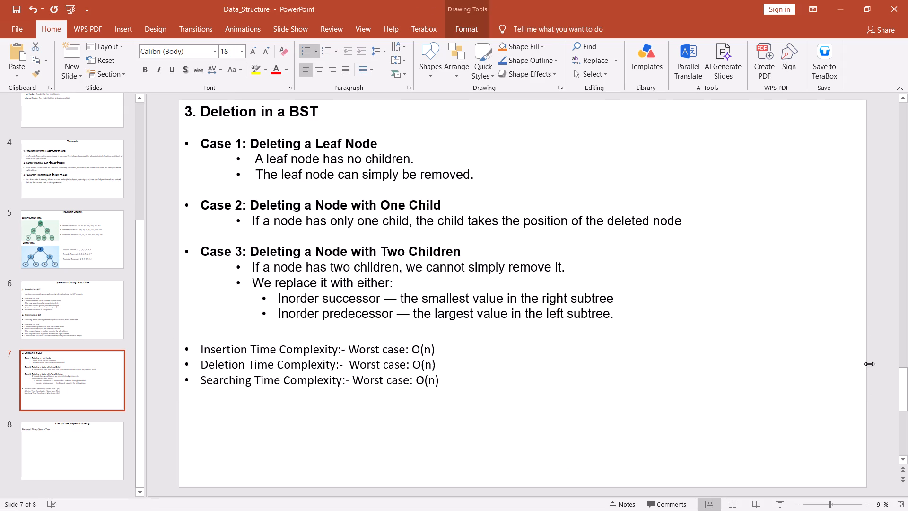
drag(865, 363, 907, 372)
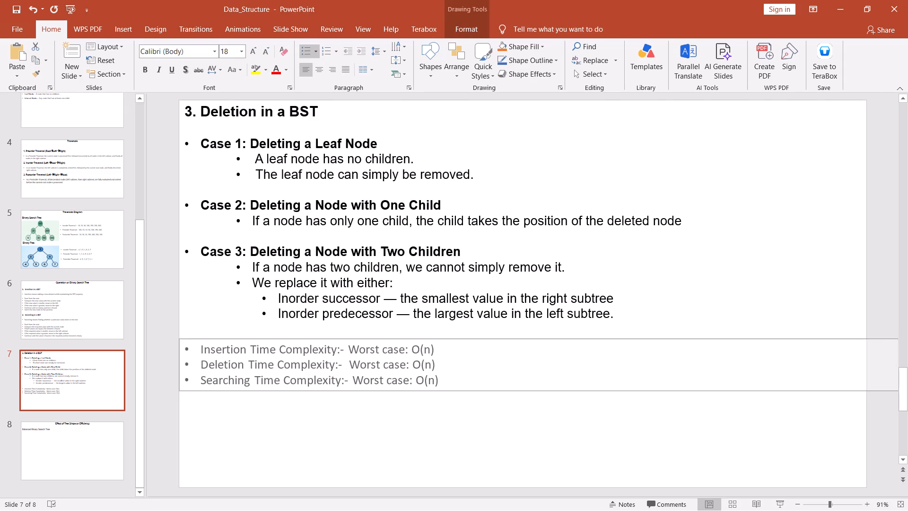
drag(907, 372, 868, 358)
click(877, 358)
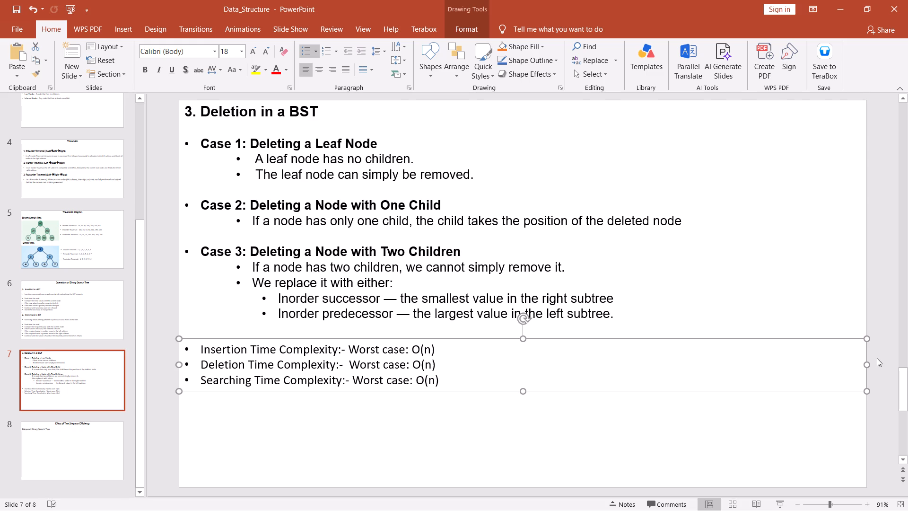
Add a period at the end of the "Insertion Time Complexity:-" line.
click(427, 372)
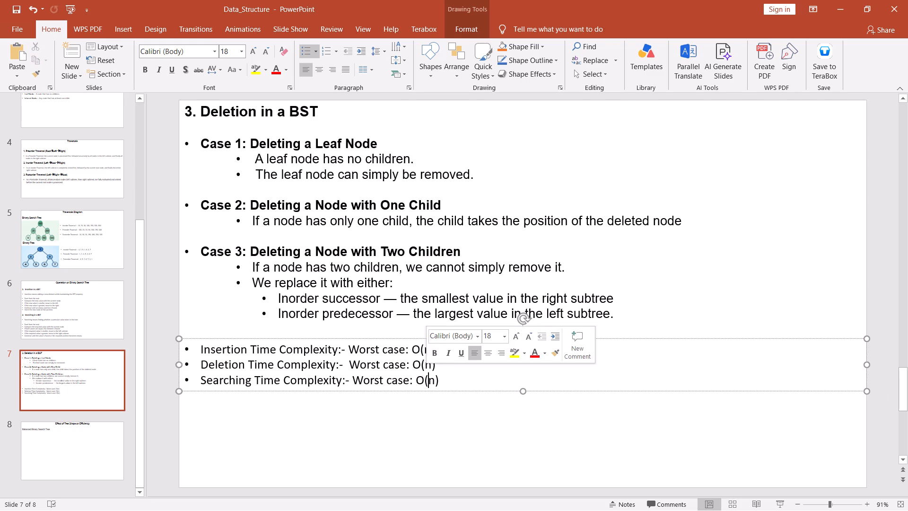
click(409, 360)
click(436, 353)
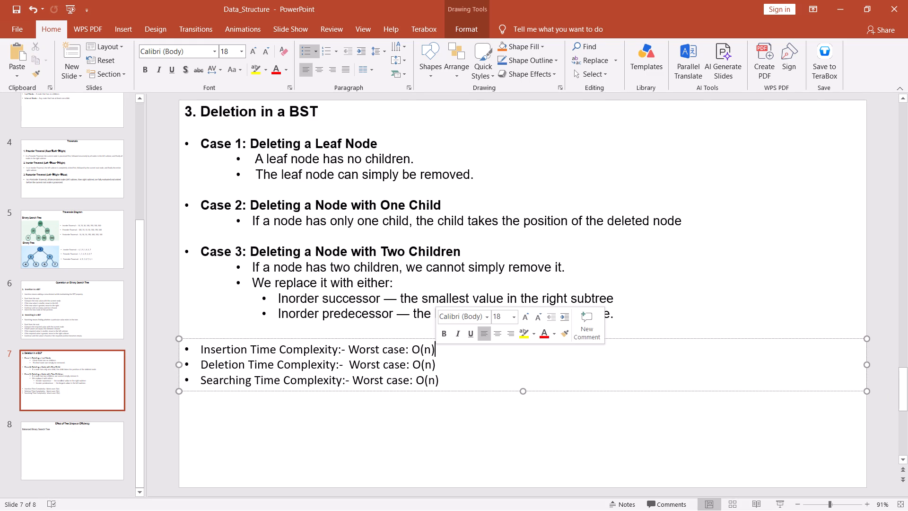
key(slash)
key(BackSpace)
key(period)
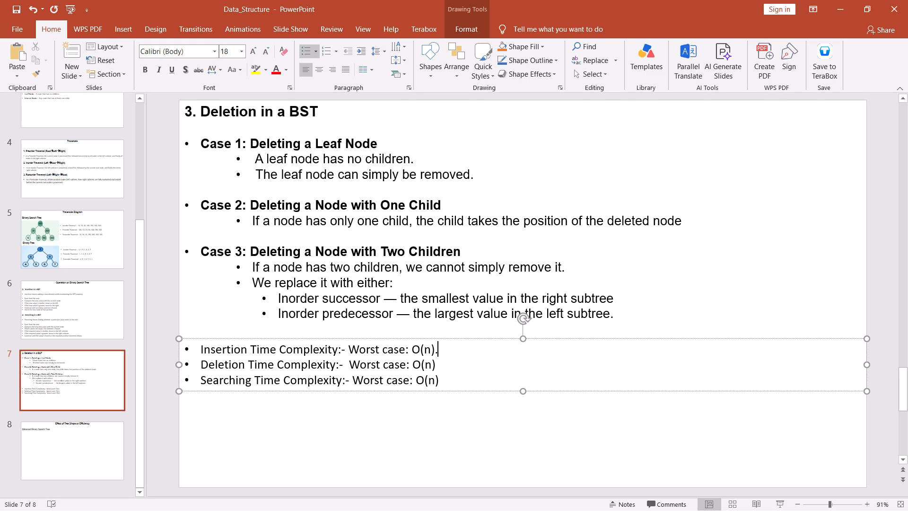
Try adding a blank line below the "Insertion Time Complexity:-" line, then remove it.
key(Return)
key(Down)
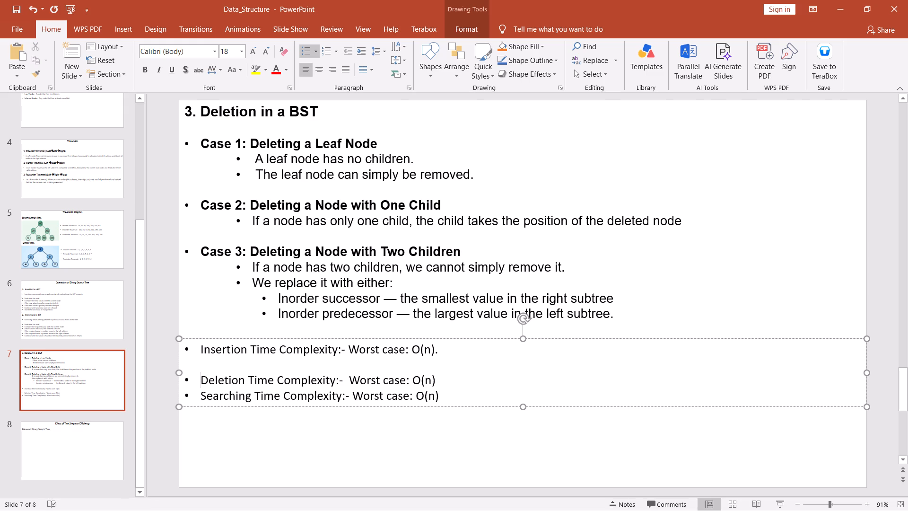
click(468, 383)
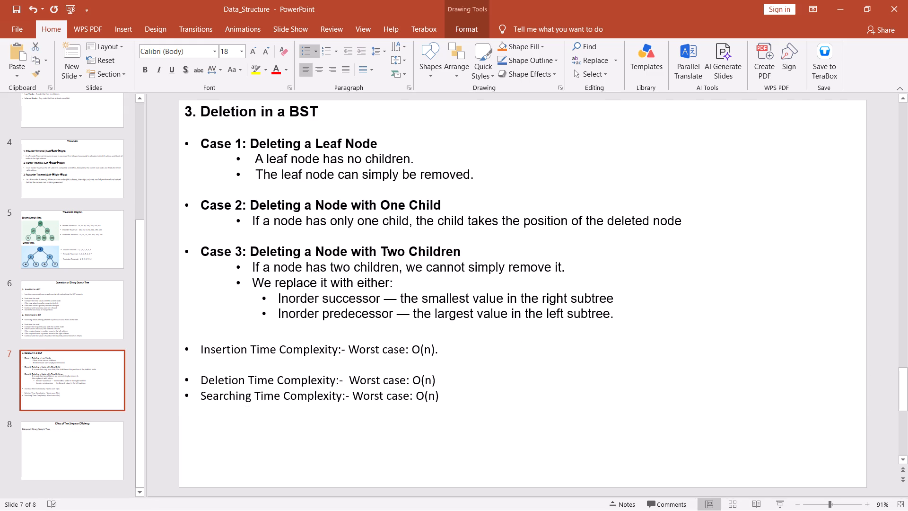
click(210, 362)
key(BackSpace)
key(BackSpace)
Add a period at the end of the deletion and searching time complexity lines, then save the presentation.
key(Down)
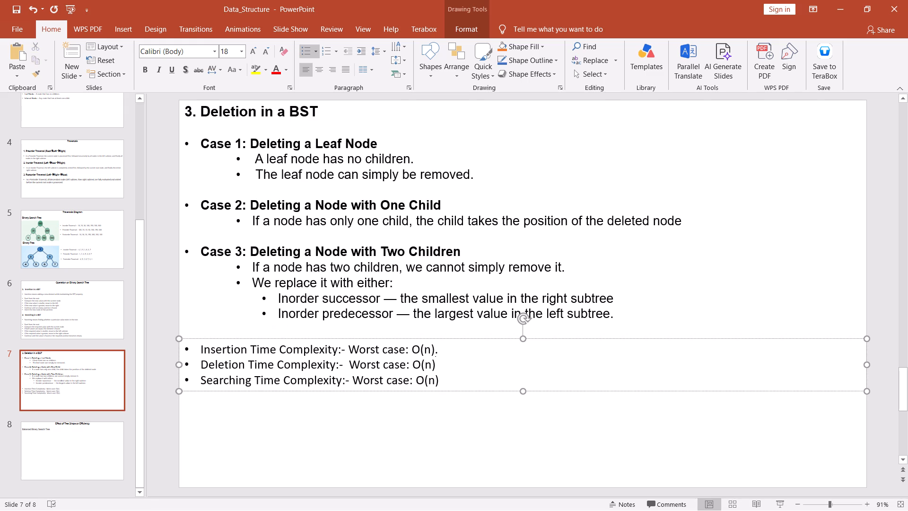
key(period)
key(Down)
key(period)
click(216, 418)
key(ctrl+s)
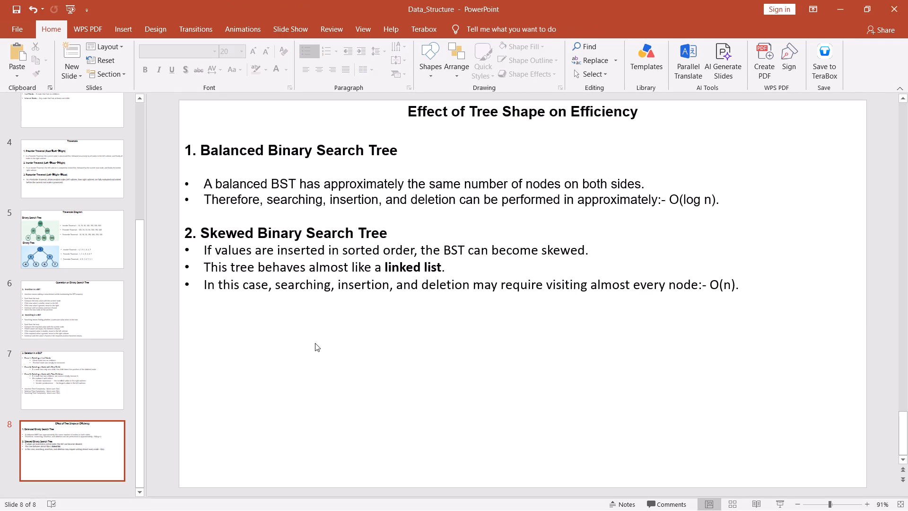
click(388, 235)
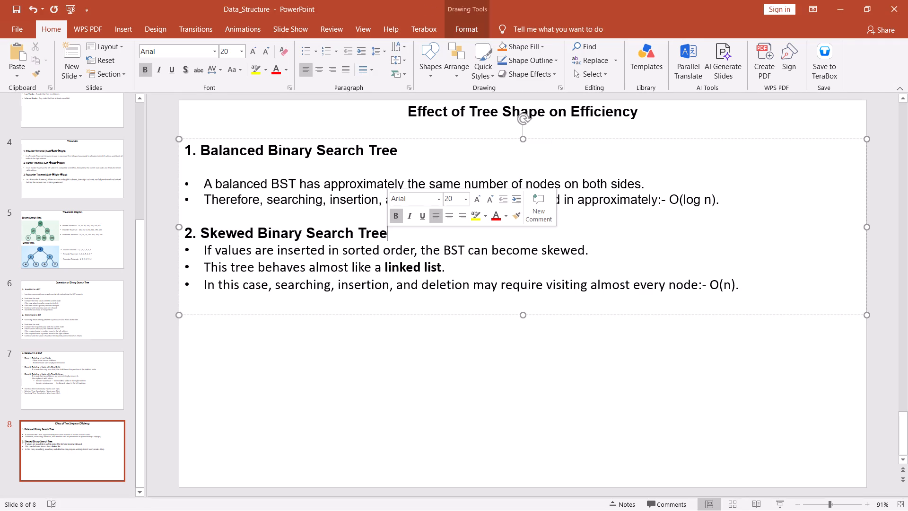
key(Return)
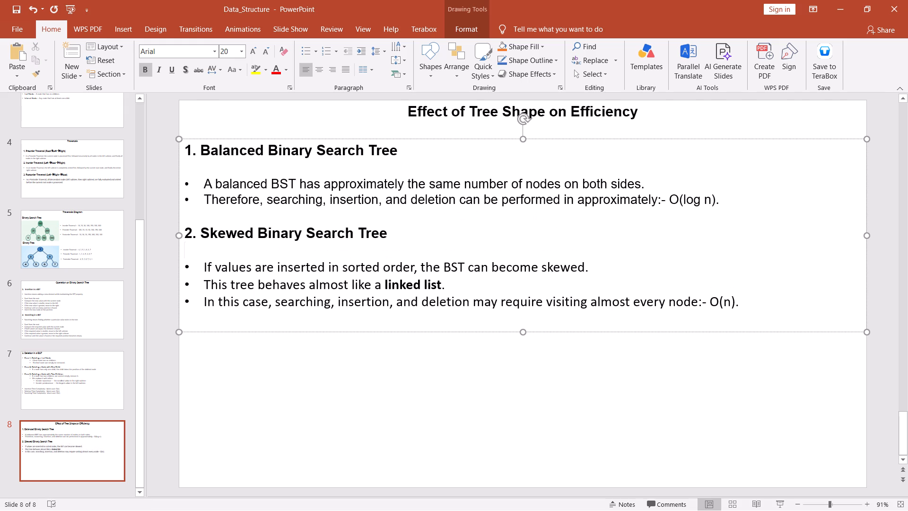
Re-enter the space before "Skewed" in the "2. Skewed Binary Search Tree" heading on slide 8 and save the presentation.
click(454, 388)
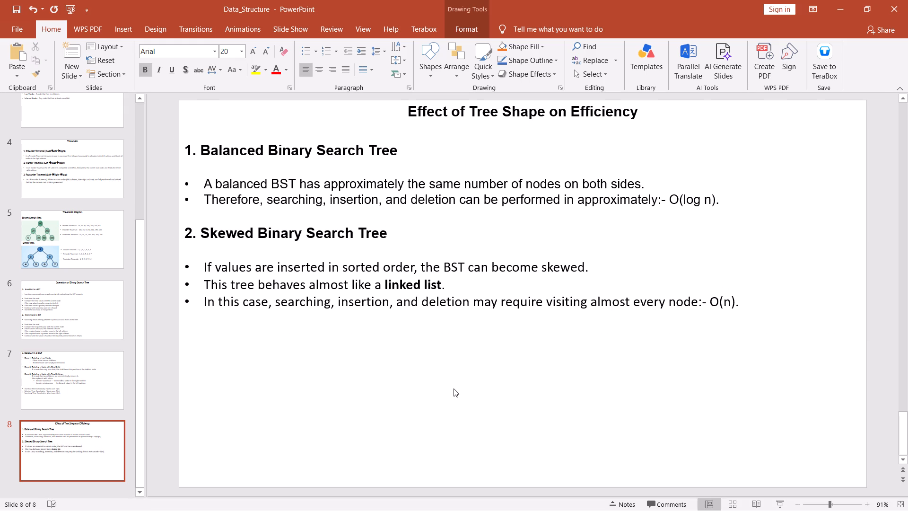
click(203, 232)
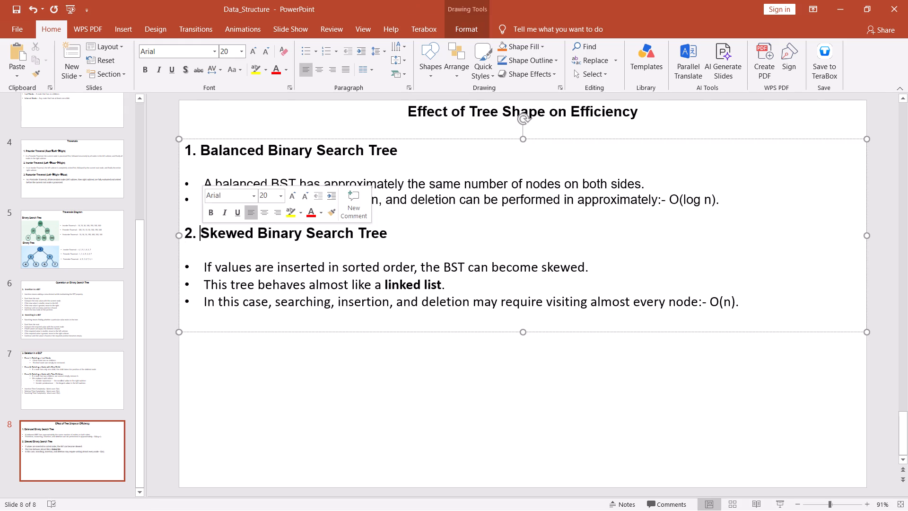
key(BackSpace)
key(space)
click(309, 423)
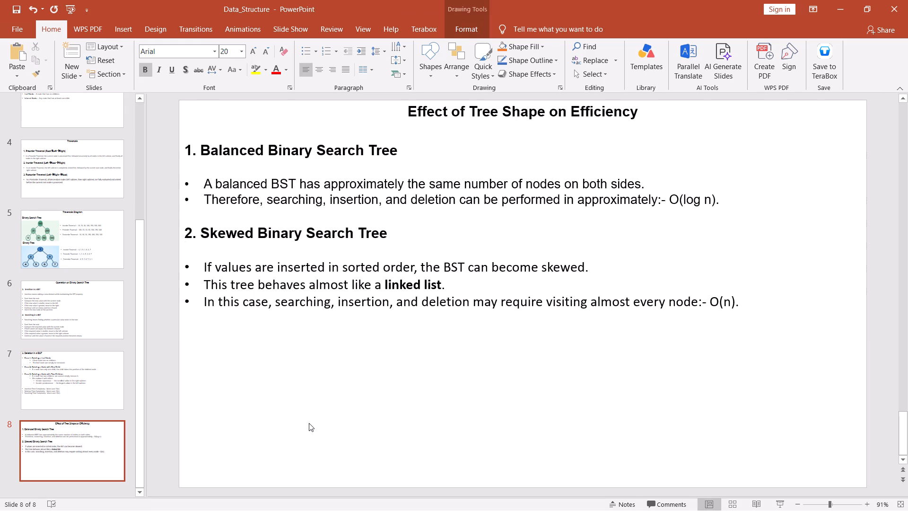
key(ctrl+s)
Look back through the slides from slide 7 to slide 1 to compare their content and formatting.
click(96, 390)
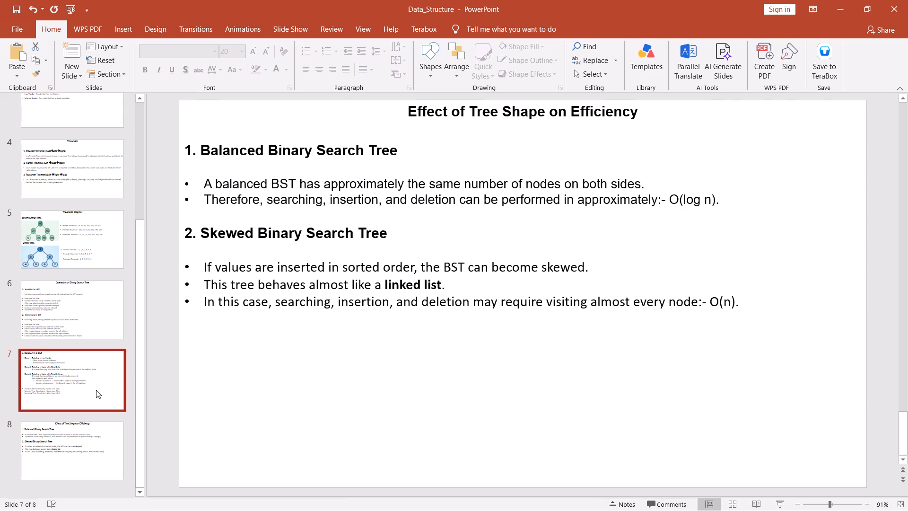
click(81, 320)
click(87, 238)
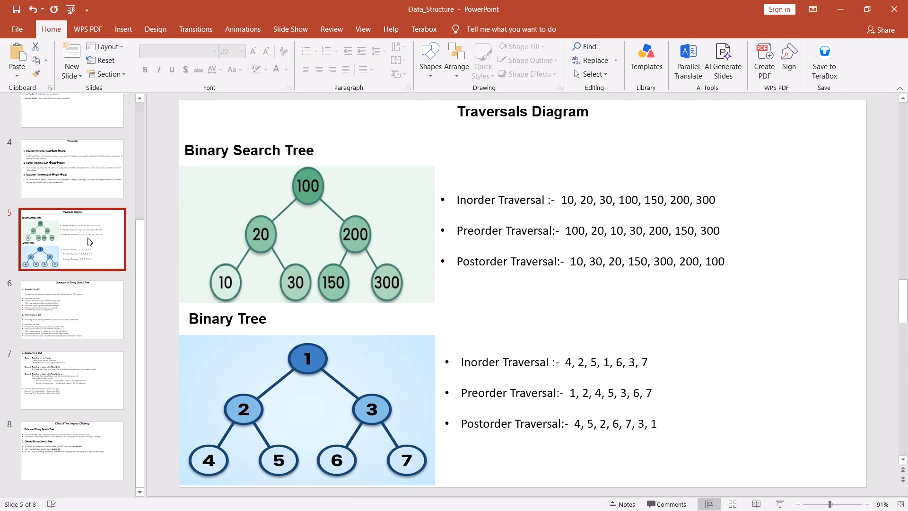
scroll(87, 238, up, 1)
click(87, 238)
scroll(87, 238, up, 2)
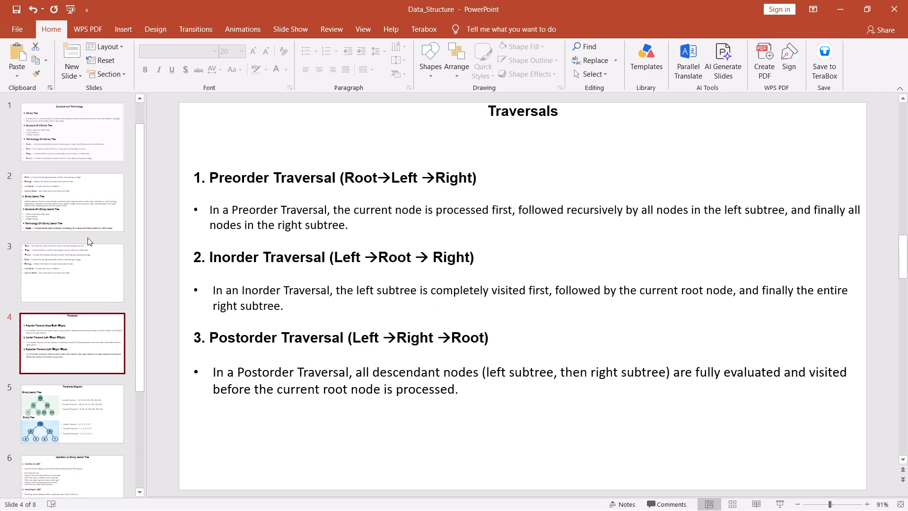
click(87, 238)
click(88, 222)
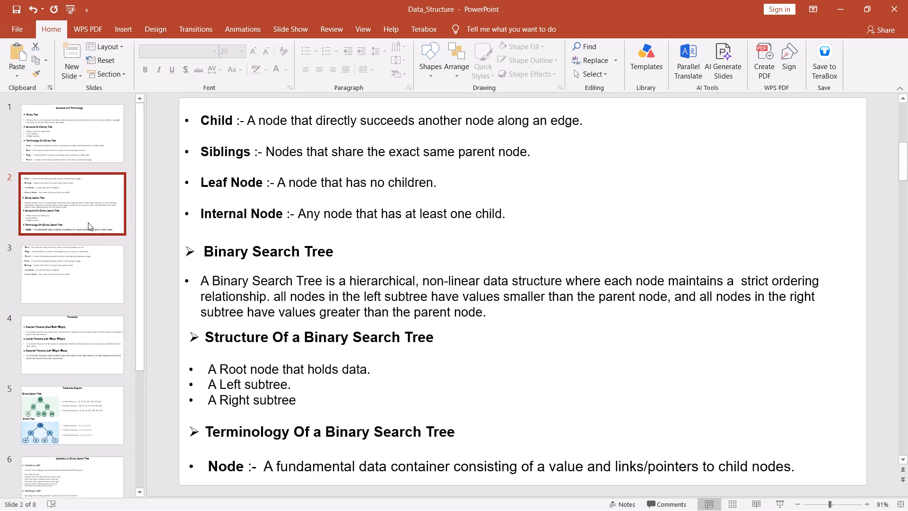
scroll(83, 307, up, 3)
click(93, 164)
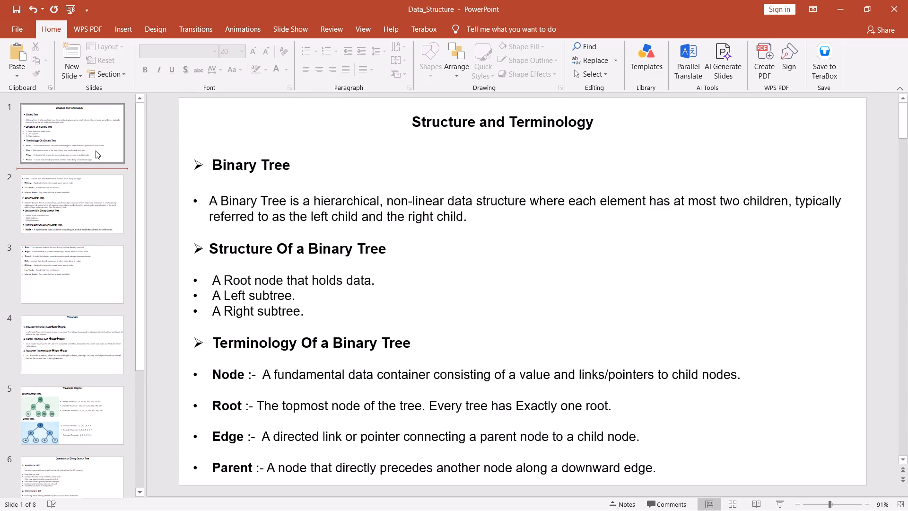
click(96, 150)
Remove the bold formatting from "linked list" in the second skewed-tree bullet on slide 8 and save the presentation.
scroll(93, 313, down, 4)
click(86, 469)
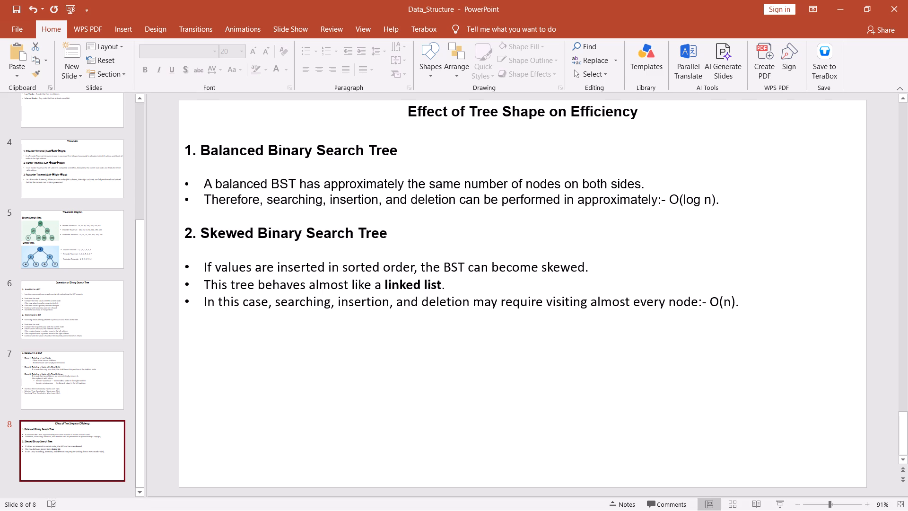
drag(440, 288, 390, 281)
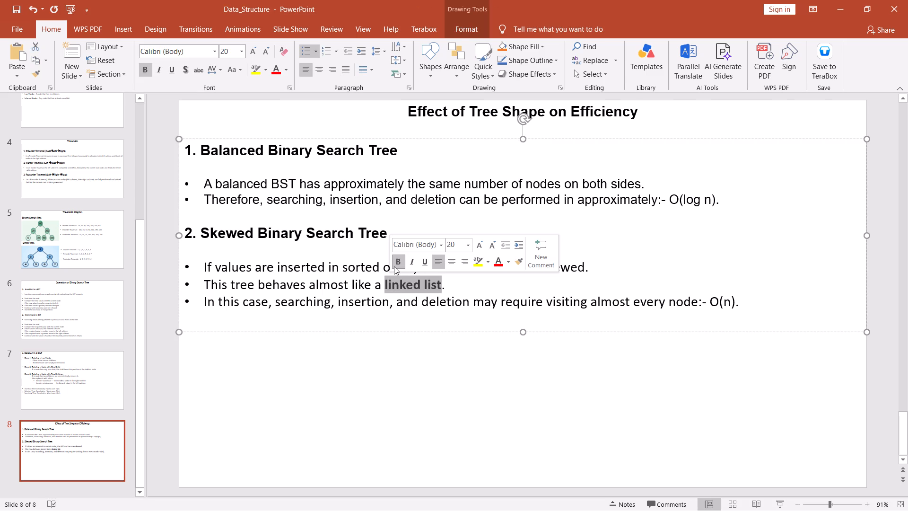
click(394, 266)
click(370, 380)
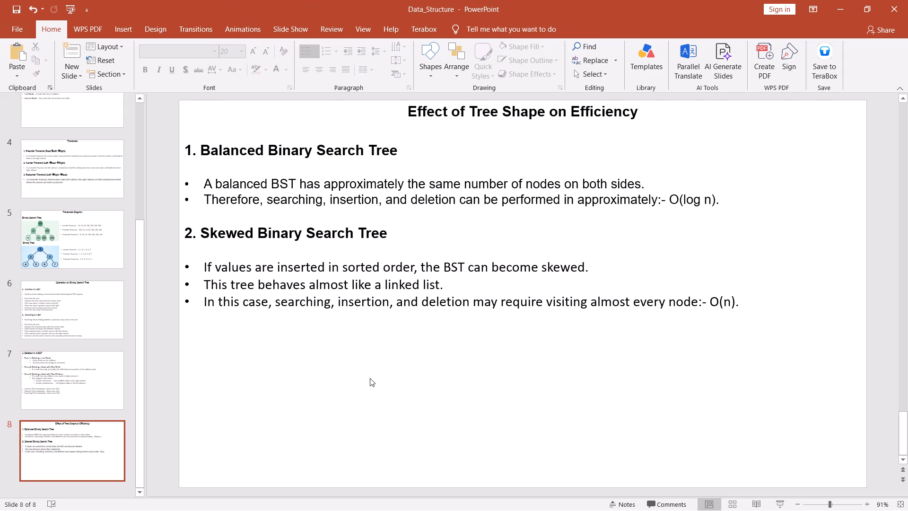
key(ctrl+s)
Return to slide 1 and check the font and size of its title, section headings and bullets.
click(98, 373)
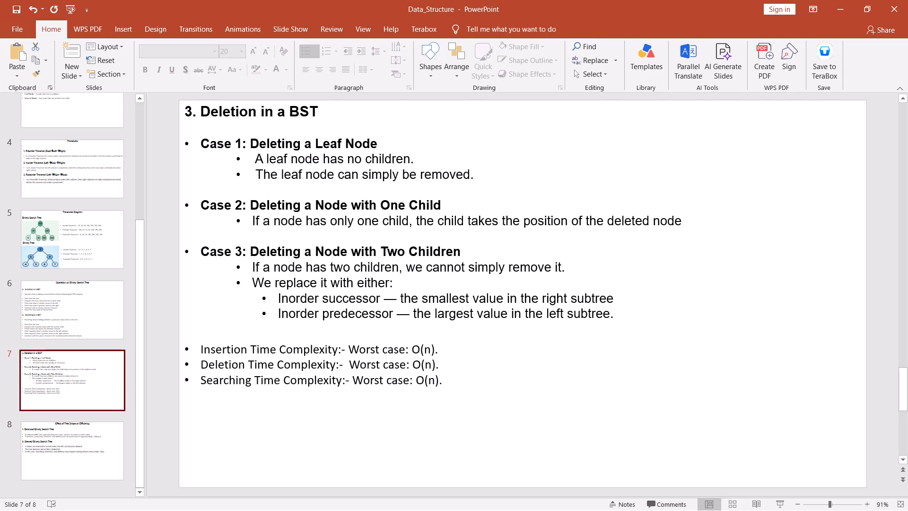
click(72, 250)
click(68, 181)
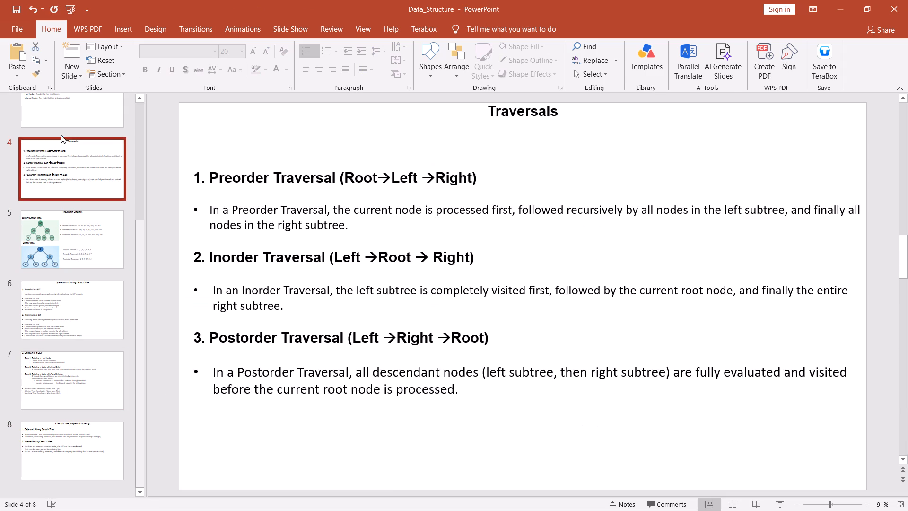
click(61, 95)
scroll(61, 169, up, 4)
click(63, 122)
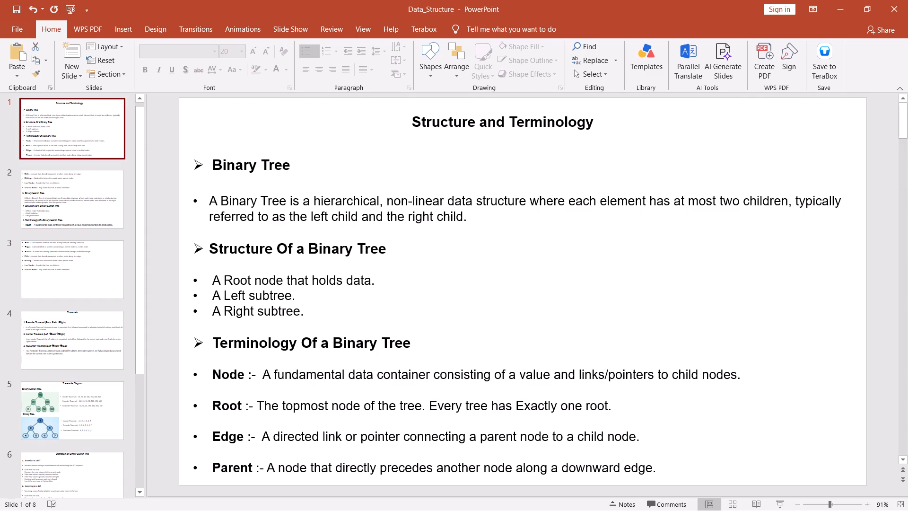
click(245, 166)
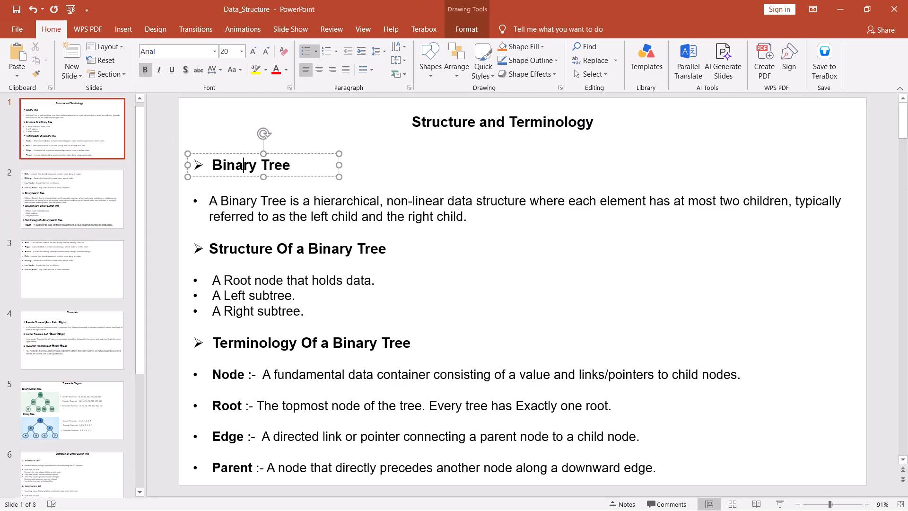
click(252, 212)
click(244, 252)
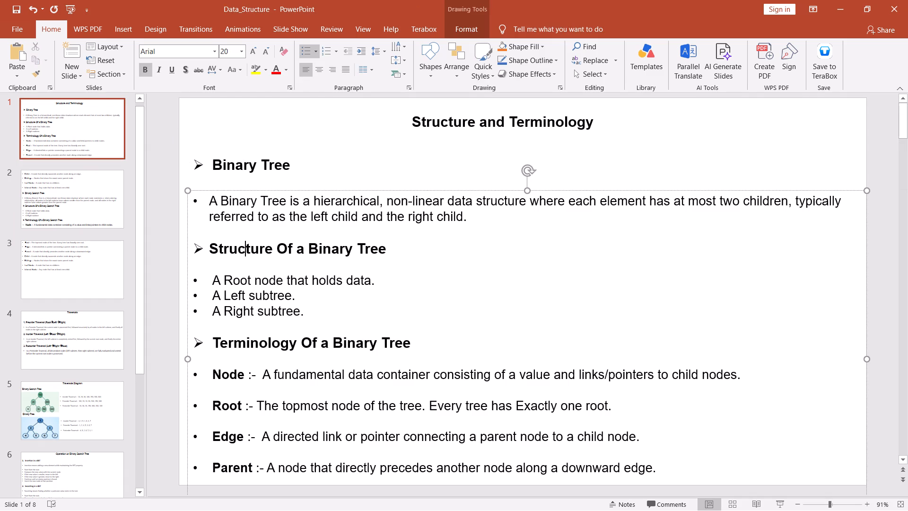
click(234, 308)
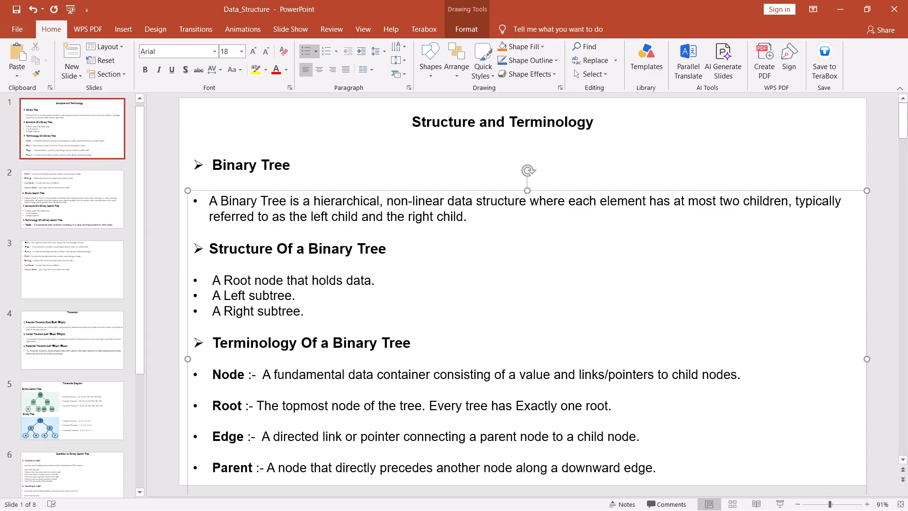
click(242, 342)
click(227, 375)
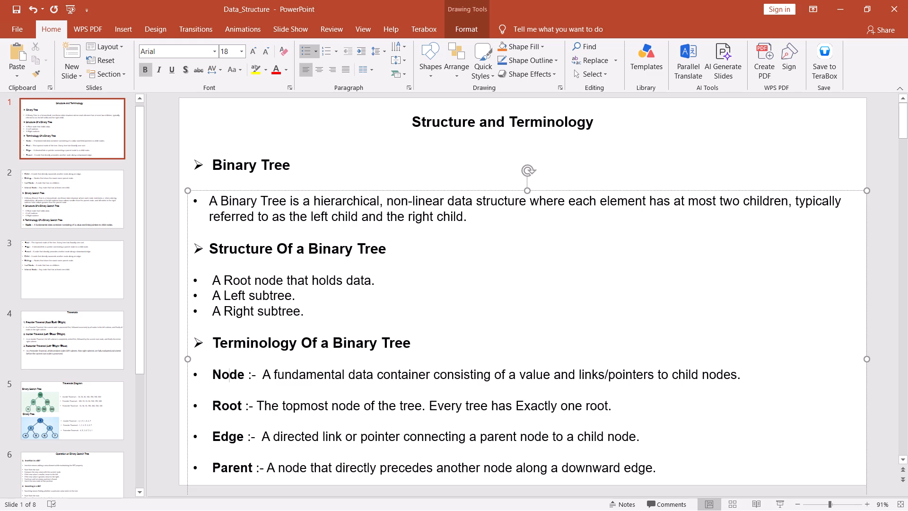
click(413, 123)
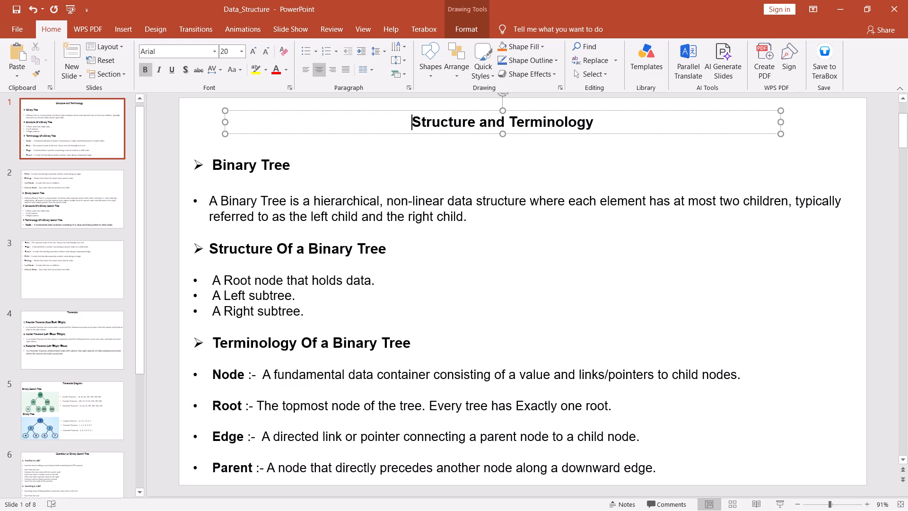
Check the font and size of the headings, definition text and bullets on slide 2.
click(69, 205)
click(216, 153)
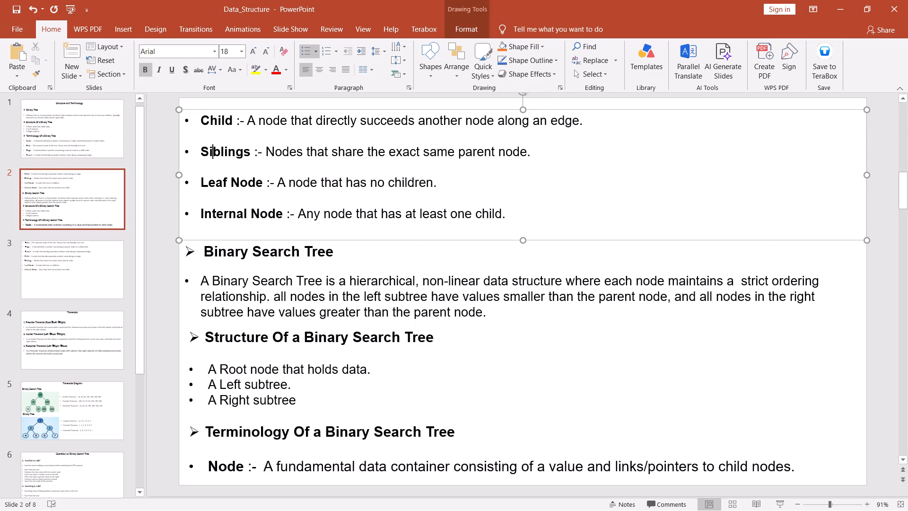
click(235, 251)
click(235, 288)
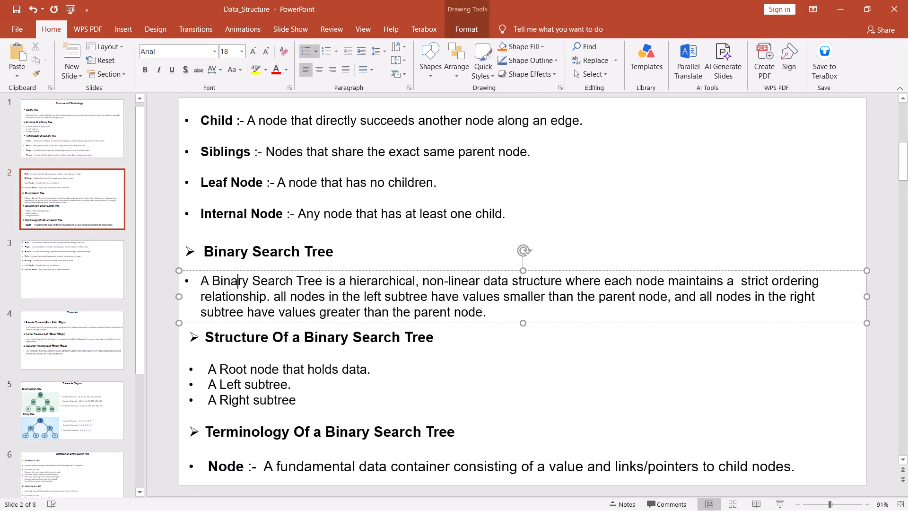
click(243, 346)
click(240, 374)
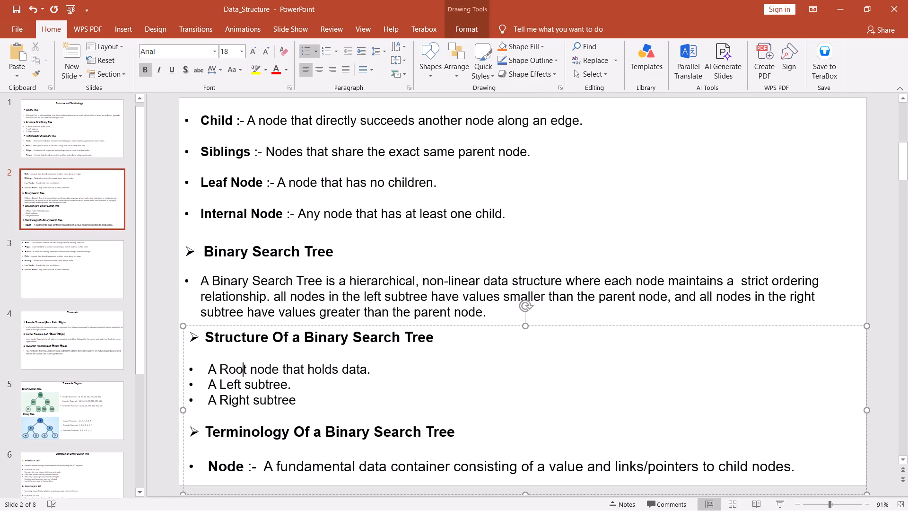
click(238, 430)
click(243, 471)
Delete the empty bullet line below the "Node" definition at the end of slide 2.
click(515, 484)
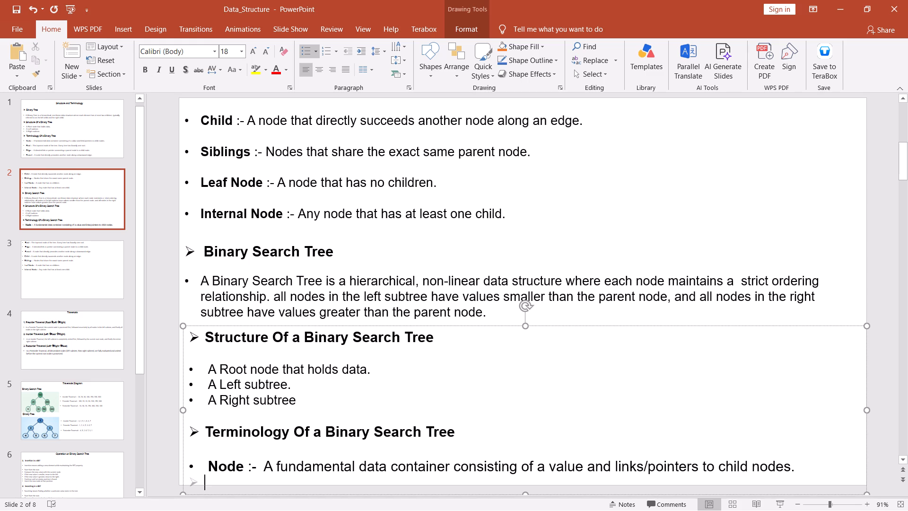
key(BackSpace)
key(BackSpace)
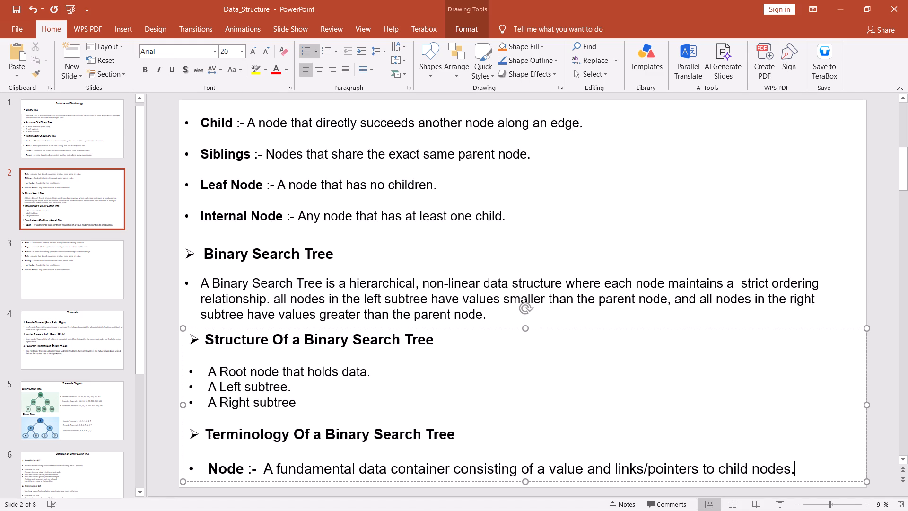
Delete the empty line below the "Internal Node" bullet at the end of slide 3.
click(95, 288)
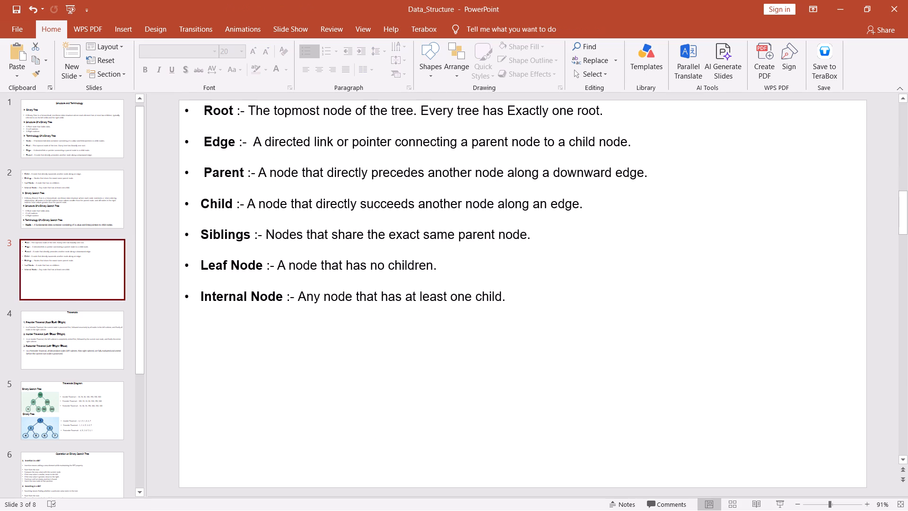
click(196, 255)
click(325, 320)
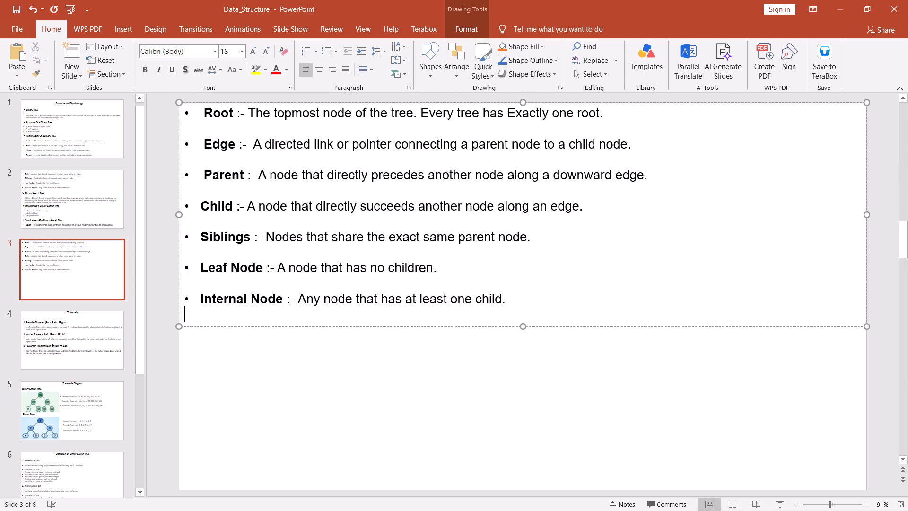
key(BackSpace)
Delete the empty trailing line below the Postorder Traversal description on slide 4.
click(53, 319)
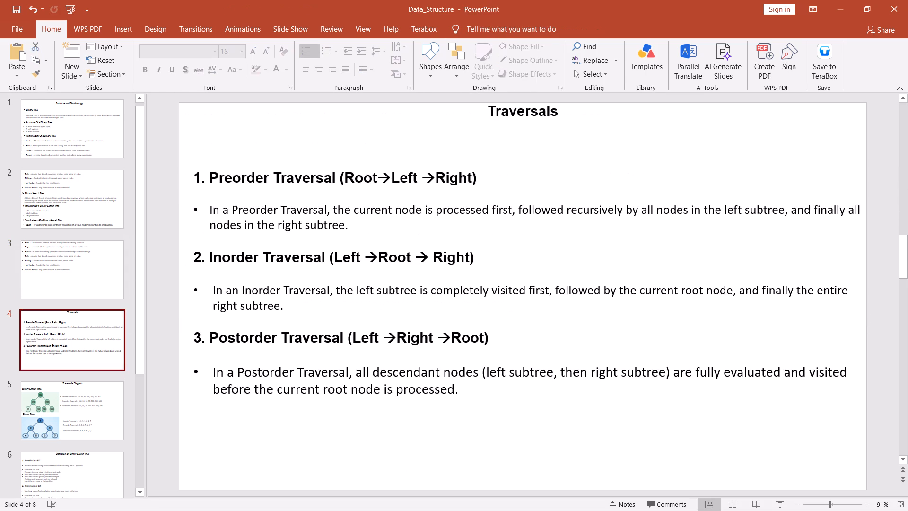
click(241, 386)
click(218, 422)
key(BackSpace)
key(BackSpace)
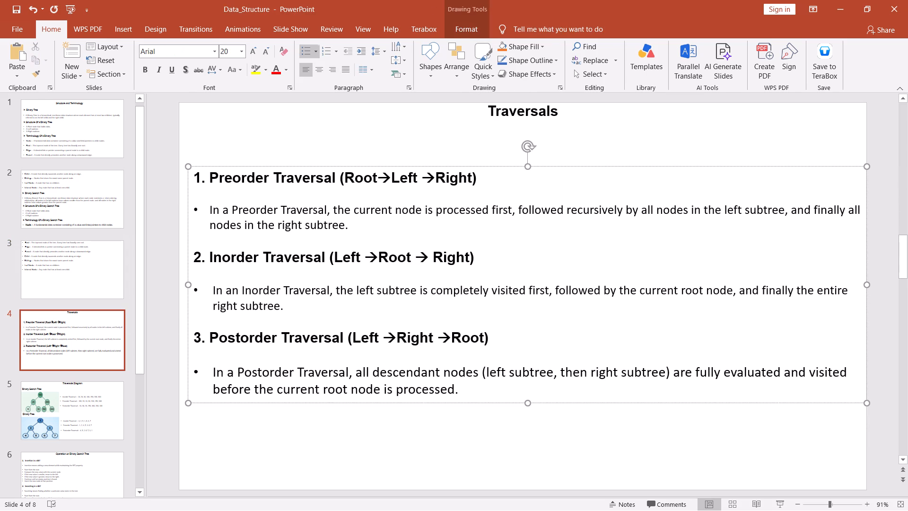
Check the font and size of slide 4's title, Preorder heading and bullet, and look over slides 1 to 5.
click(266, 178)
click(266, 211)
click(501, 105)
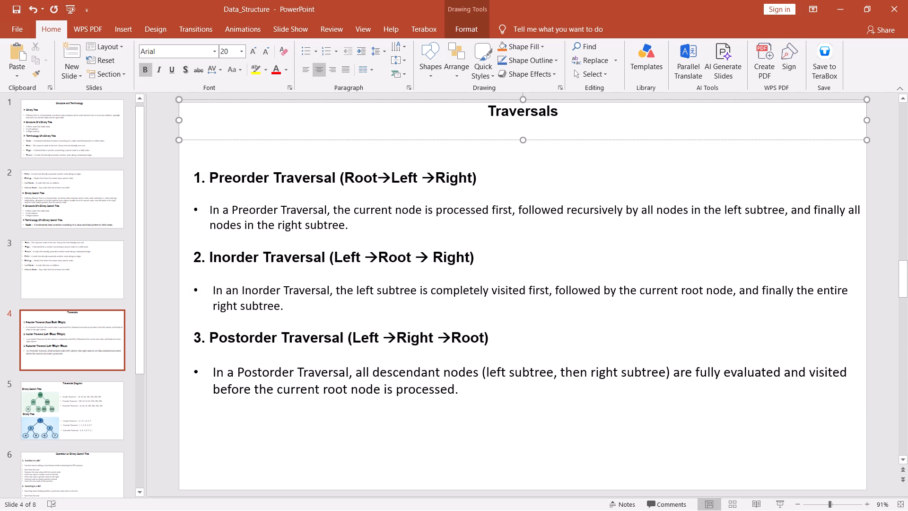
click(70, 397)
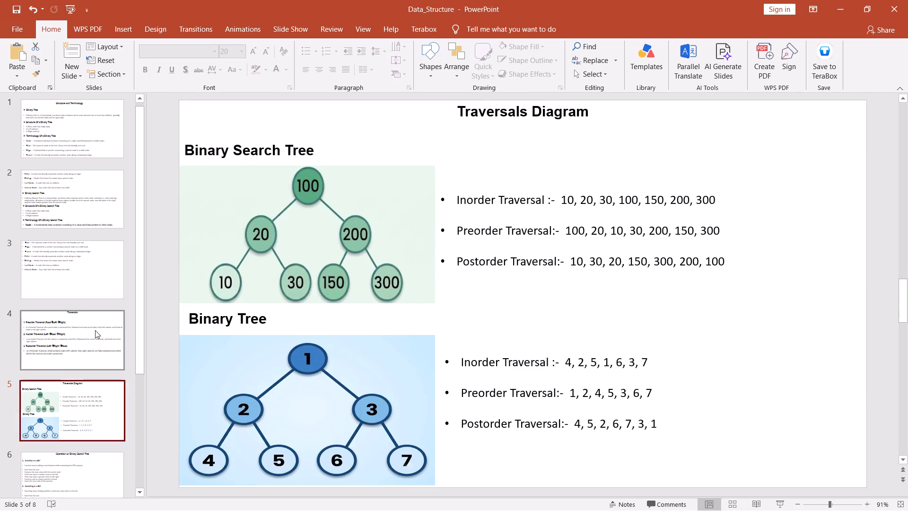
click(95, 330)
click(95, 264)
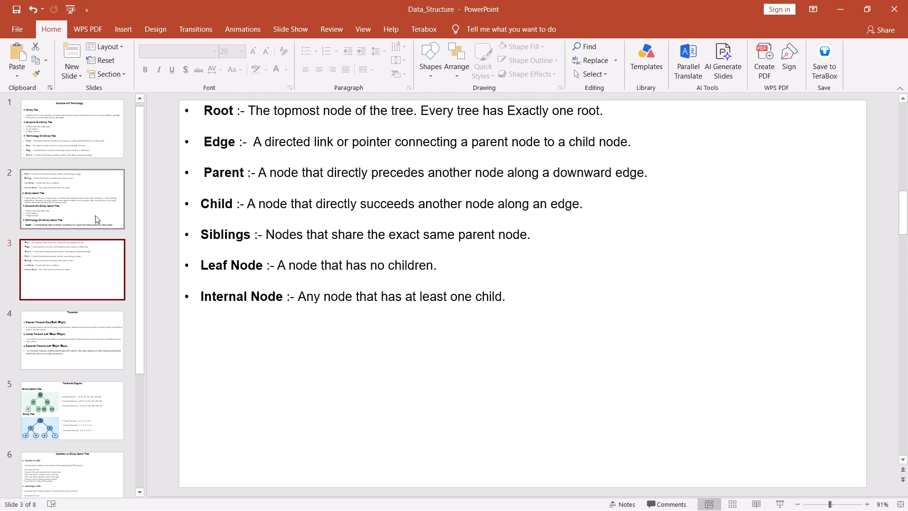
click(95, 215)
click(85, 159)
click(58, 394)
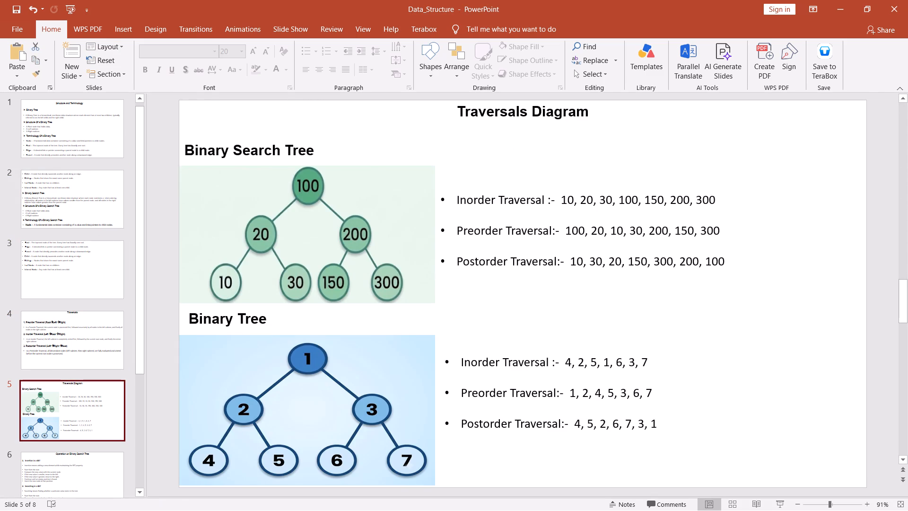
click(82, 341)
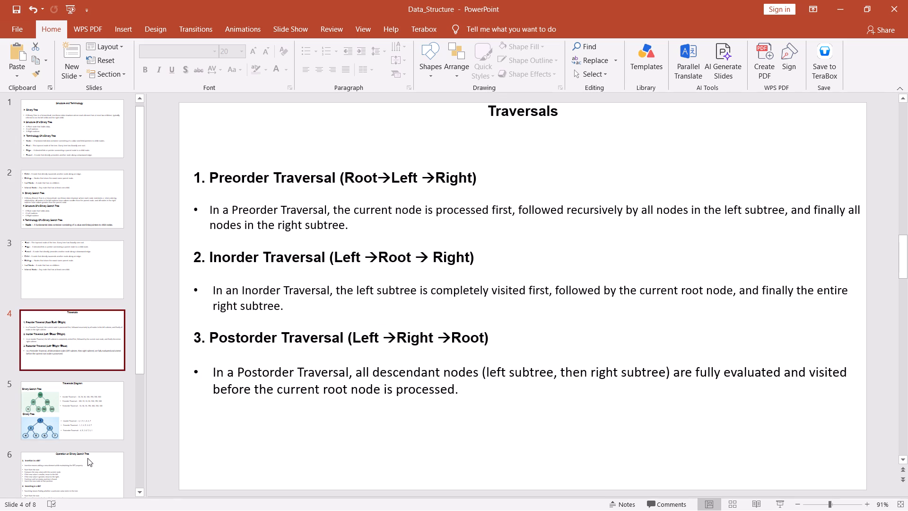
Look over slides 6, 7 and 8 to compare the formatting of their headings and bullets.
click(59, 462)
scroll(312, 311, down, 2)
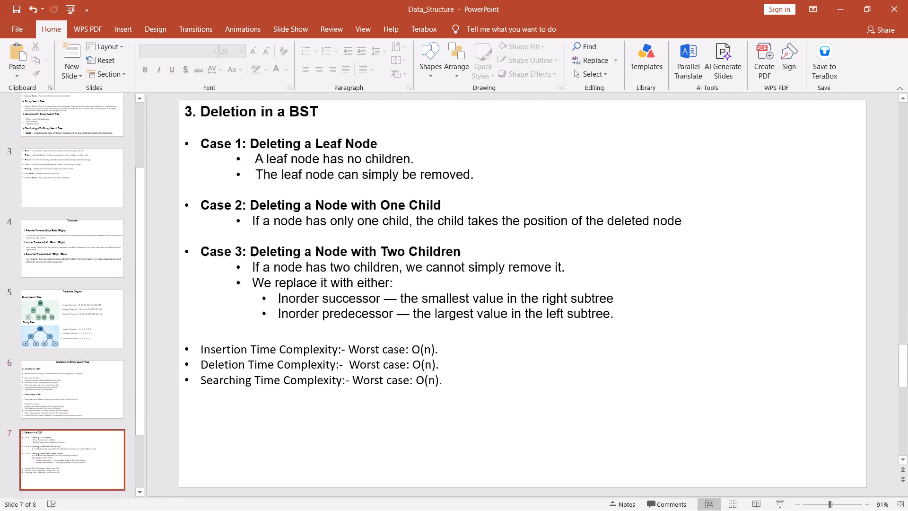
scroll(312, 311, up, 1)
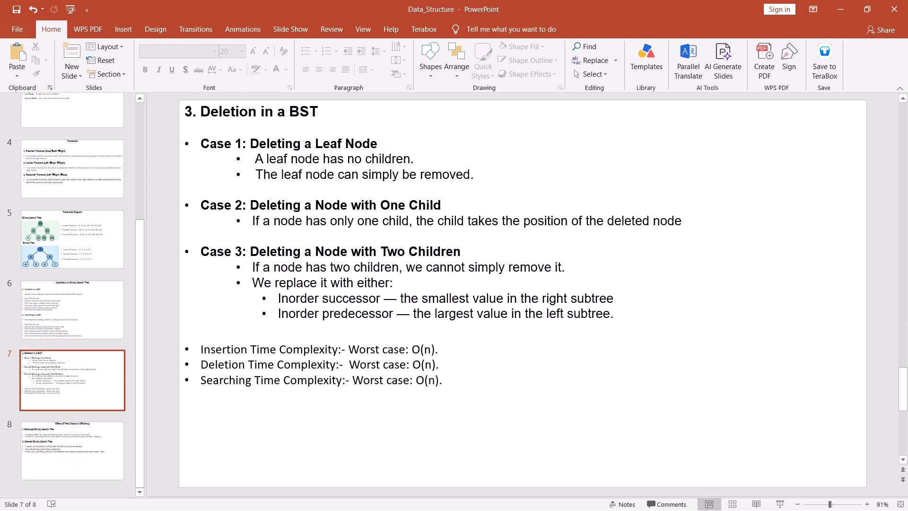
scroll(312, 311, up, 1)
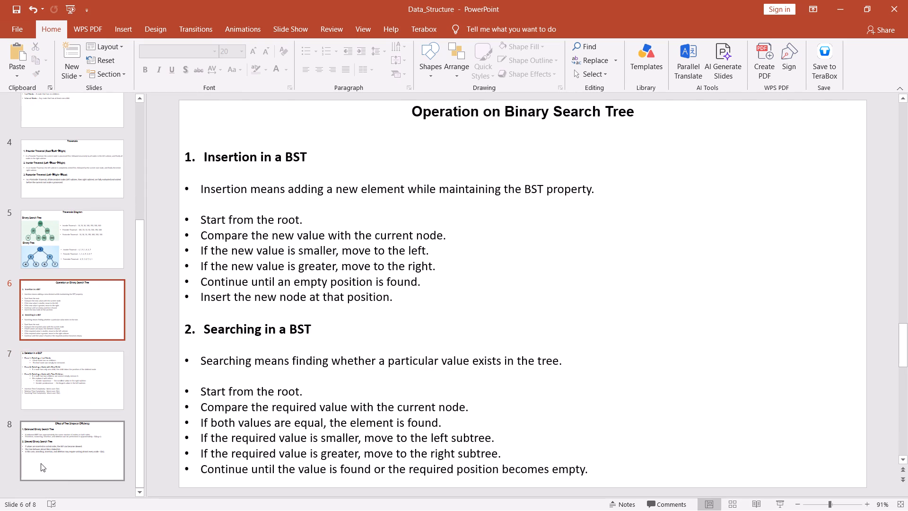
click(39, 455)
click(51, 380)
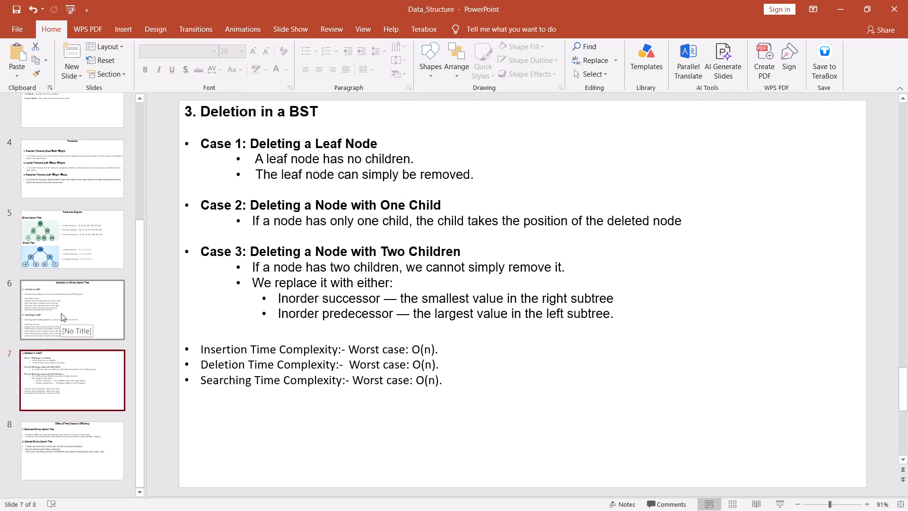
click(61, 313)
click(226, 327)
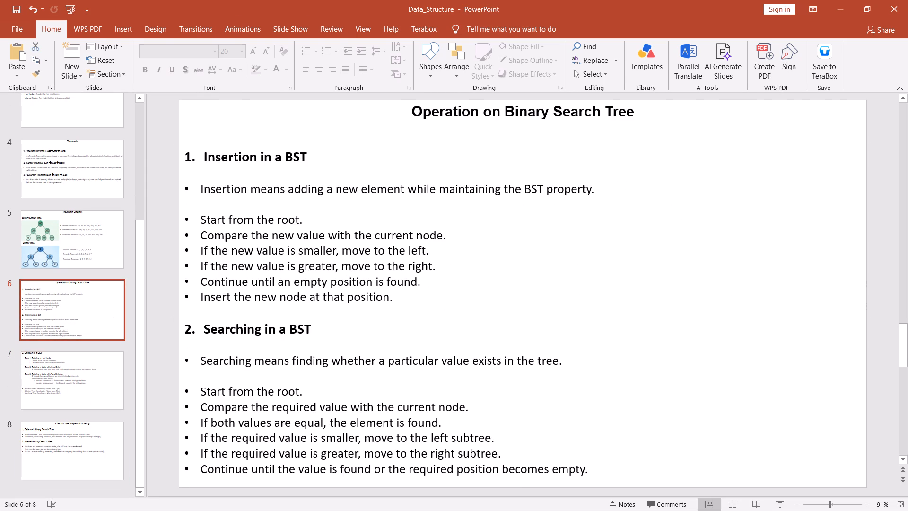
Set the font size of the "Case 1: Deleting a Leaf Node" heading on slide 7 to 20.
click(62, 396)
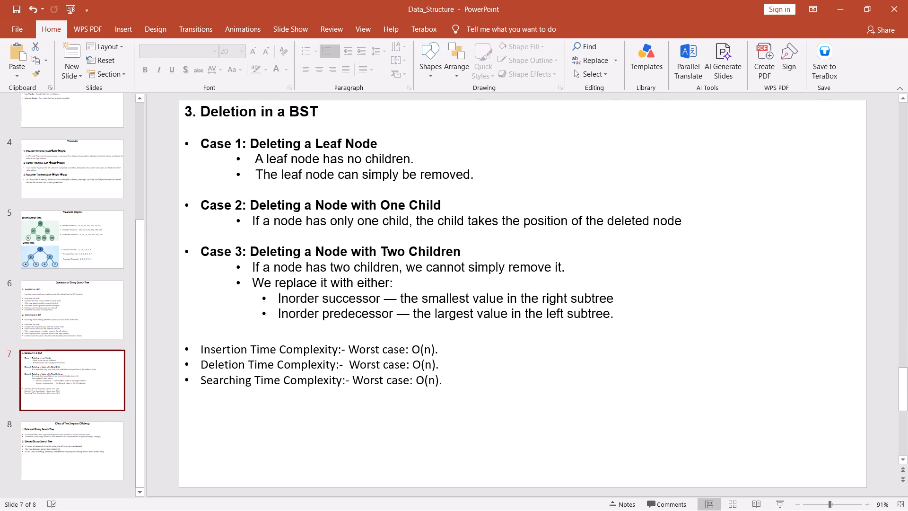
click(224, 111)
click(222, 152)
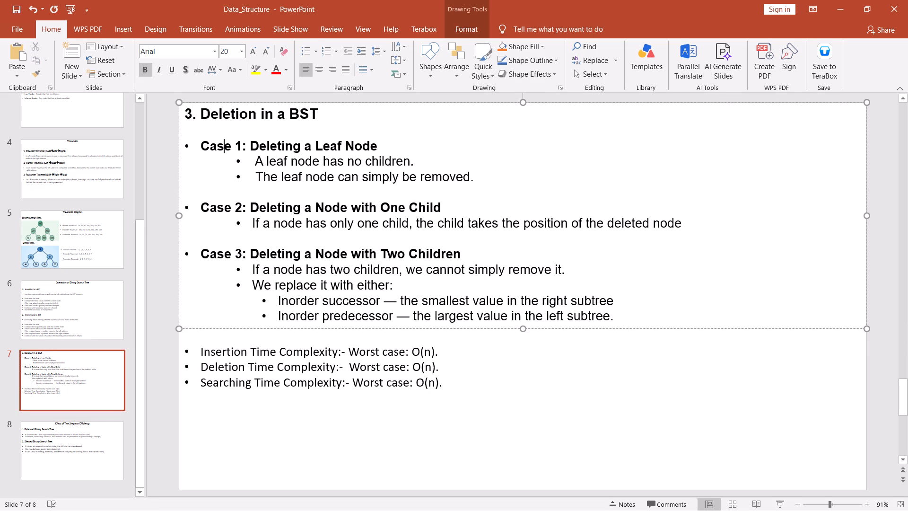
drag(202, 145, 367, 142)
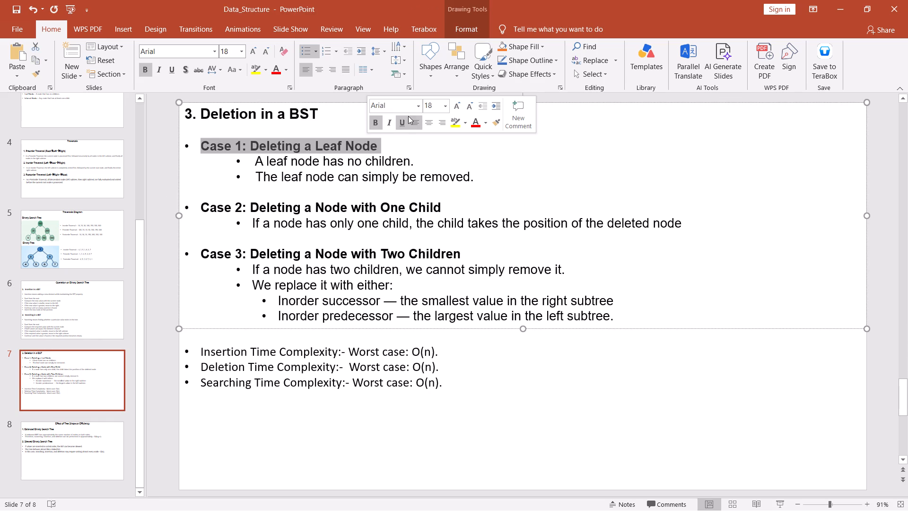
click(446, 104)
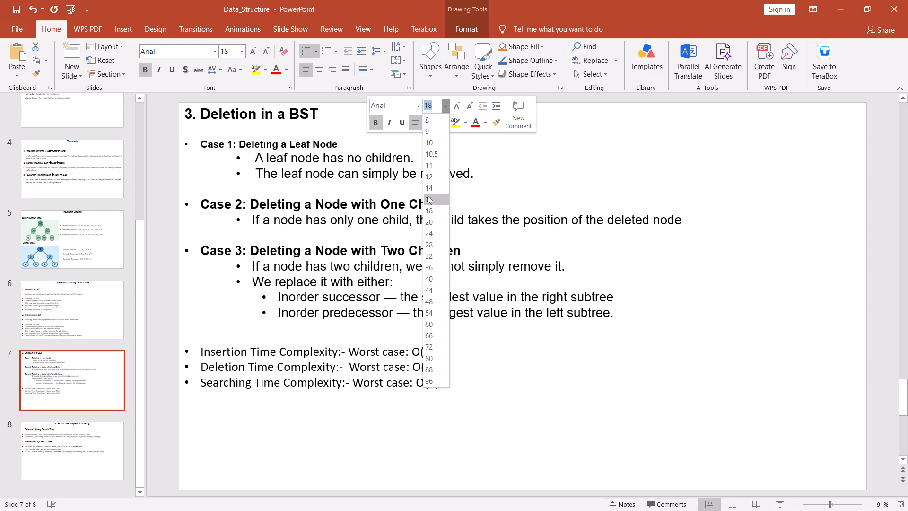
click(428, 220)
click(406, 173)
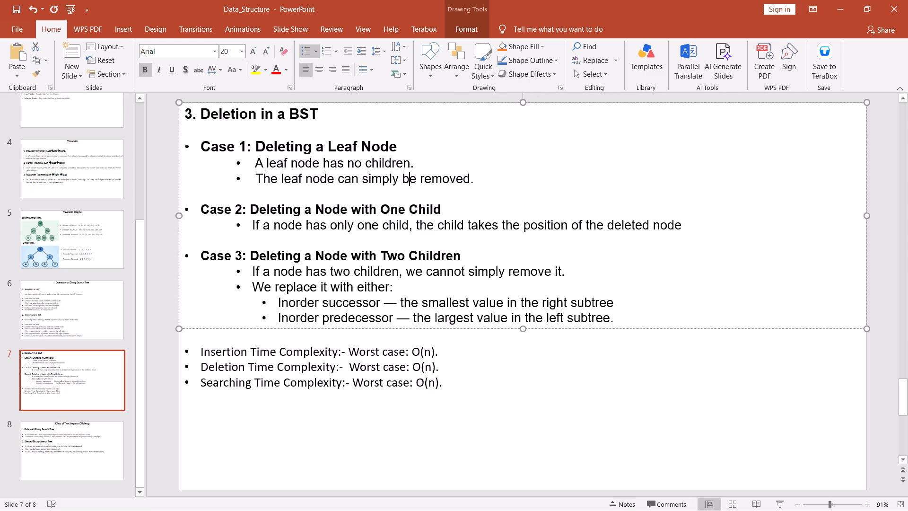
Set the font size of the "Case 2: Deleting a Node with One Child" heading to 20.
drag(201, 206, 253, 207)
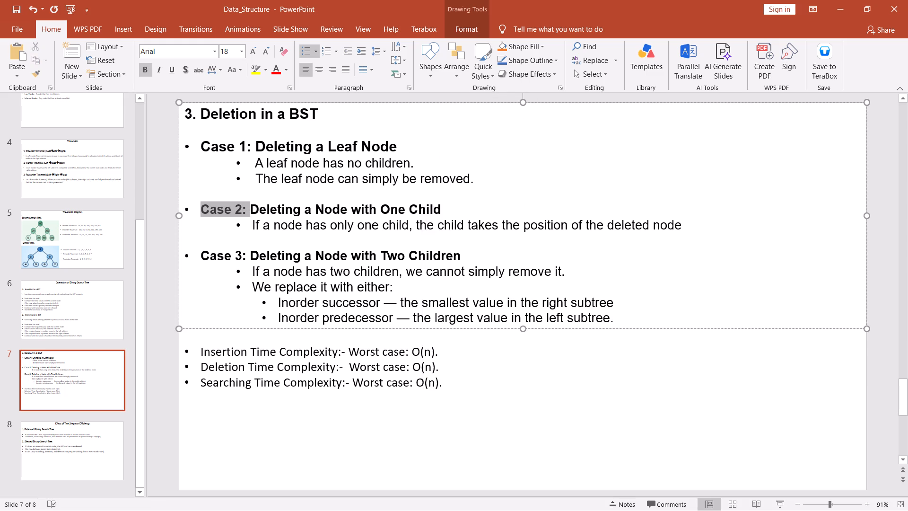
drag(253, 207, 437, 208)
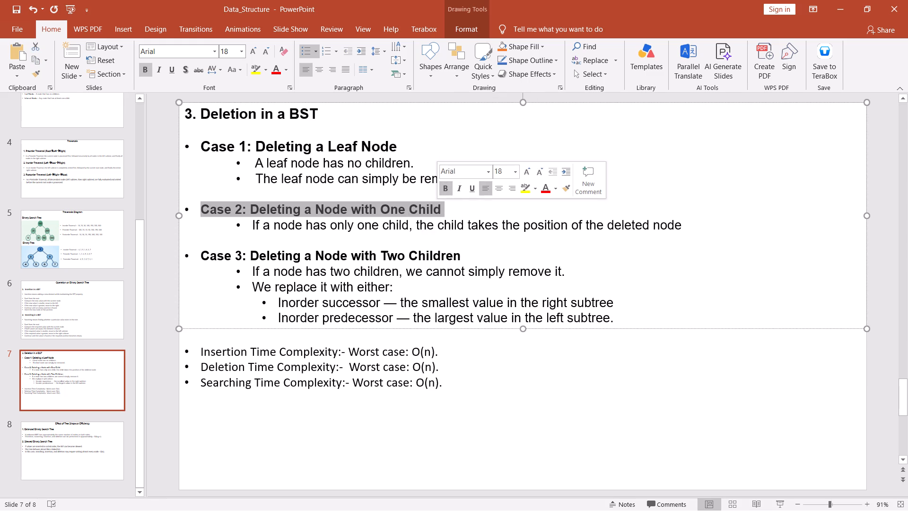
click(515, 170)
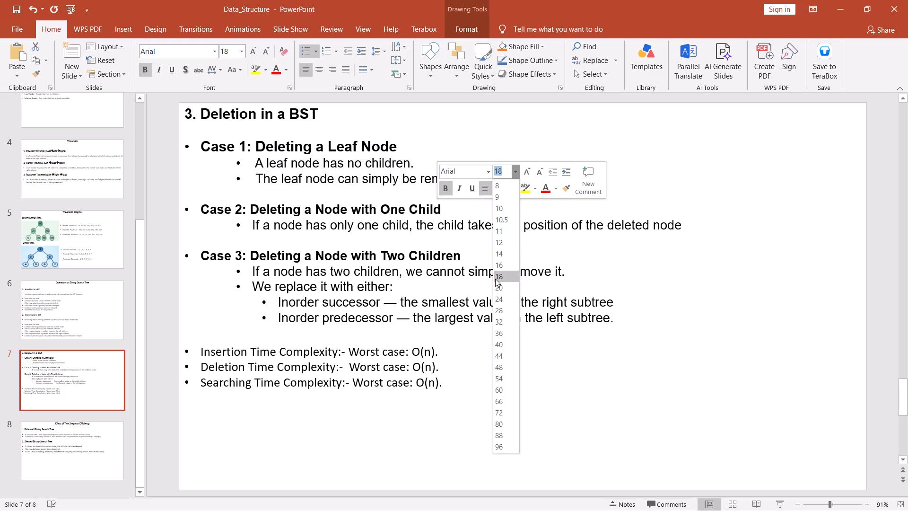
click(497, 284)
click(473, 257)
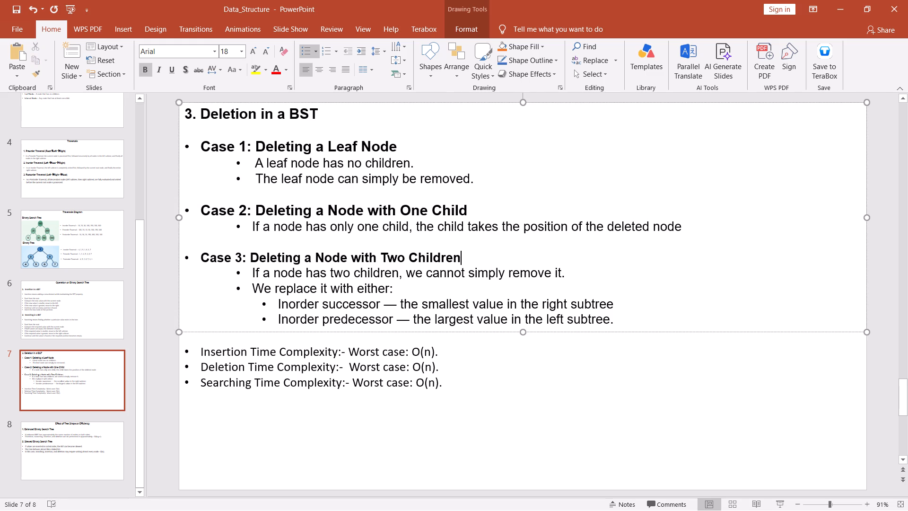
Set the font size of the "Case 3: Deleting a Node with Two Children" heading to 20.
drag(200, 261, 498, 258)
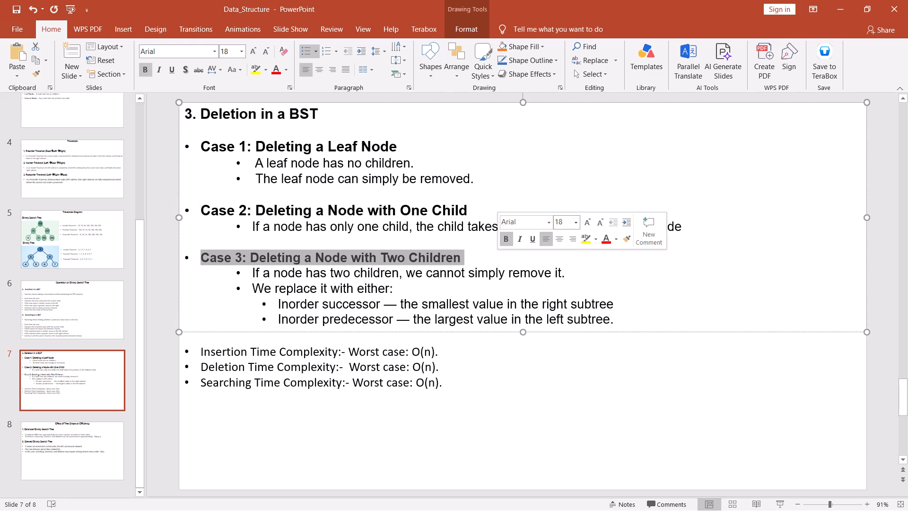
click(572, 221)
click(573, 222)
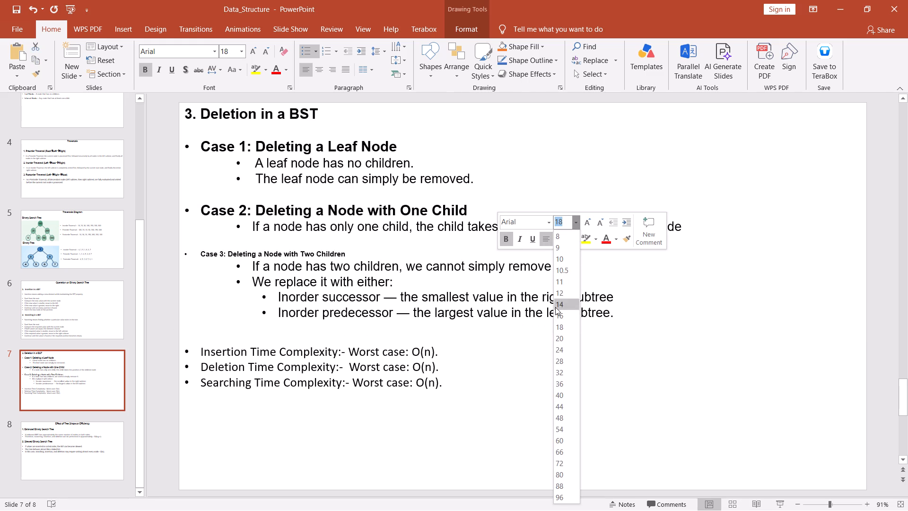
click(558, 335)
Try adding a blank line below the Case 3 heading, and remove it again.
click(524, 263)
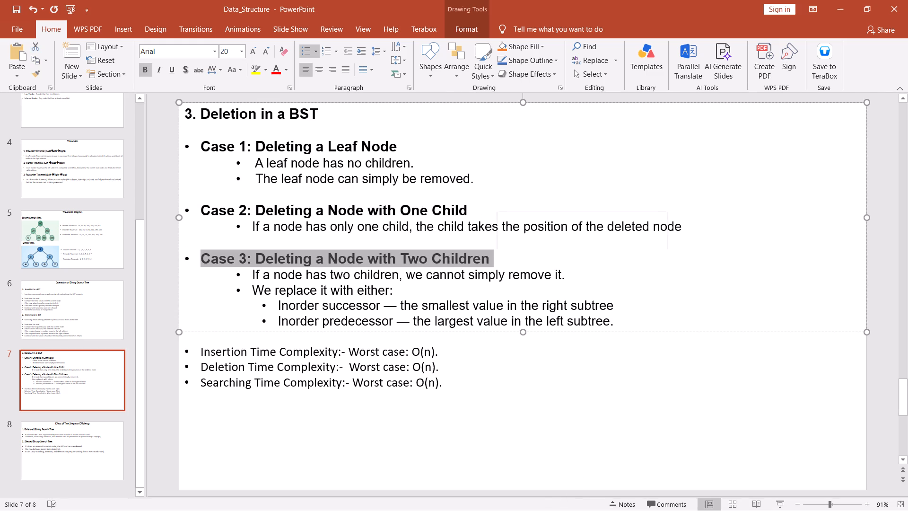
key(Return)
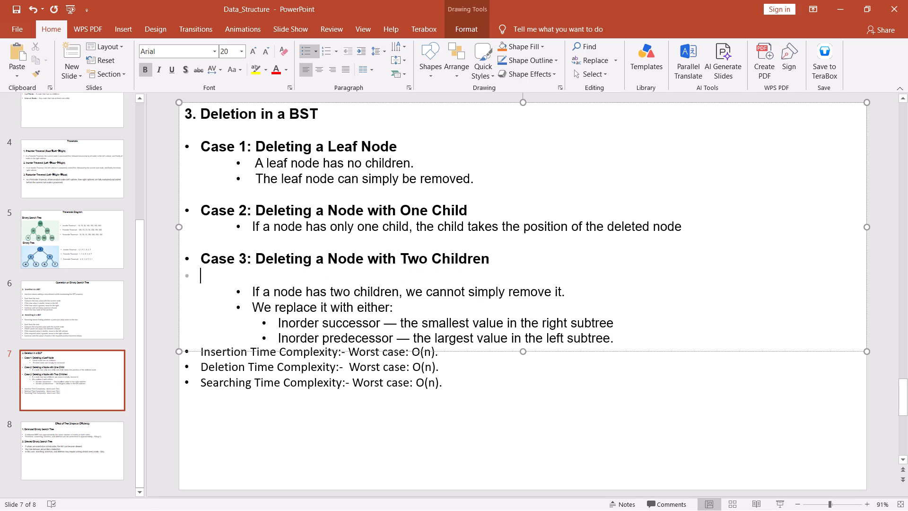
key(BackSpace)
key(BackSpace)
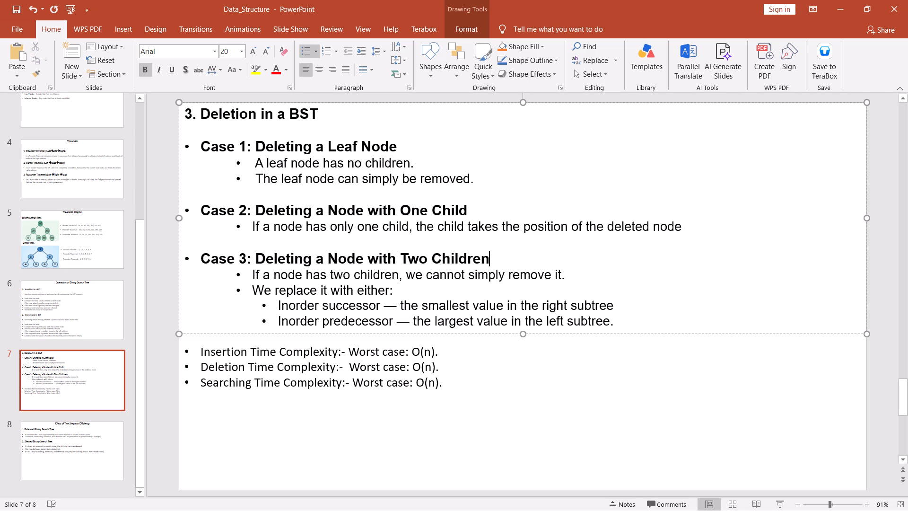
Move the text box with the three time complexity bullets further down slide 7, away from the Case 3 text.
click(473, 346)
drag(479, 339, 479, 359)
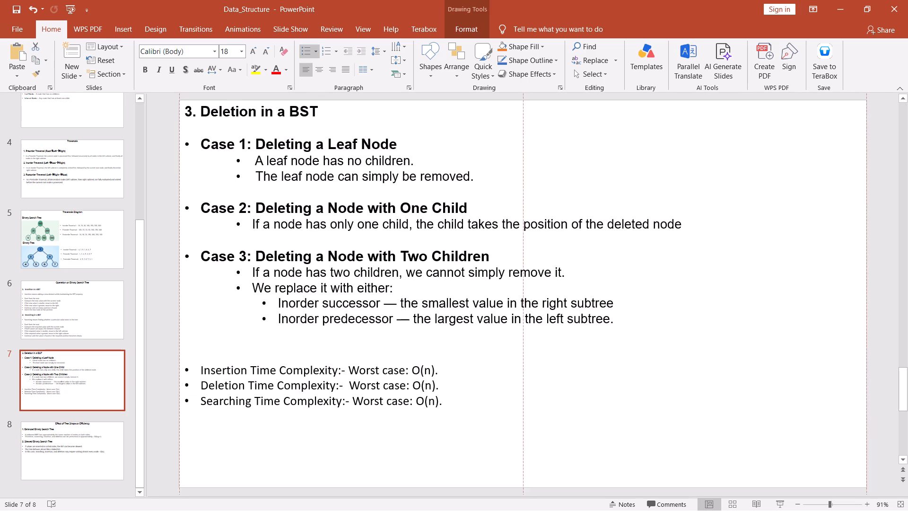
drag(479, 359, 479, 368)
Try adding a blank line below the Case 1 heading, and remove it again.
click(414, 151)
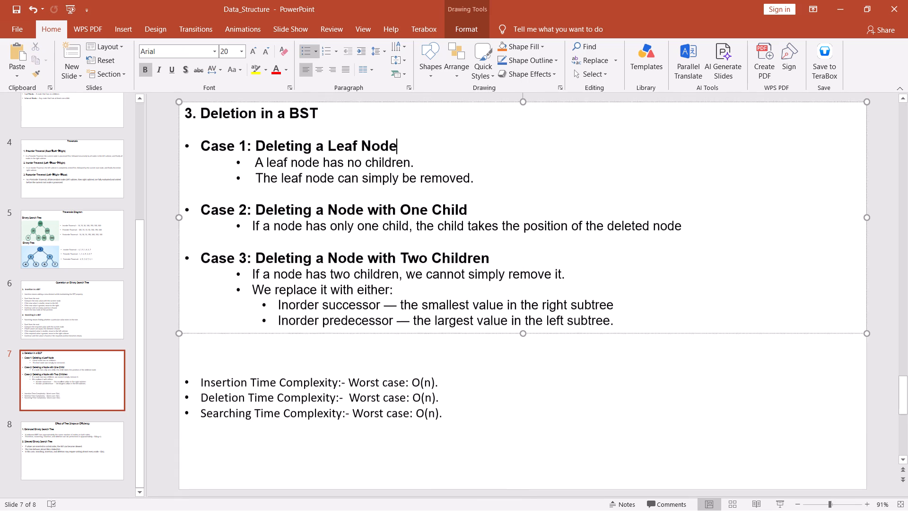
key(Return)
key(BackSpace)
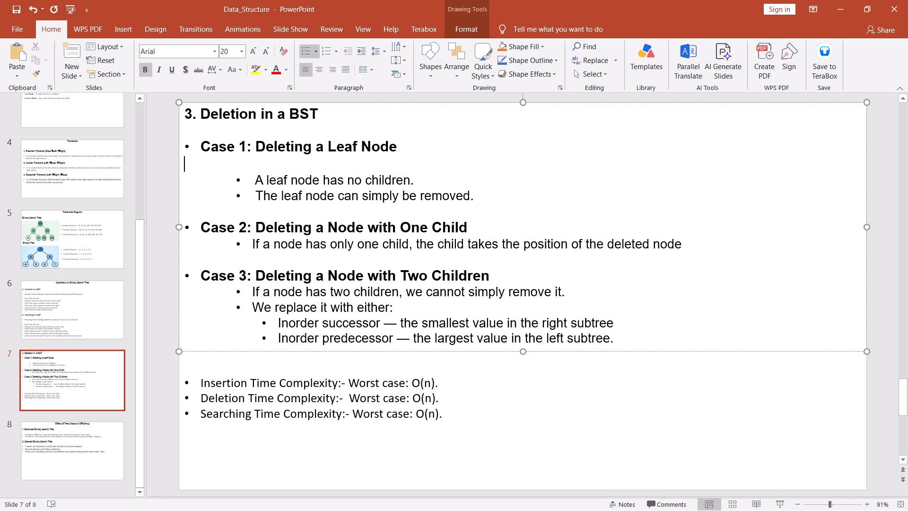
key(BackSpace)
Move the time complexity text box up to sit just below the Case 3 bullets on slide 7, and save the presentation.
click(366, 352)
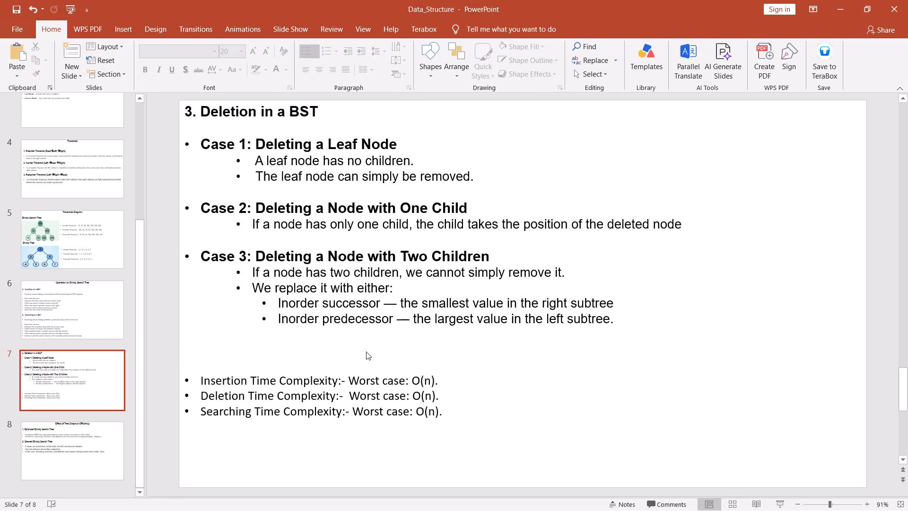
click(379, 371)
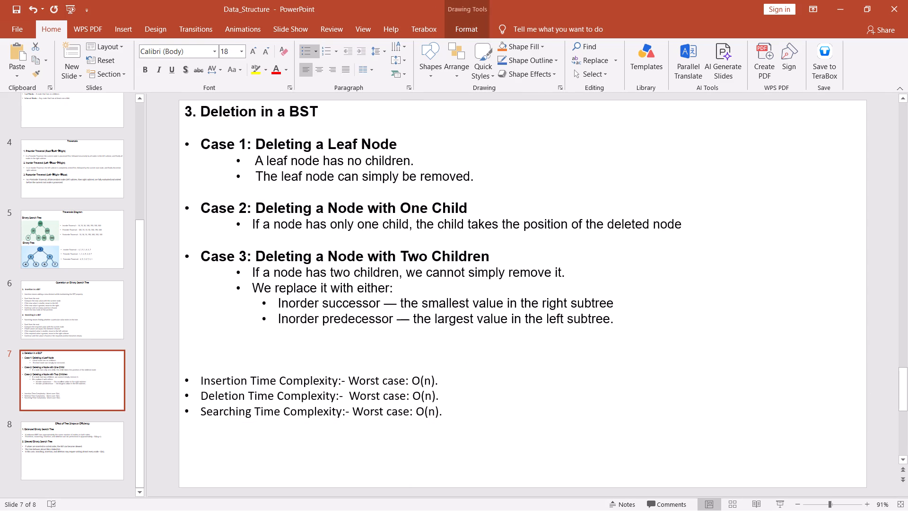
drag(467, 366, 467, 344)
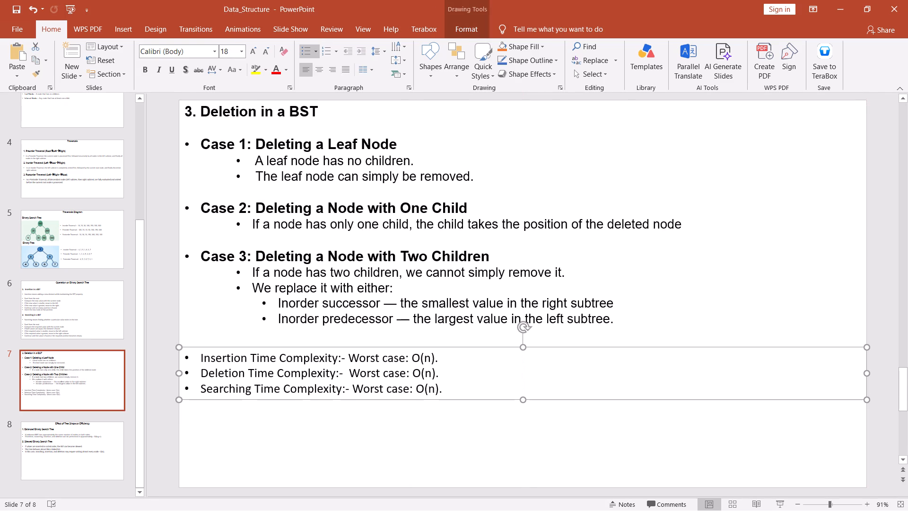
click(472, 335)
click(491, 457)
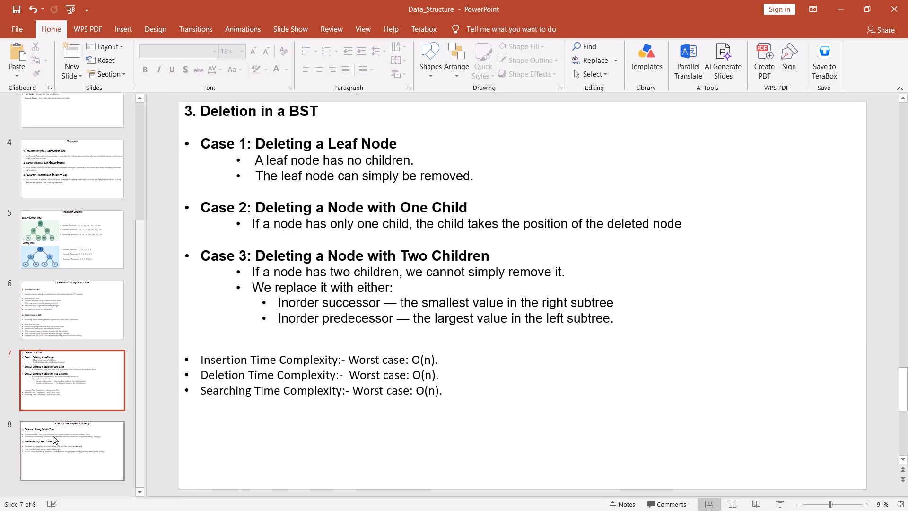
key(ctrl+s)
click(41, 468)
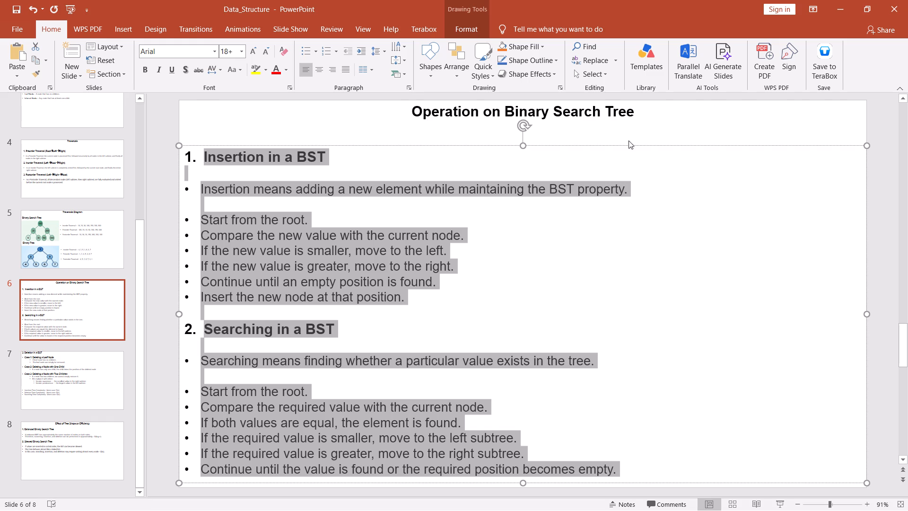
click(635, 129)
key(ctrl+s)
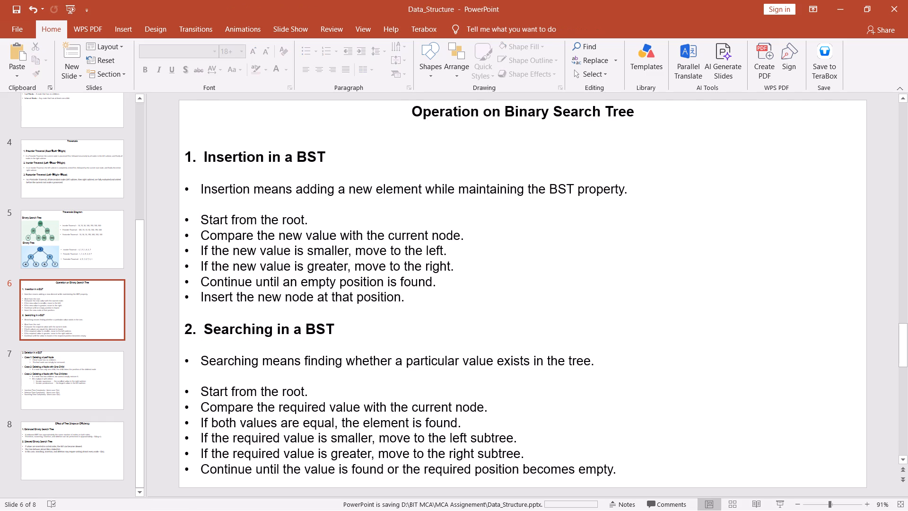
Change the font of the three time complexity bullets on slide 7 to Arial, and save the presentation.
click(86, 388)
click(302, 262)
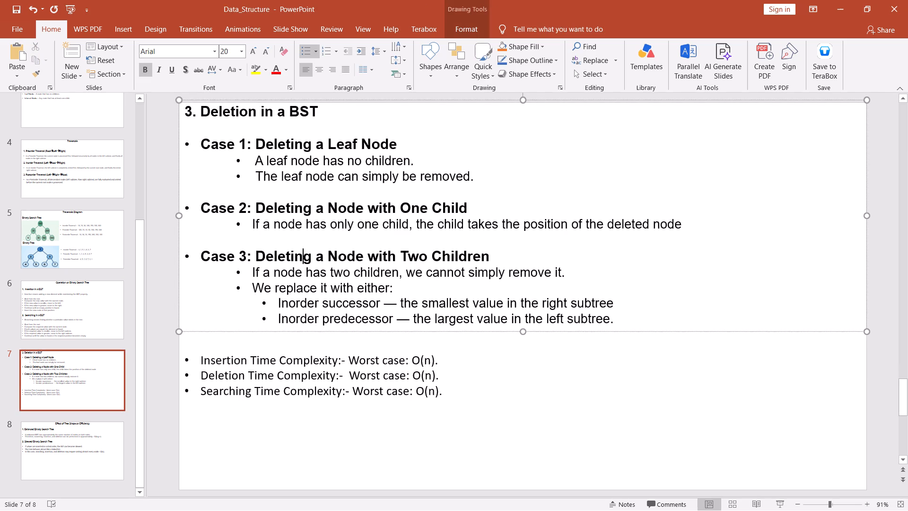
key(ctrl+a)
click(293, 352)
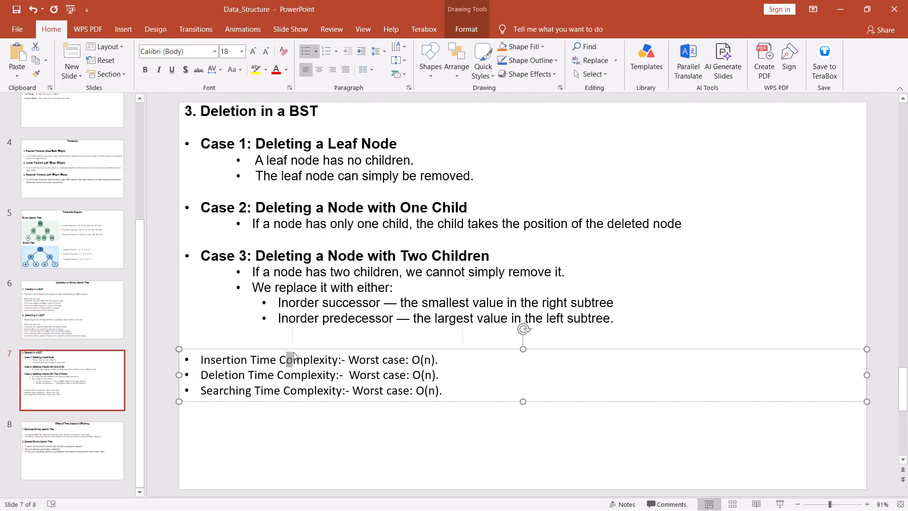
key(ctrl+a)
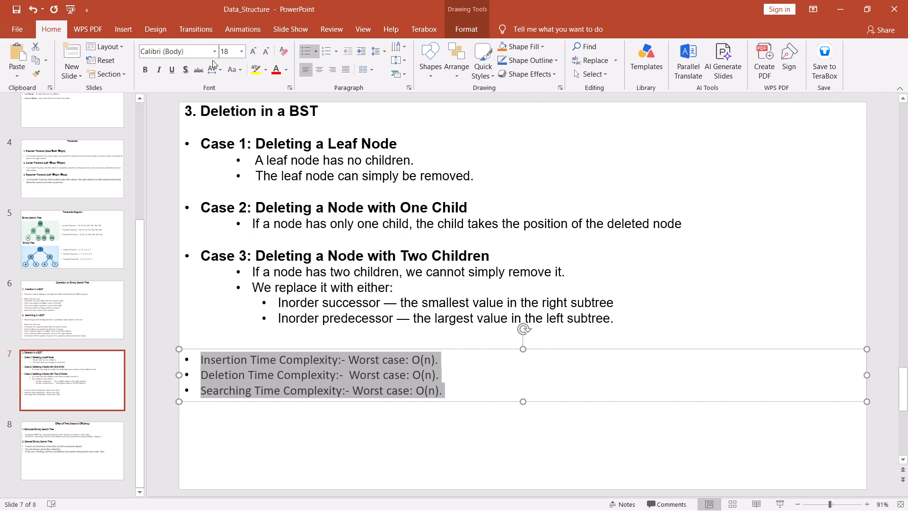
click(215, 51)
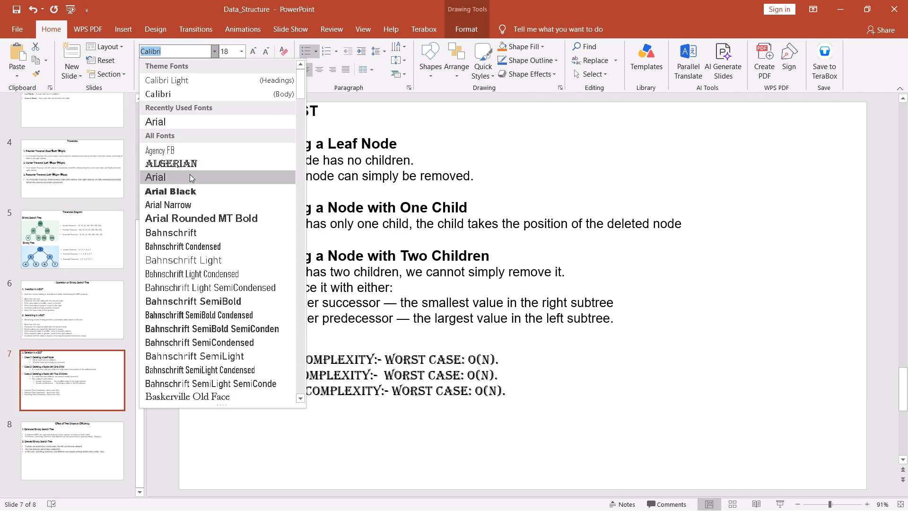
click(190, 176)
click(259, 421)
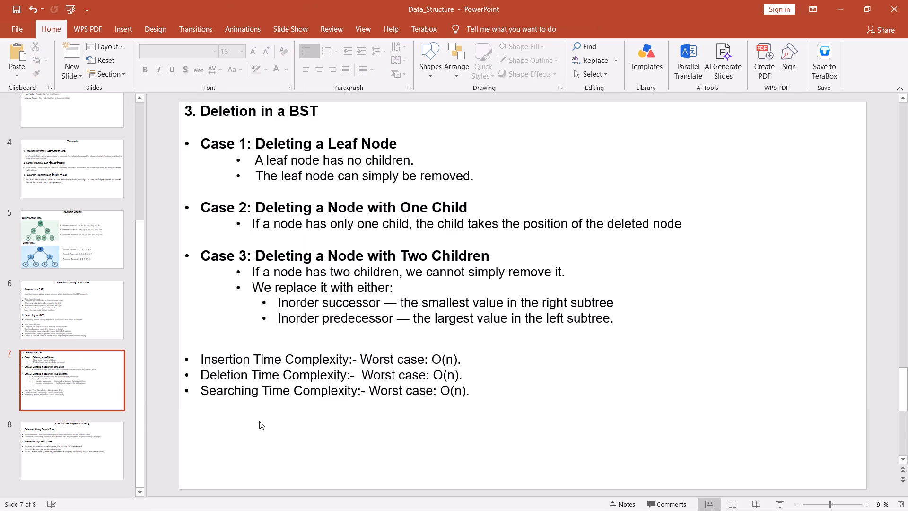
key(ctrl+s)
Change the font of all the Balanced and Skewed Binary Search Tree text on slide 8 to Arial, and save the presentation.
click(99, 443)
click(230, 248)
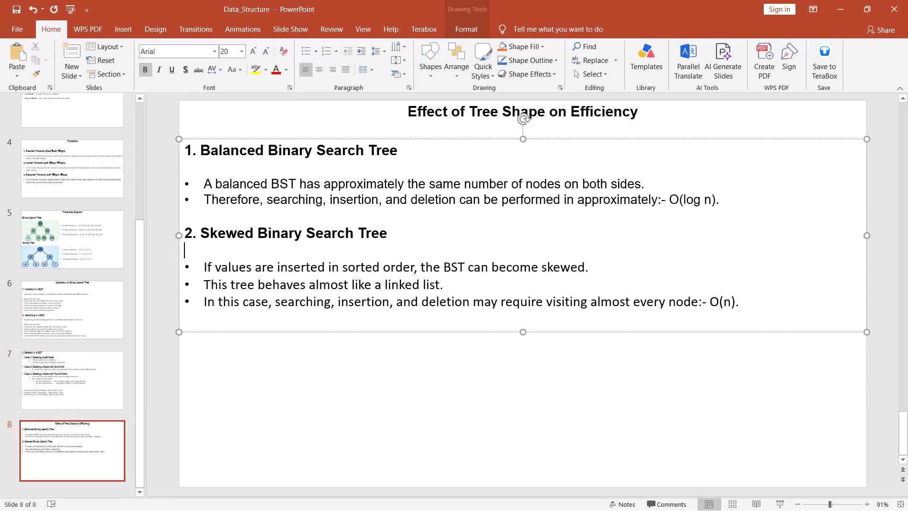
key(ctrl+a)
click(230, 248)
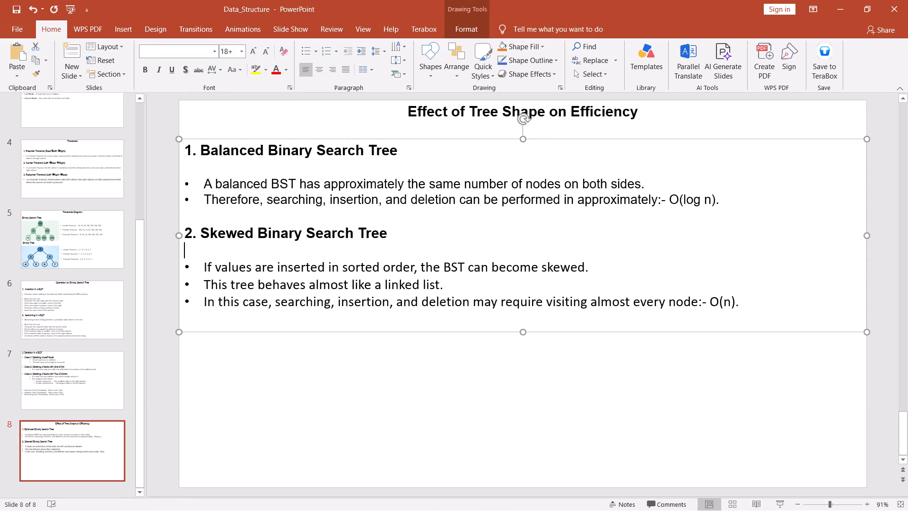
key(ctrl+a)
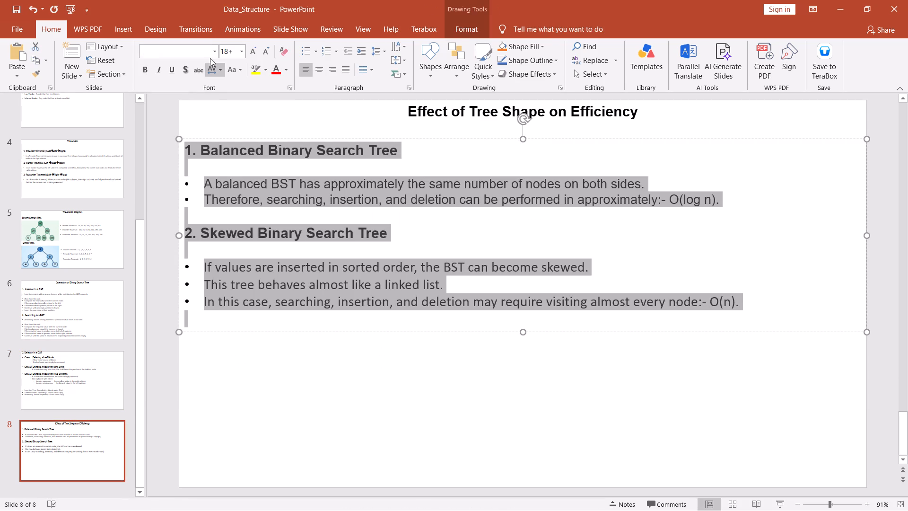
click(213, 56)
click(186, 182)
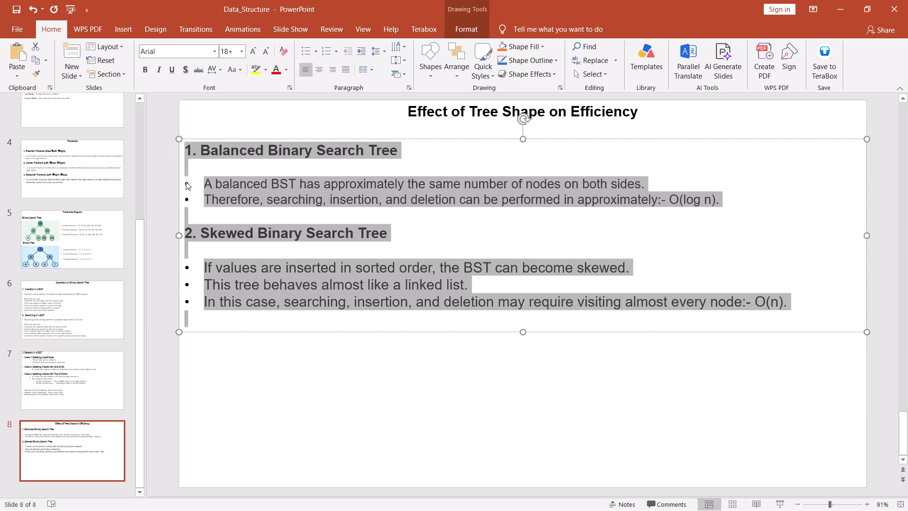
click(308, 389)
key(ctrl+s)
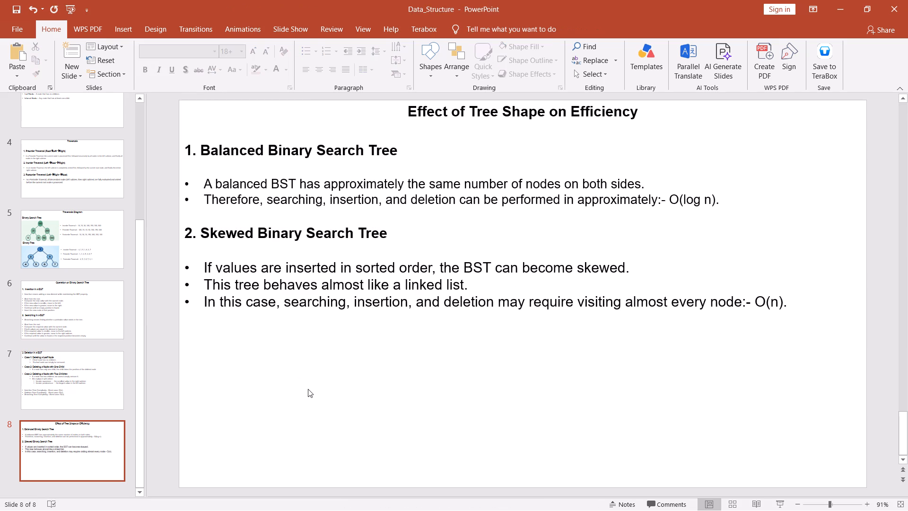
Remove the empty line after the last Skewed Binary Search Tree bullet on slide 8, and save the presentation.
click(306, 326)
key(BackSpace)
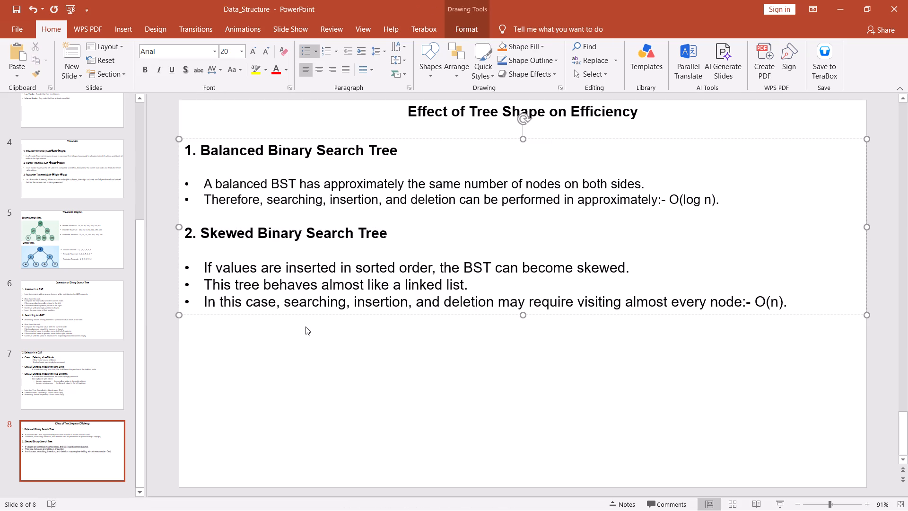
key(ctrl+s)
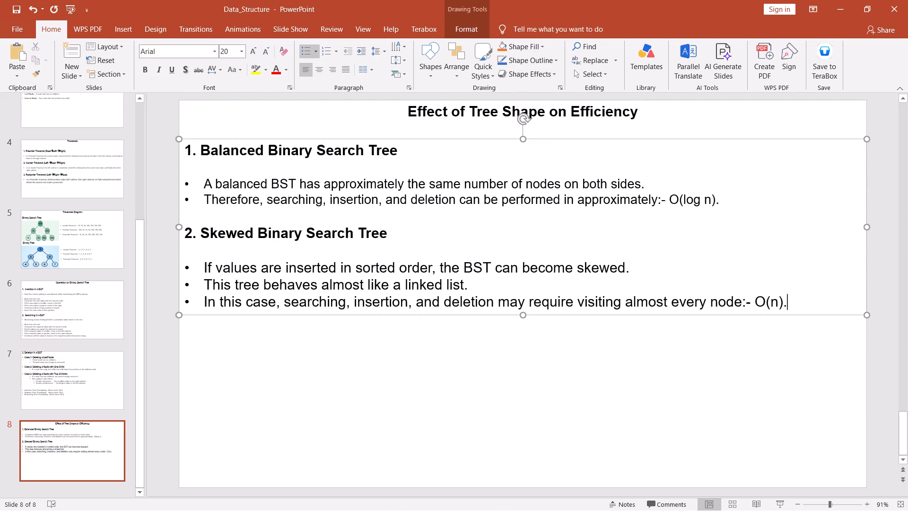
click(432, 110)
Change the font of the traversal list beside the Binary Search Tree diagram on slide 5 to Arial.
click(79, 249)
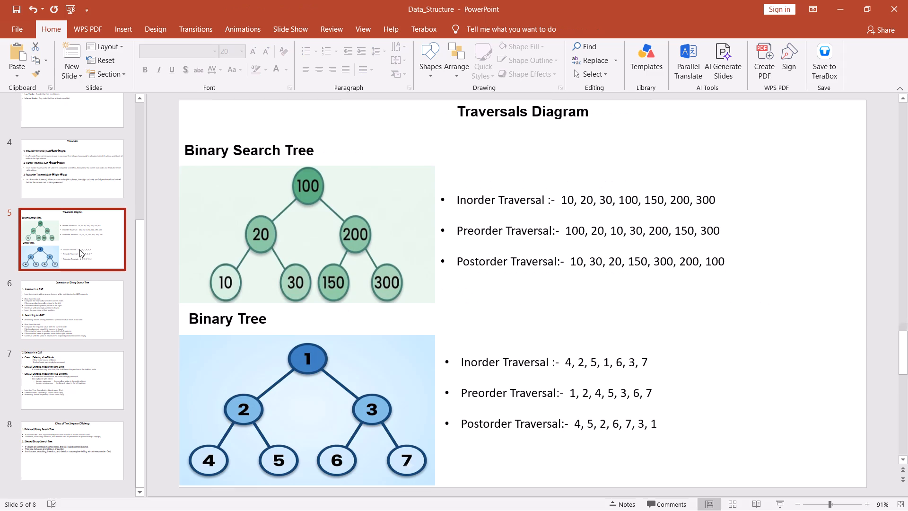
click(487, 239)
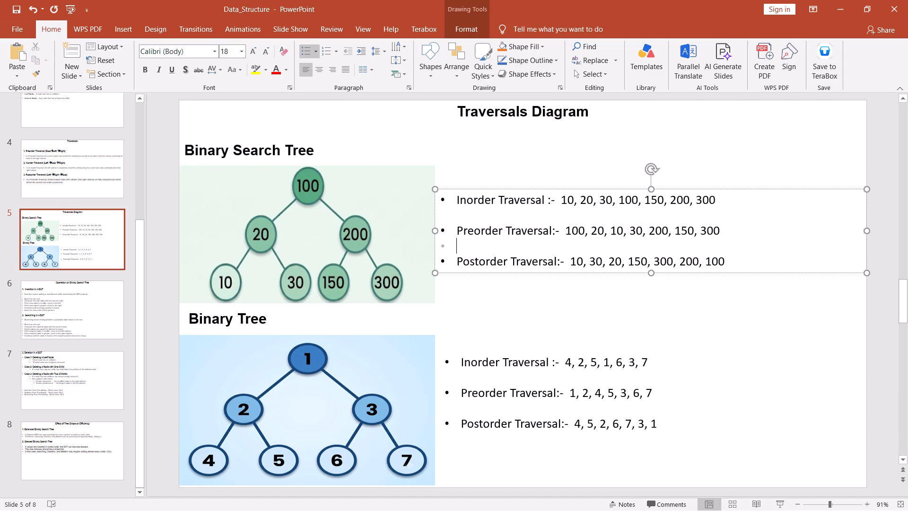
key(ctrl+a)
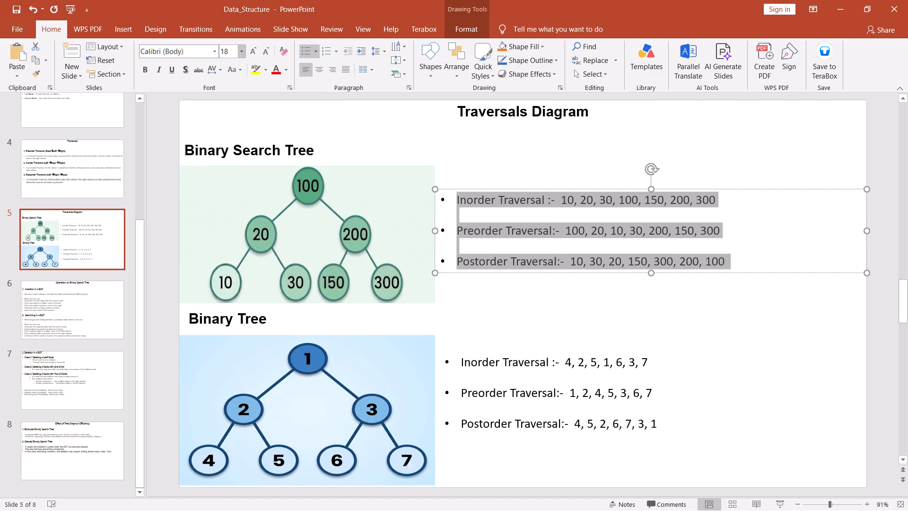
click(213, 53)
click(195, 171)
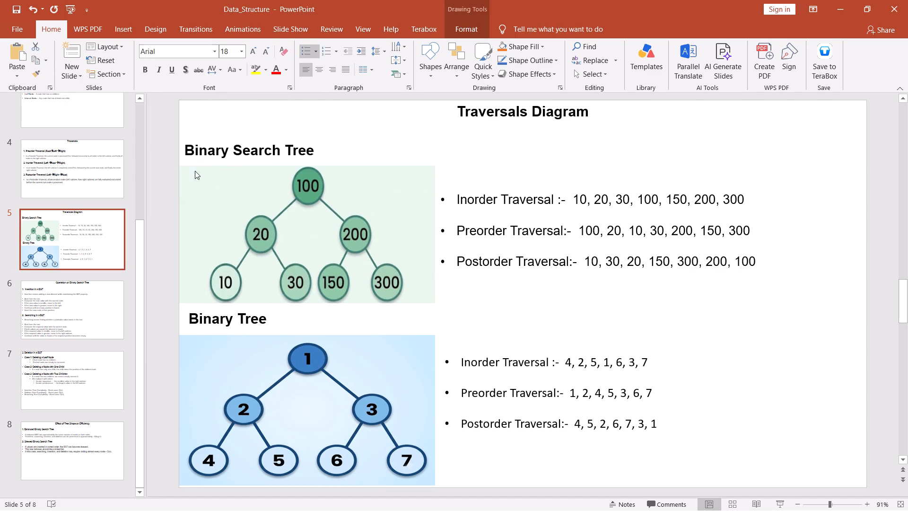
Change the font of the traversal list beside the Binary Tree diagram on slide 5 to Arial, and check the headings' font.
click(575, 416)
key(ctrl+a)
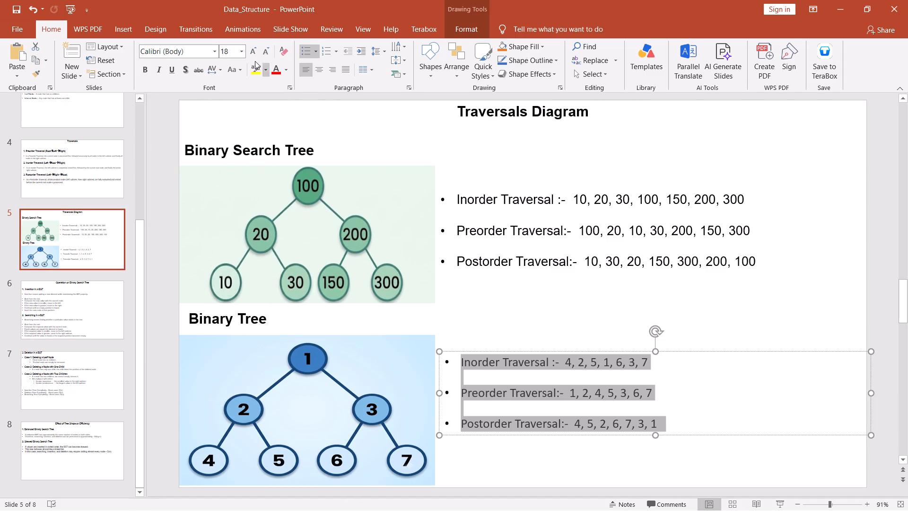
click(213, 50)
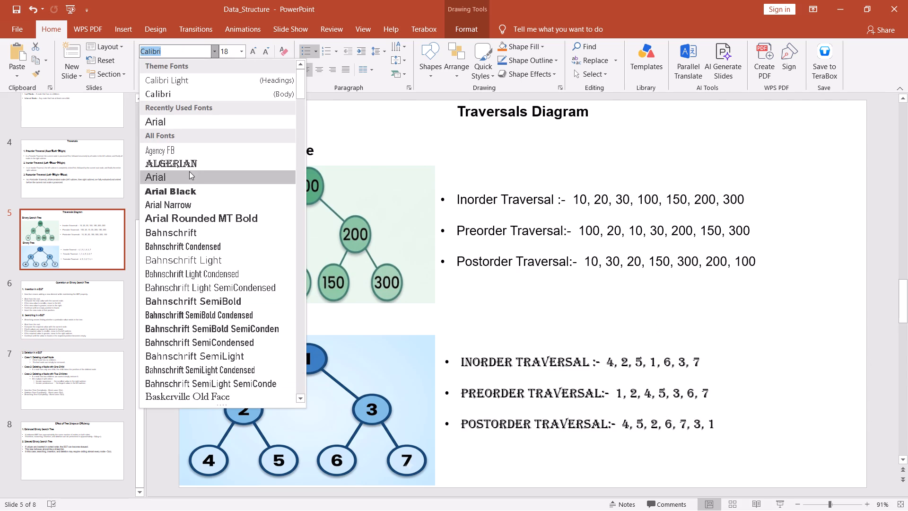
click(189, 172)
click(587, 325)
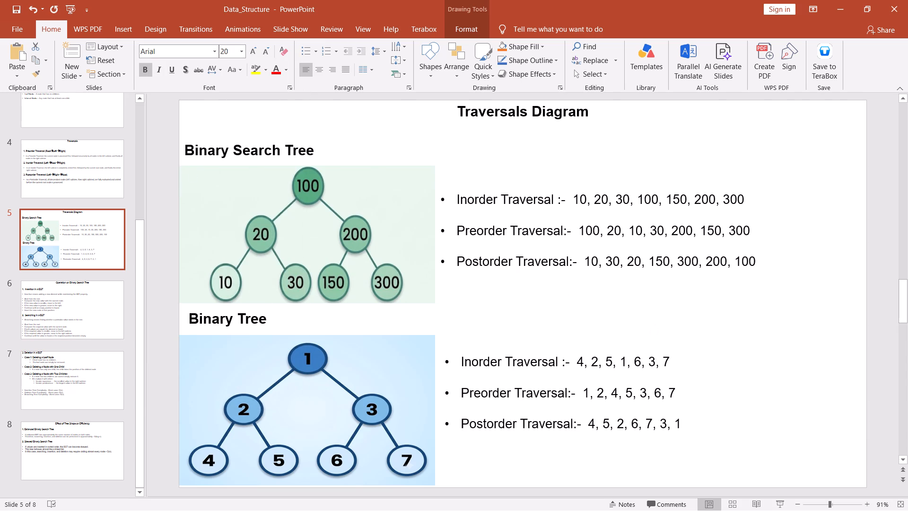
click(256, 156)
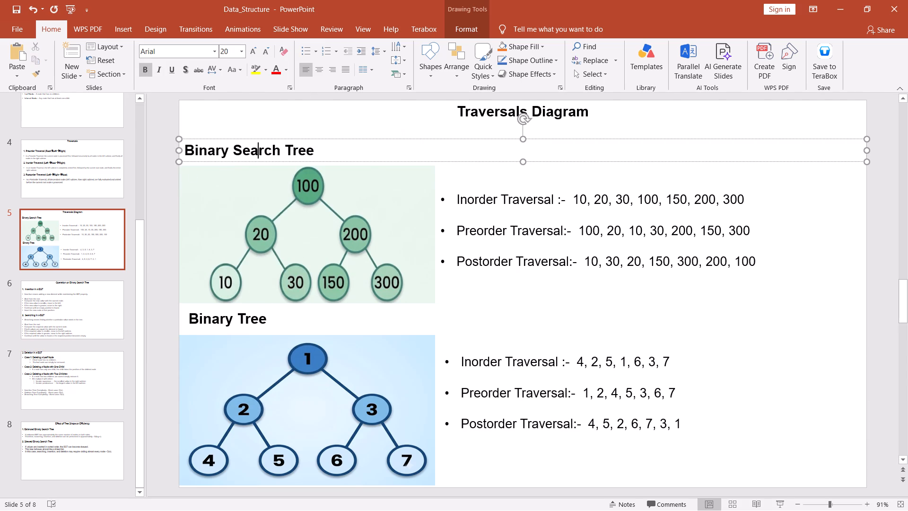
click(492, 117)
Make the Inorder, Preorder and Postorder Traversal labels beside the Binary Tree diagram bold, leaving the number sequences regular.
click(547, 373)
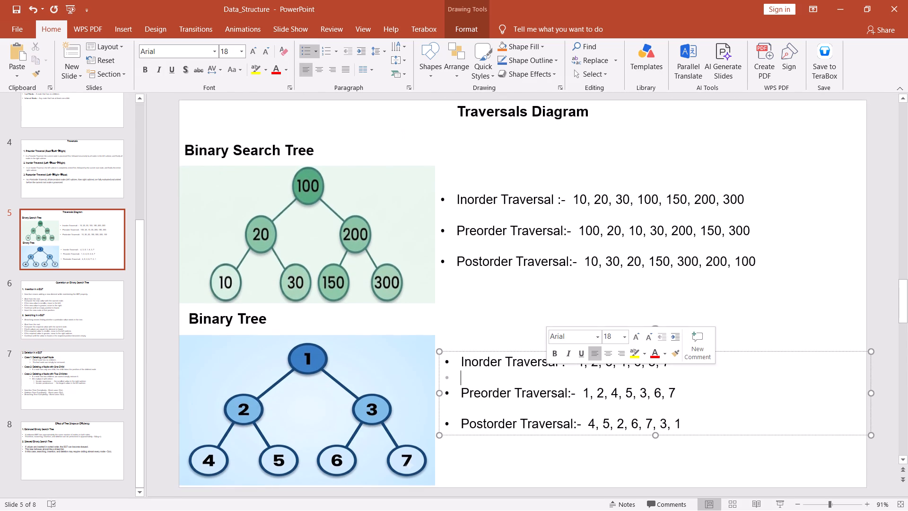
drag(461, 363, 542, 362)
click(545, 336)
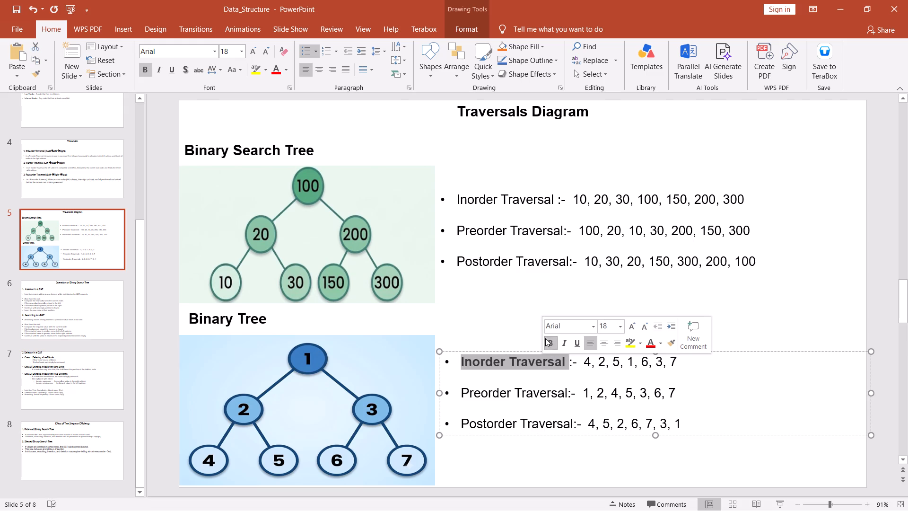
drag(460, 393, 567, 393)
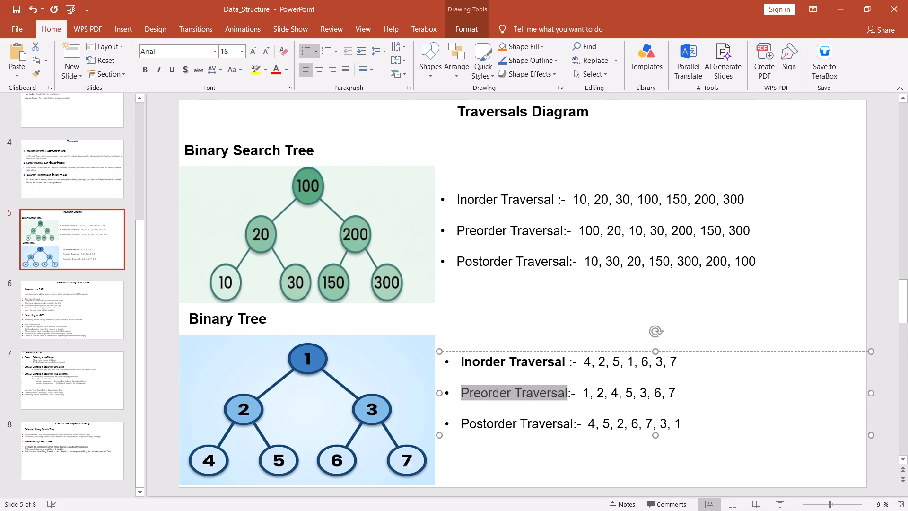
drag(567, 393, 570, 393)
click(576, 376)
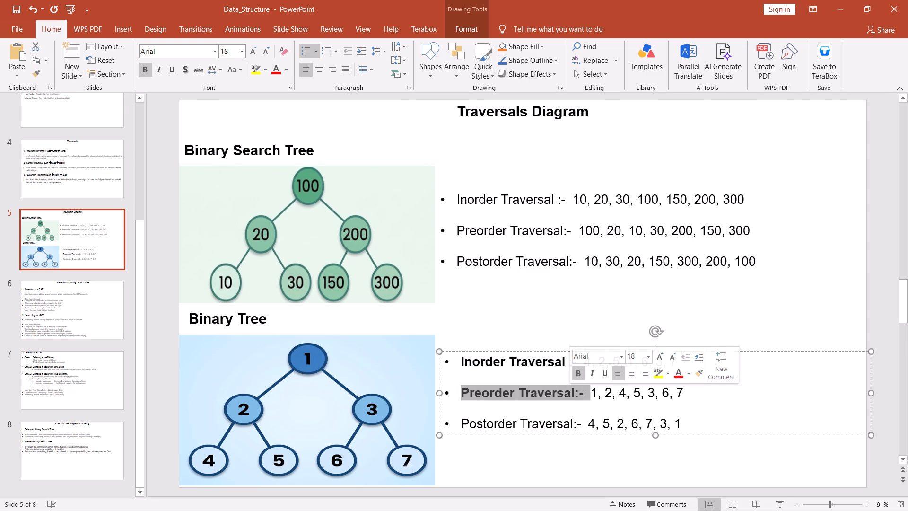
click(561, 371)
drag(460, 419, 535, 421)
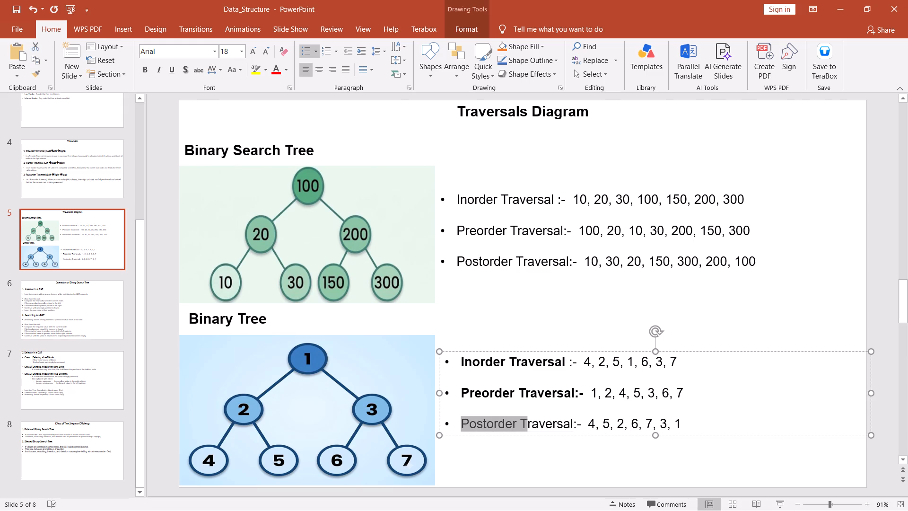
drag(535, 421, 576, 423)
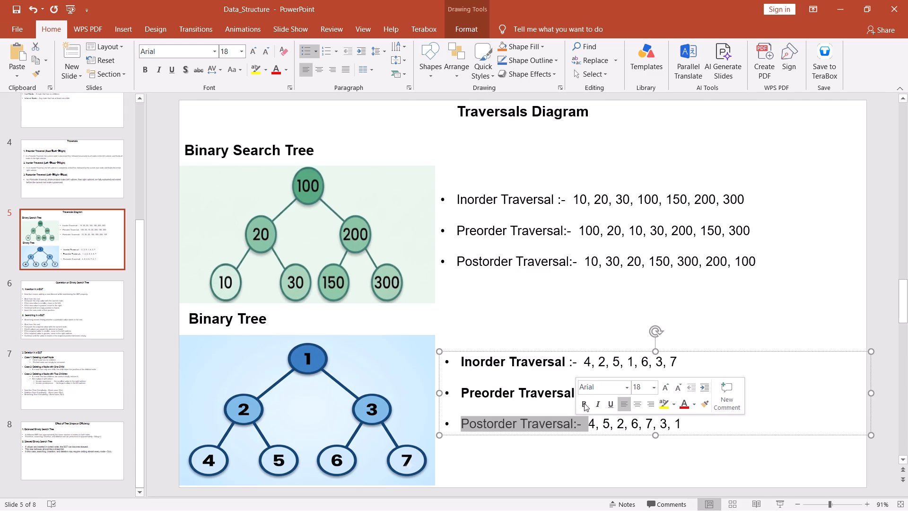
click(584, 403)
click(589, 446)
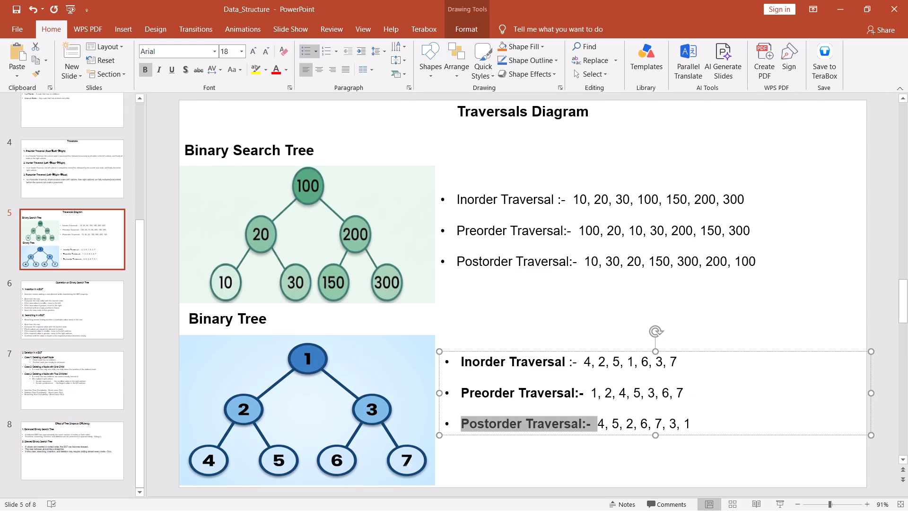
Make the ":-" after the Inorder Traversal label beside the Binary Tree diagram bold as well.
drag(578, 363, 567, 363)
click(579, 348)
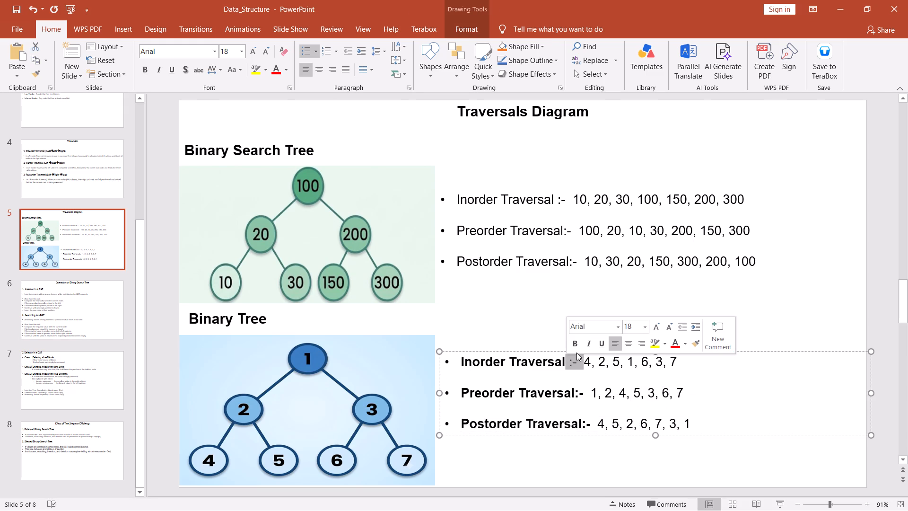
click(562, 335)
click(573, 361)
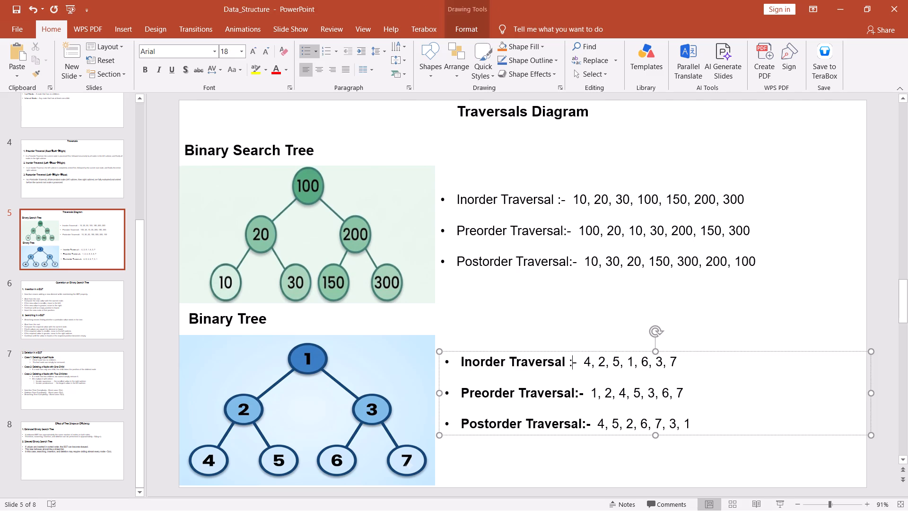
drag(576, 361, 570, 361)
click(575, 348)
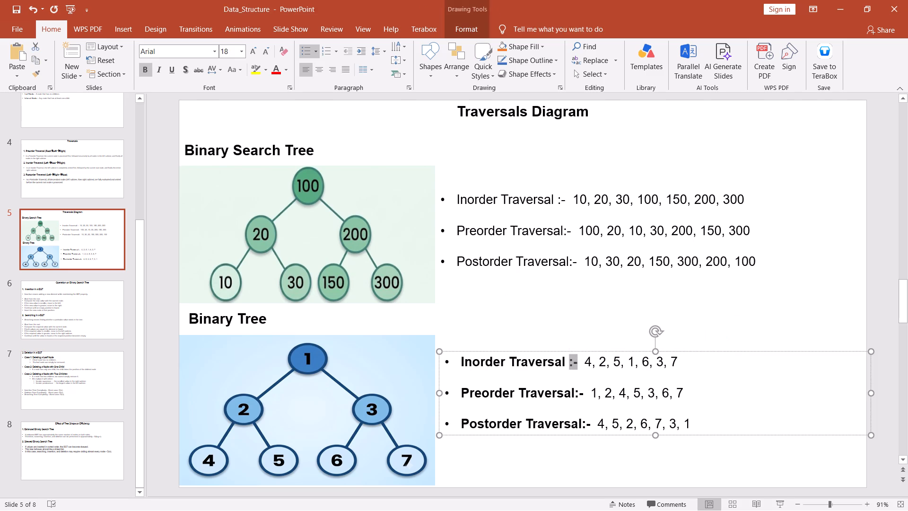
Make the Inorder, Preorder and Postorder Traversal labels with their ":-" beside the Binary Search Tree diagram bold.
click(460, 198)
drag(456, 199, 462, 199)
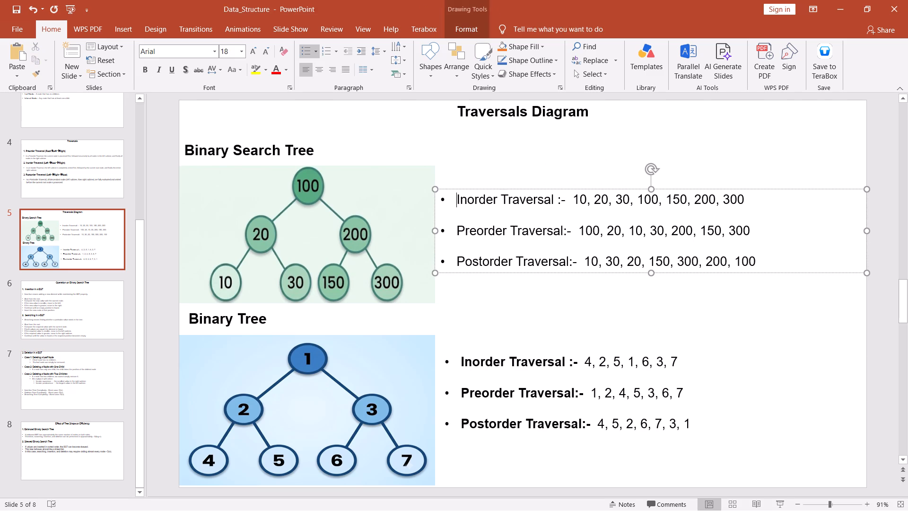
drag(462, 199, 564, 204)
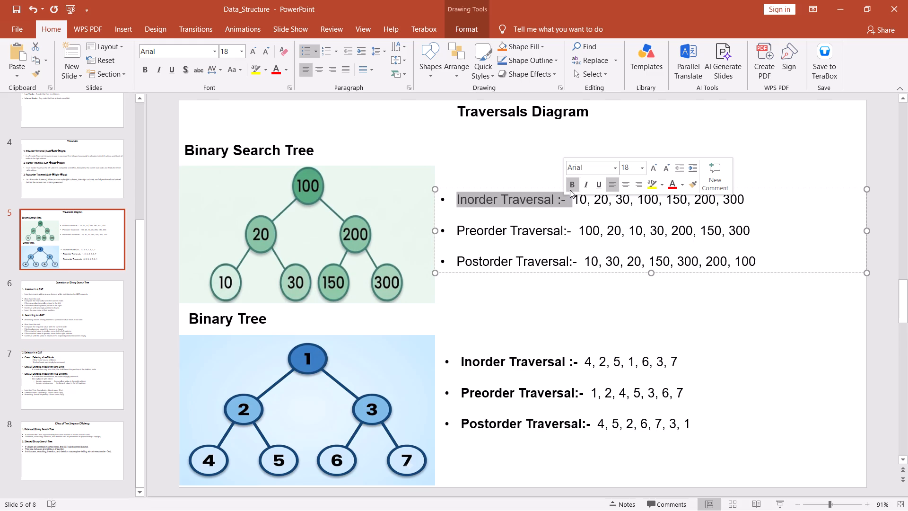
click(570, 188)
drag(454, 230, 567, 230)
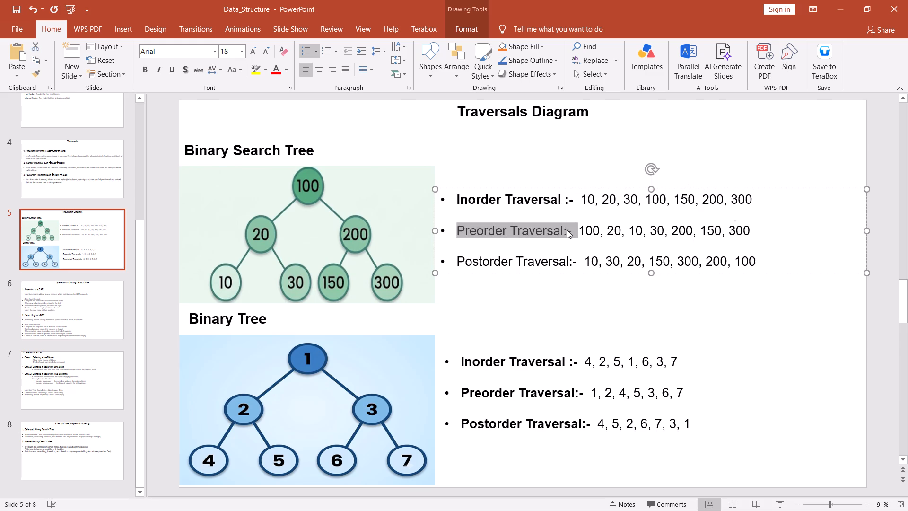
click(572, 213)
drag(458, 261, 546, 260)
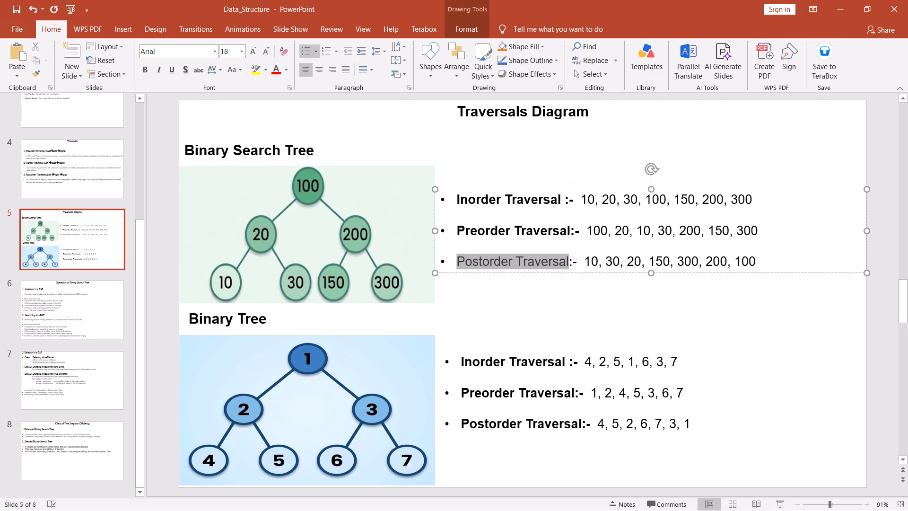
drag(546, 260, 572, 260)
click(575, 243)
click(550, 308)
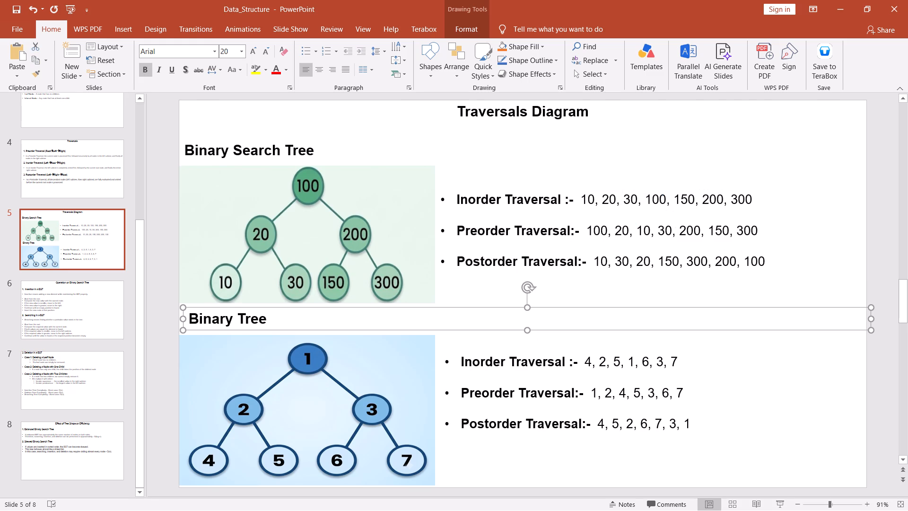
Align the Binary Search Tree number sequences on slide 5: remove one space before Postorder's, add two before Inorder's and one before Preorder's.
click(518, 461)
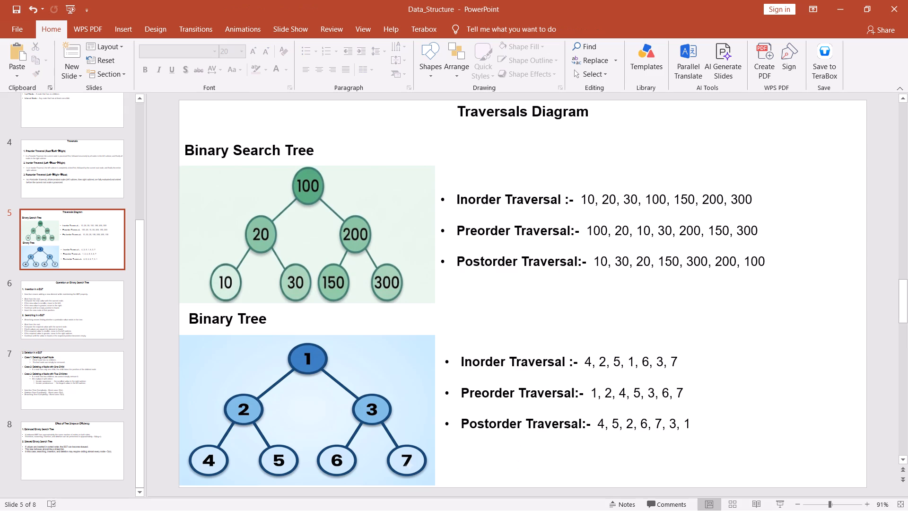
click(589, 233)
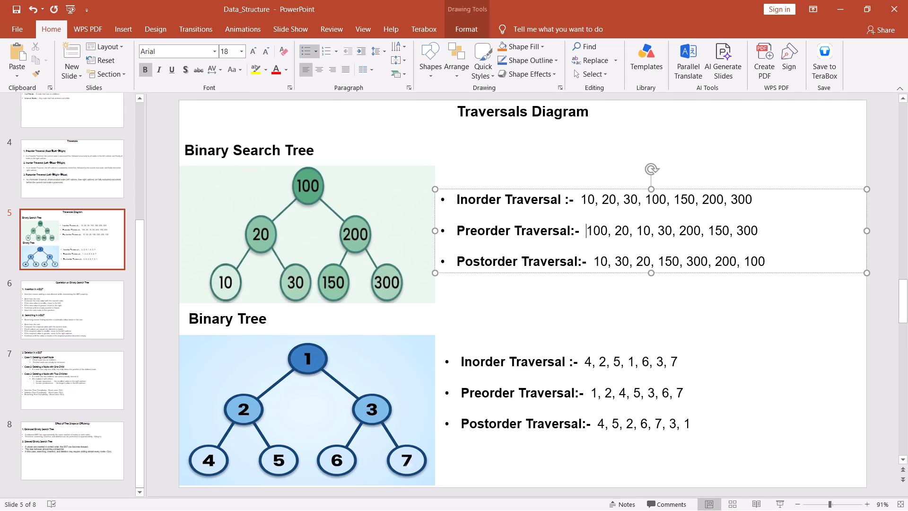
click(594, 259)
key(Right)
key(Left)
key(BackSpace)
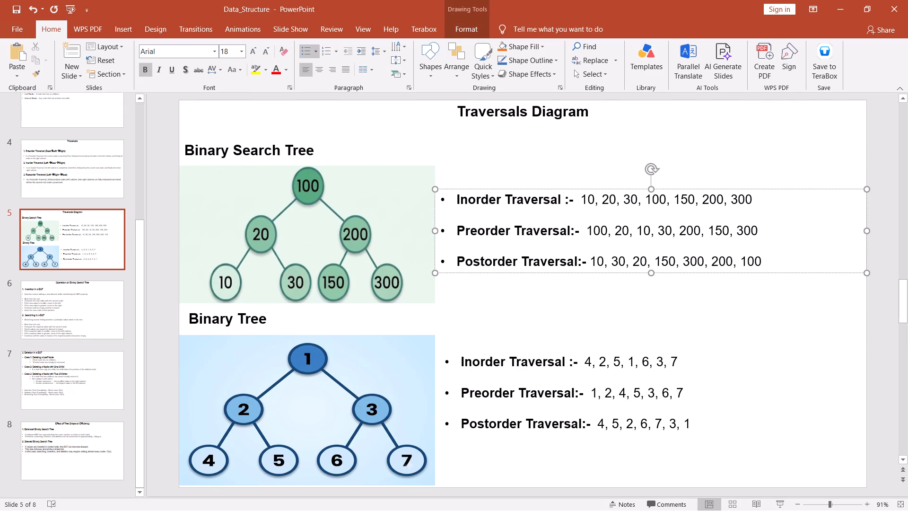
click(581, 197)
key(space)
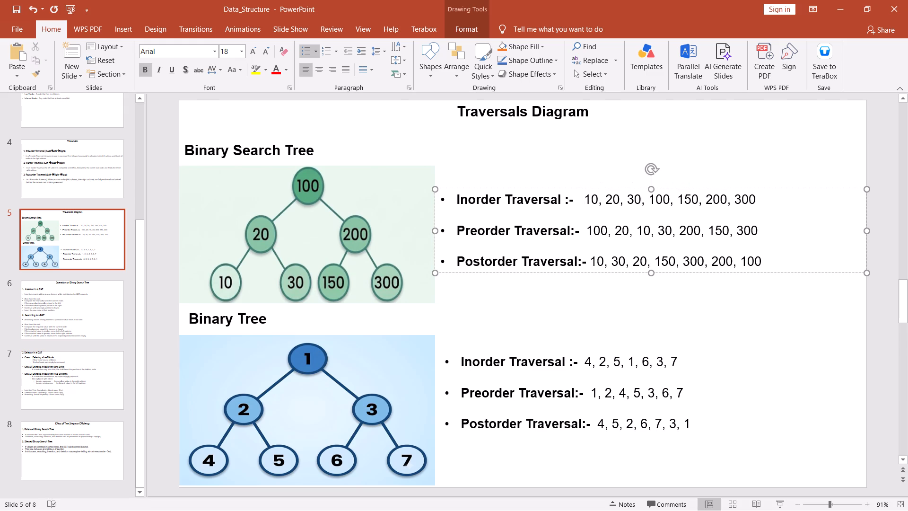
click(591, 230)
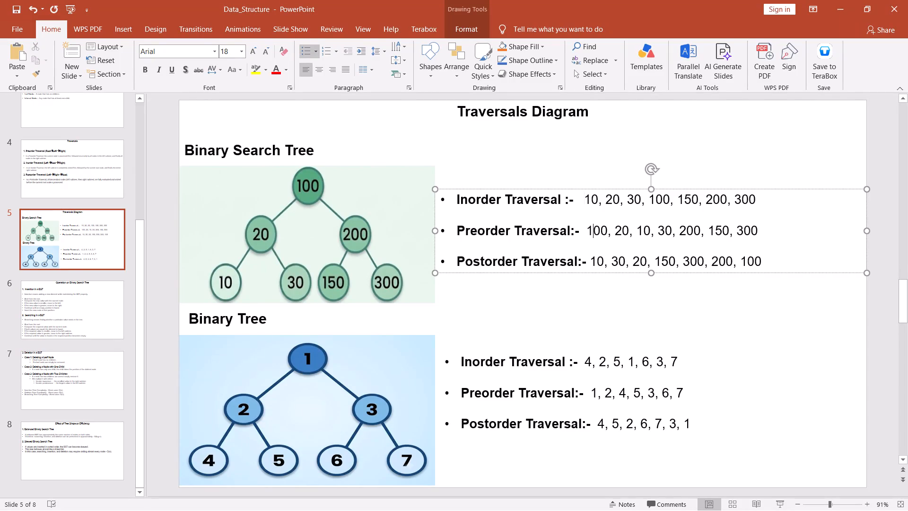
drag(593, 231, 629, 247)
key(Left)
key(space)
click(586, 200)
key(space)
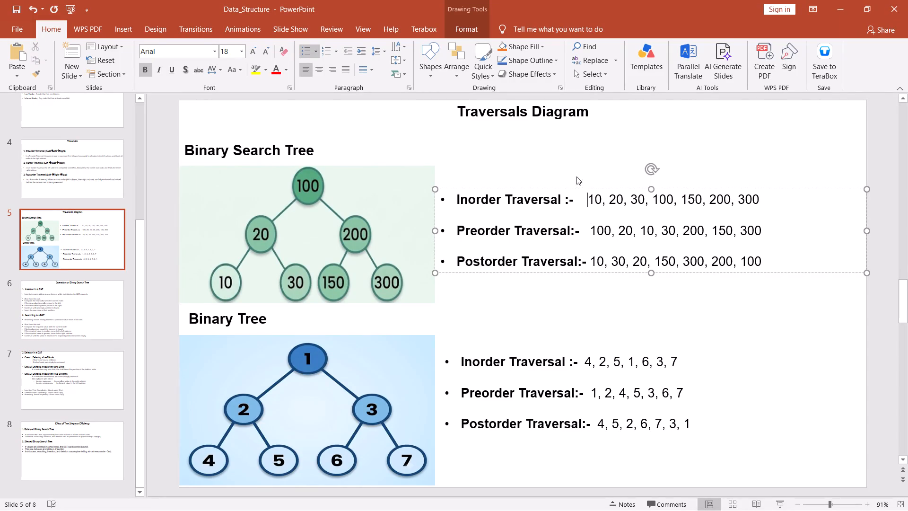
Align the Binary Tree number sequences by adding three spaces before the Inorder sequence and one before the Preorder sequence.
click(586, 361)
key(space)
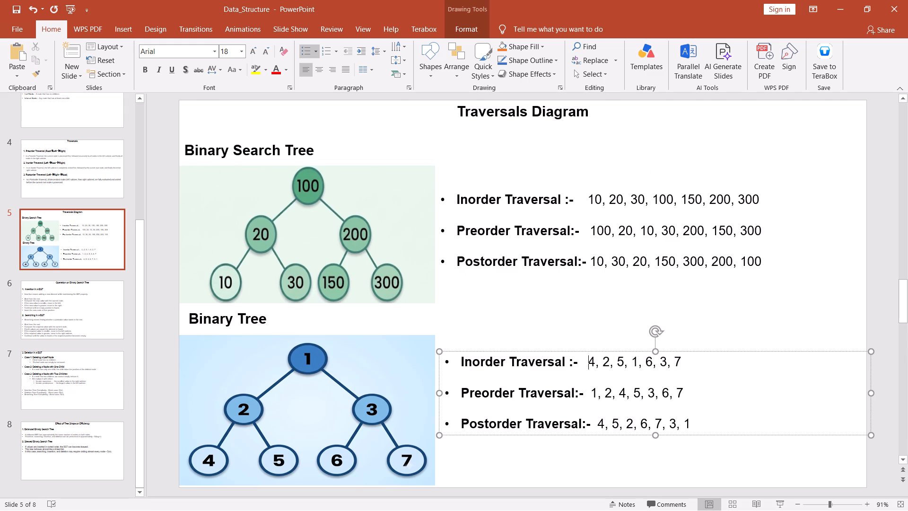
key(space)
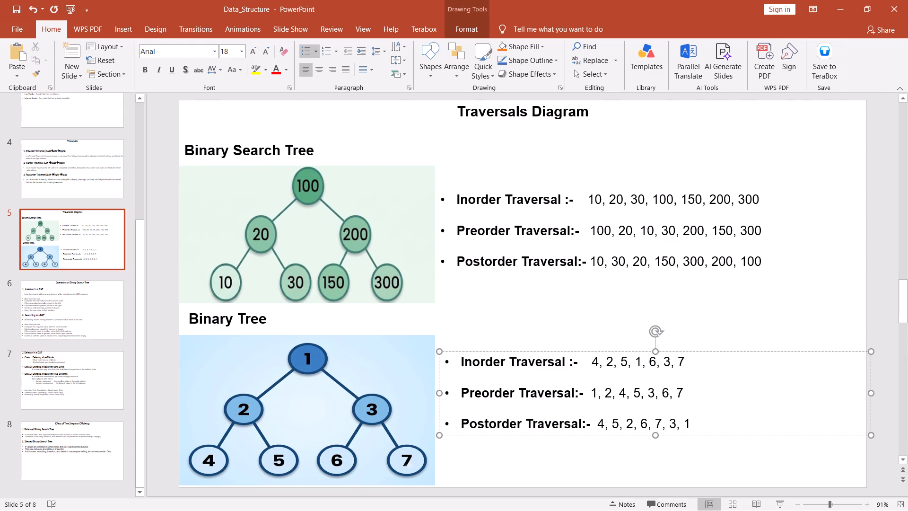
click(590, 389)
key(space)
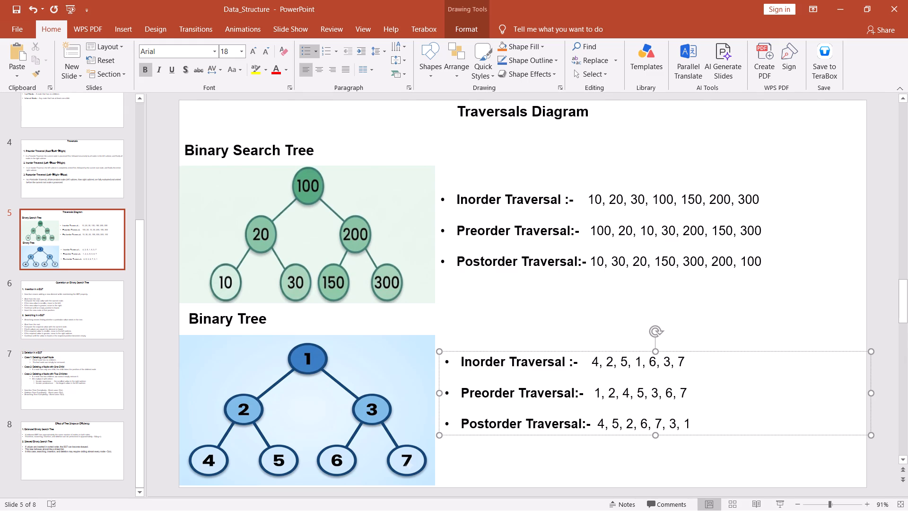
click(593, 364)
key(space)
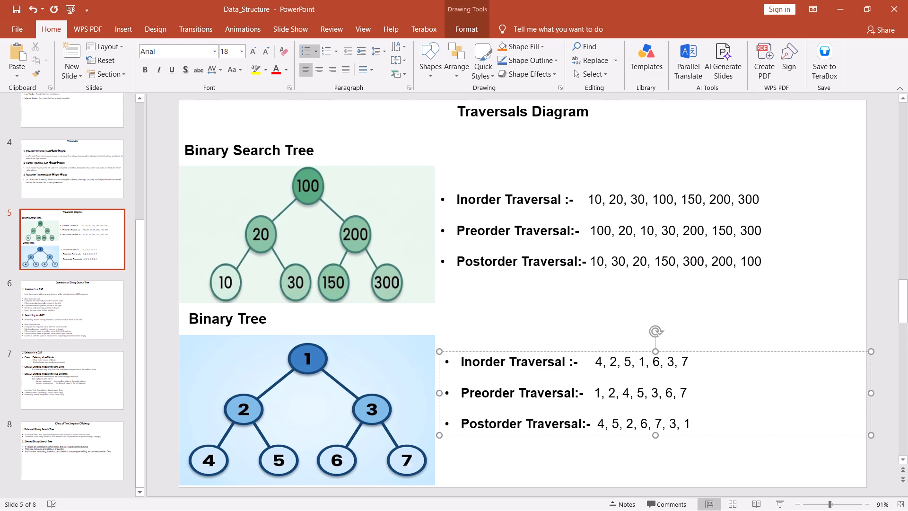
click(594, 393)
key(space)
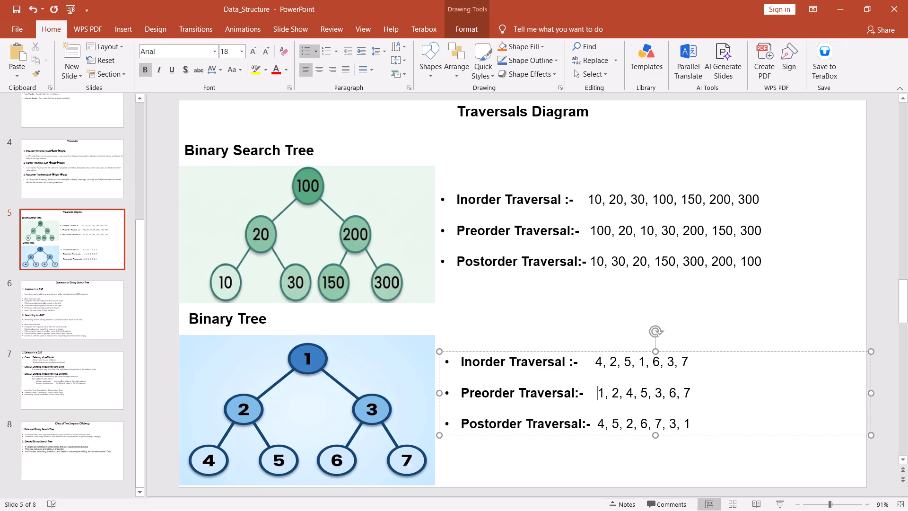
key(BackSpace)
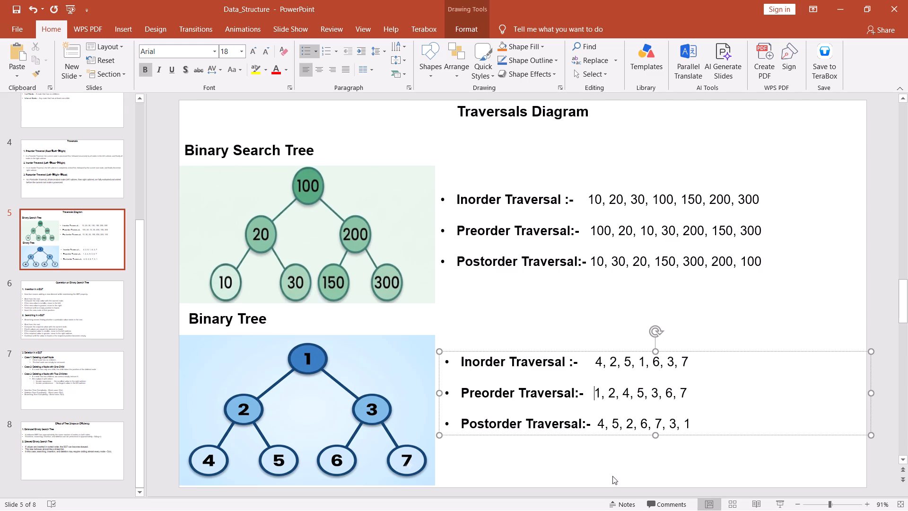
Deselect the traversal list and save the presentation.
click(621, 453)
key(ctrl+s)
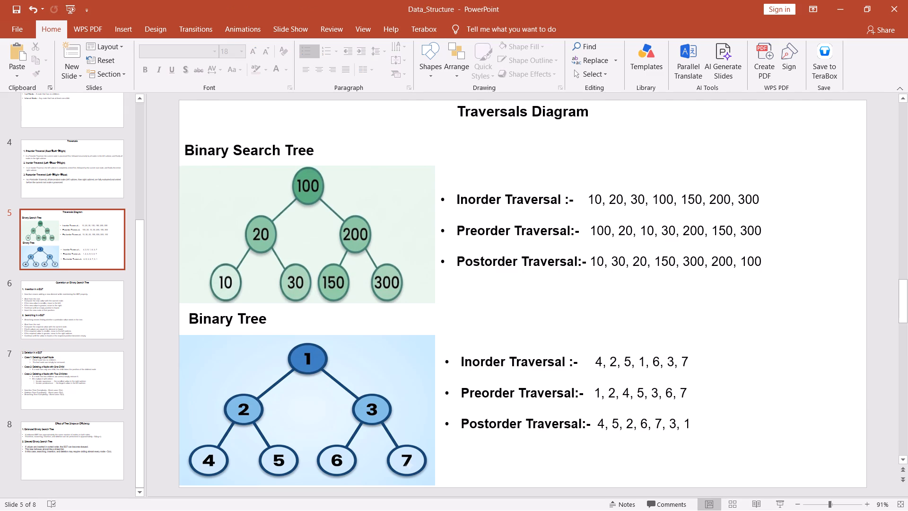
Review slides 6 to 8 on BST operations and tree-shape efficiency, returning to slide 6.
click(89, 309)
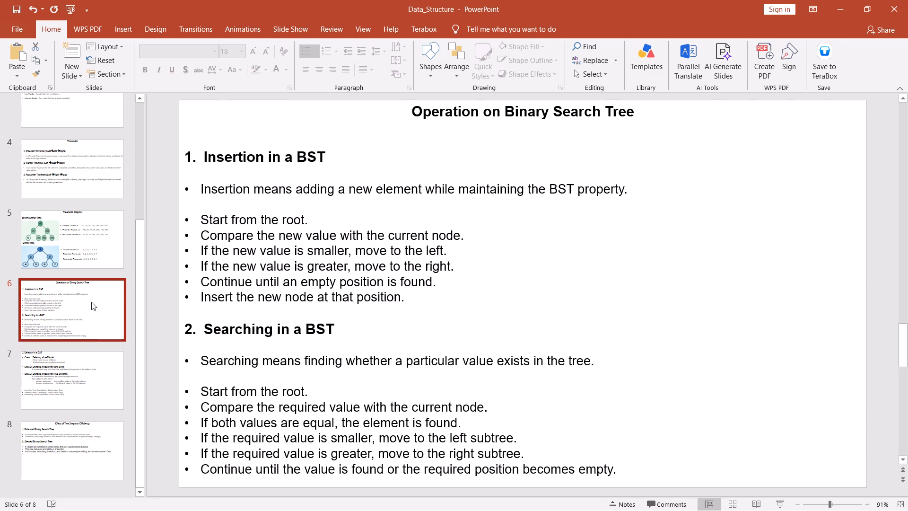
click(95, 380)
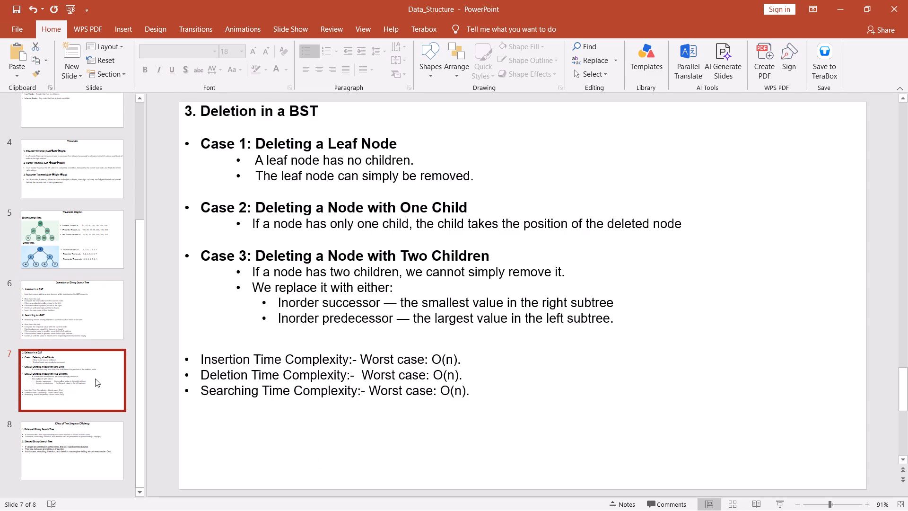
click(92, 430)
click(88, 378)
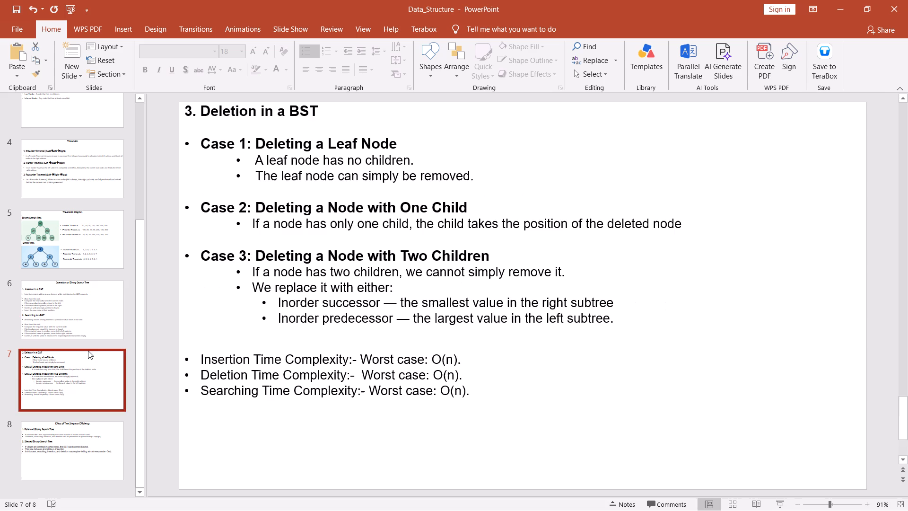
click(84, 328)
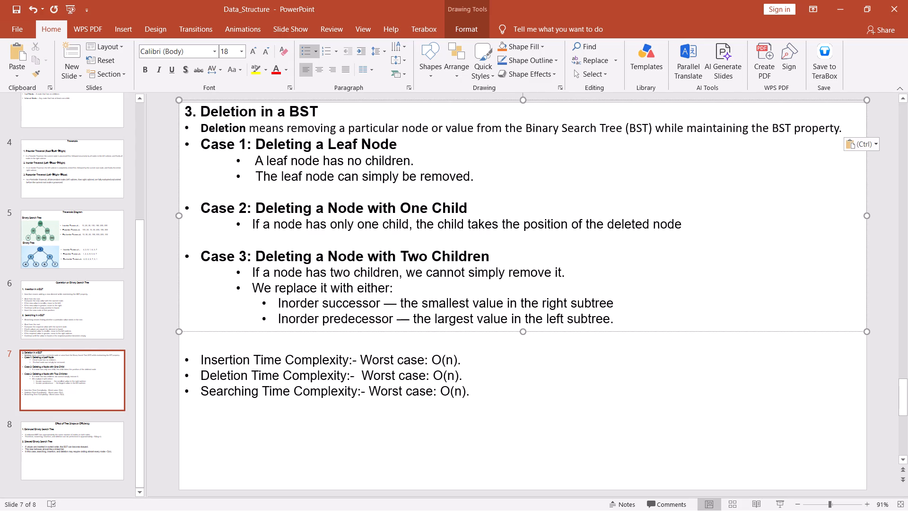
Remove the bold formatting from the pasted deletion definition so the whole sentence is regular weight.
drag(200, 130, 683, 139)
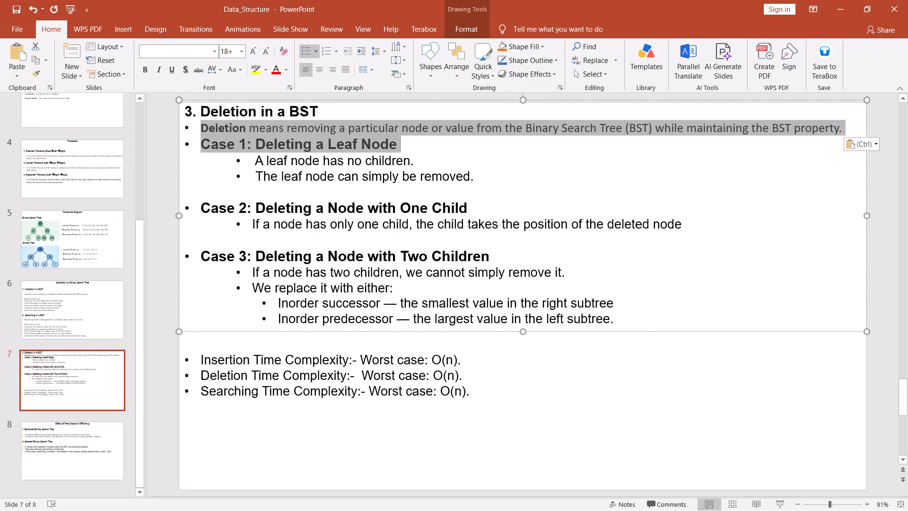
drag(683, 139, 843, 127)
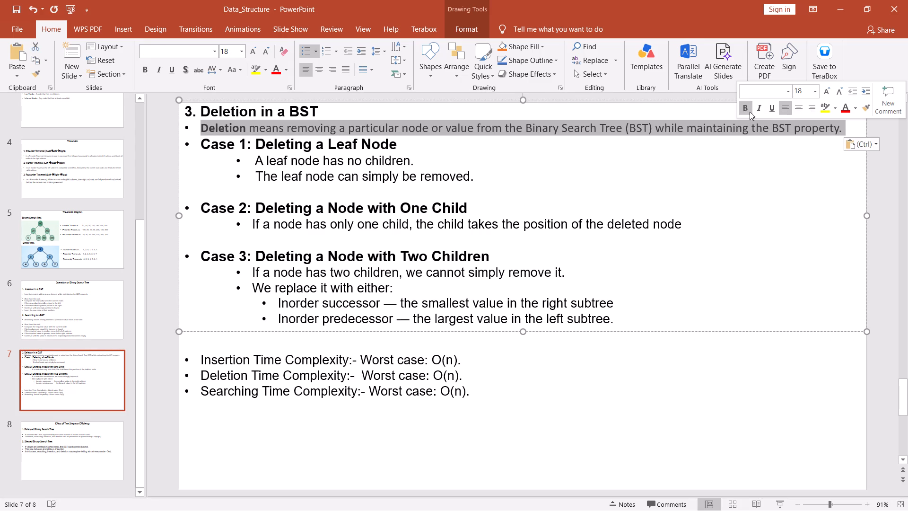
double_click(744, 110)
click(671, 203)
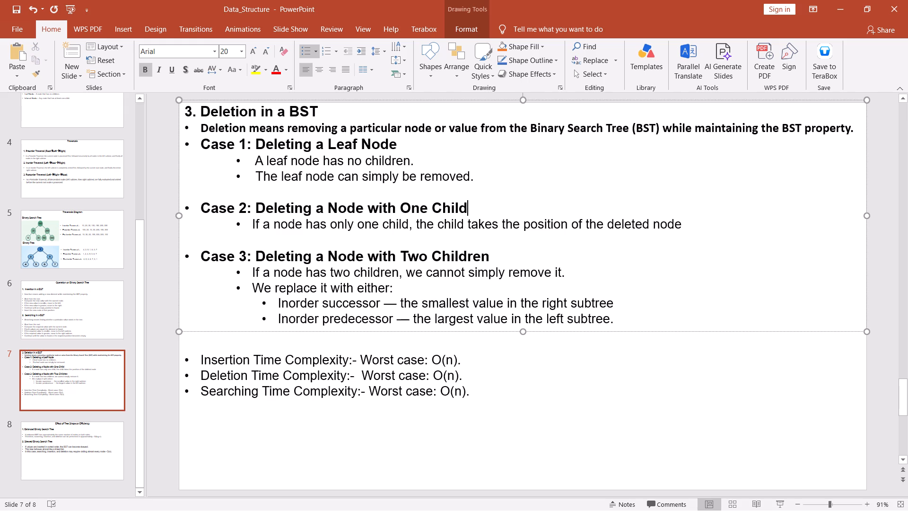
double_click(692, 135)
triple_click(692, 132)
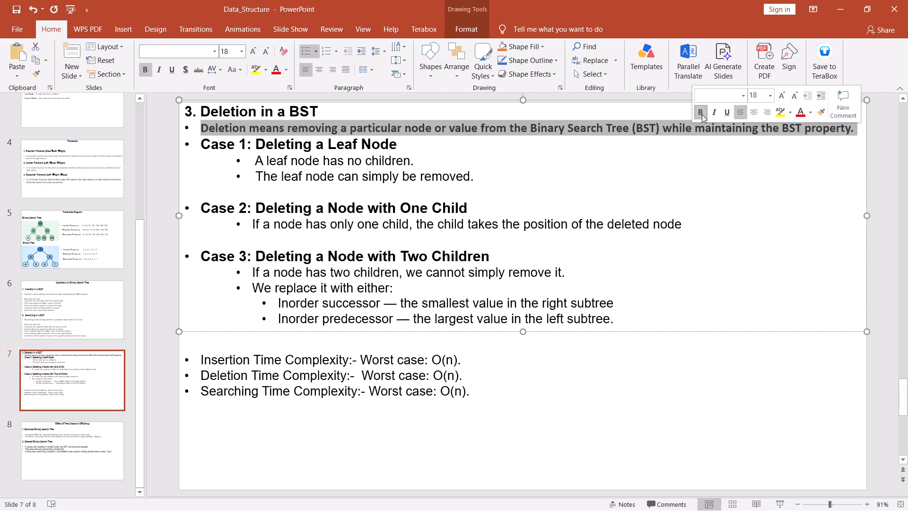
click(702, 114)
click(688, 156)
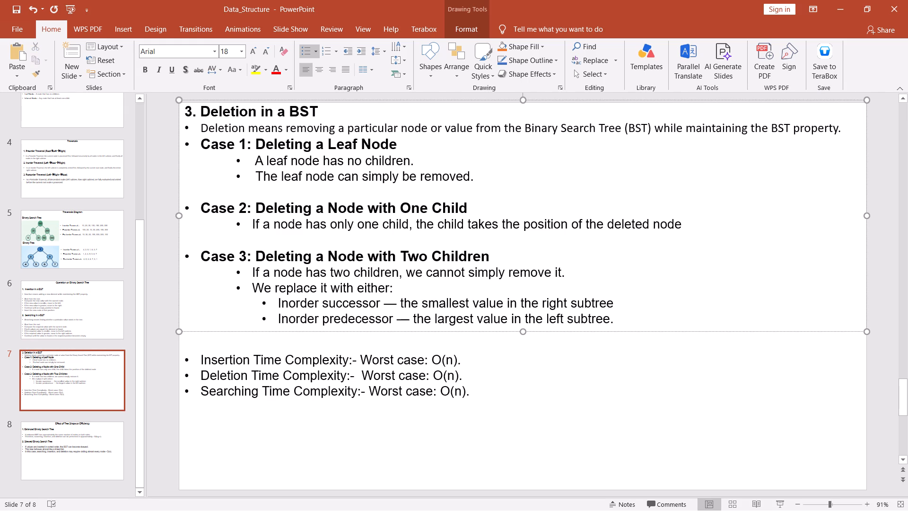
Insert a blank line above and below the deletion definition on slide 7.
click(500, 119)
key(Return)
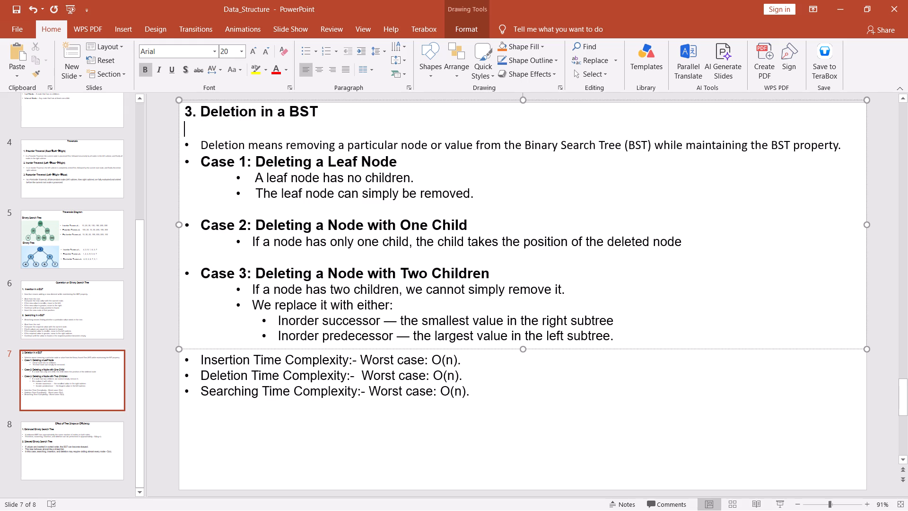
click(838, 144)
text(04)
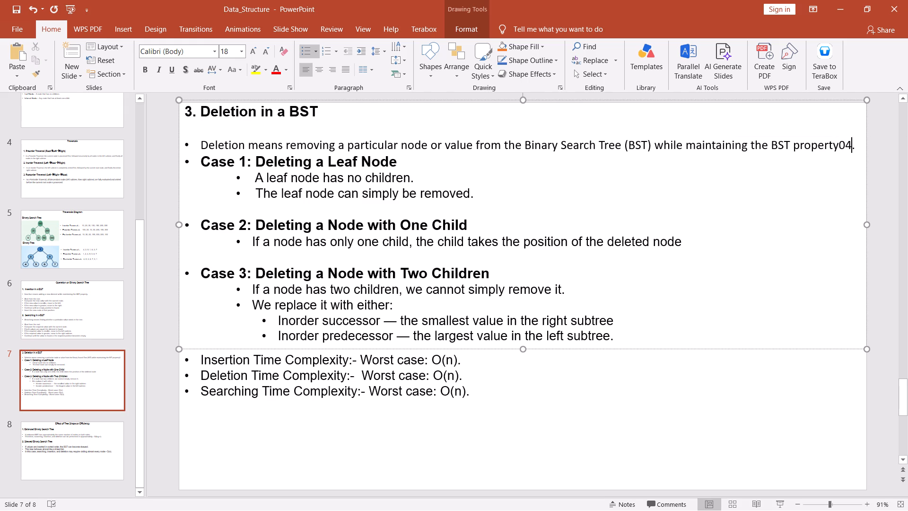
key(BackSpace)
key(BackSpace)
key(Right)
key(Return)
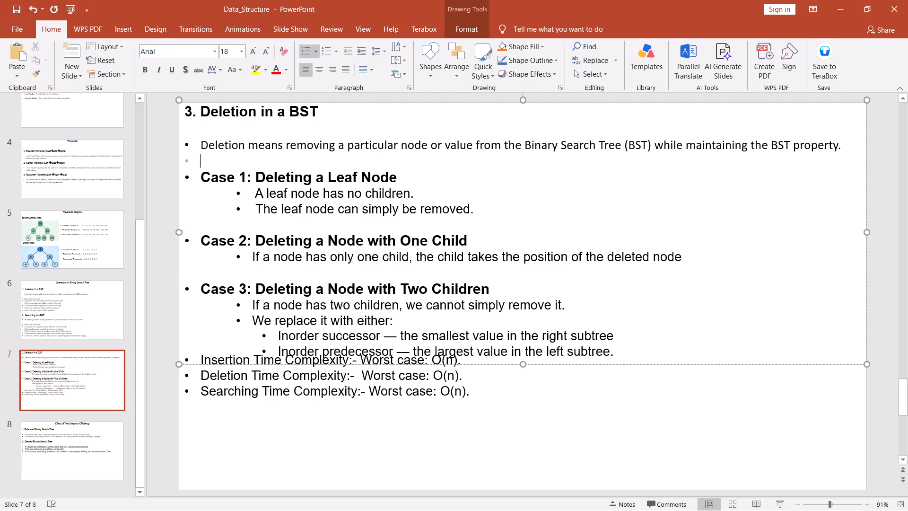
Move the time complexity list on slide 7 down, clear of the Case 3 text, and deselect it.
click(598, 401)
drag(586, 399, 586, 425)
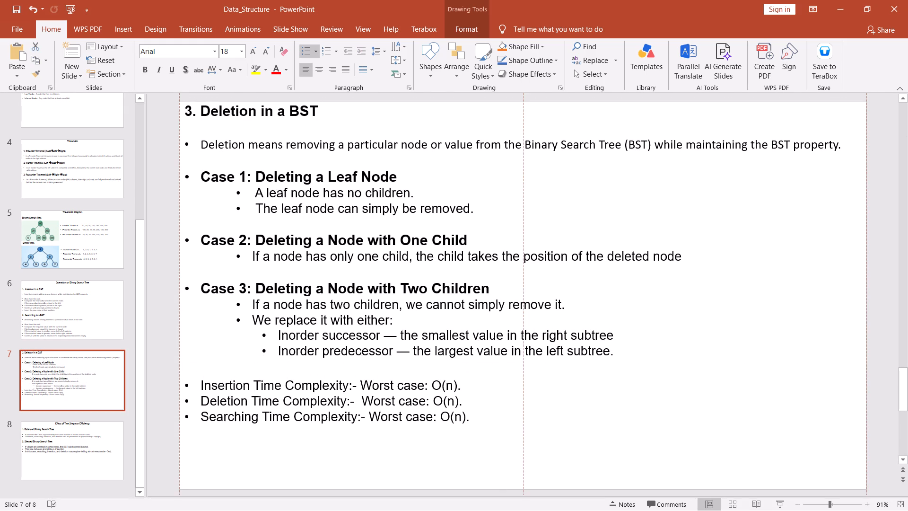
drag(586, 425, 587, 428)
click(590, 460)
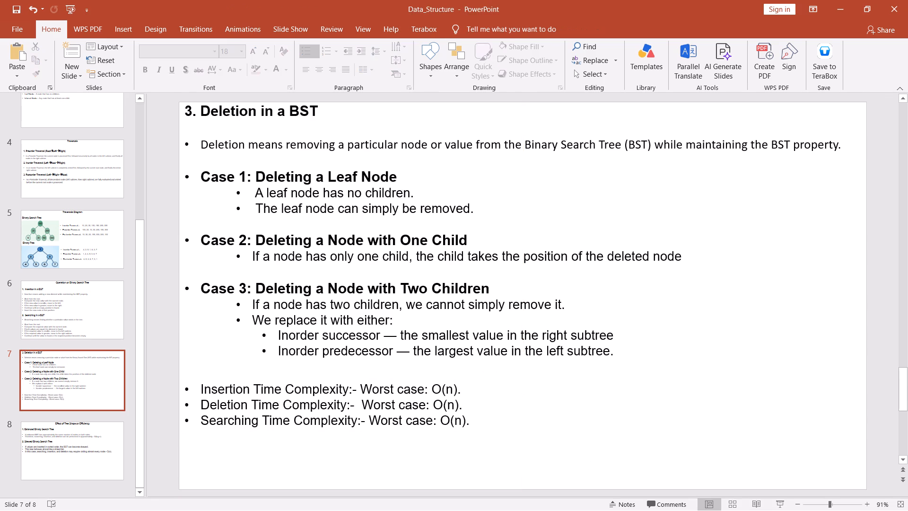
click(537, 350)
click(543, 446)
Check slide 7 against slide 6, delete "(BST)" from slide 7's deletion definition, and save the presentation.
click(106, 366)
click(94, 322)
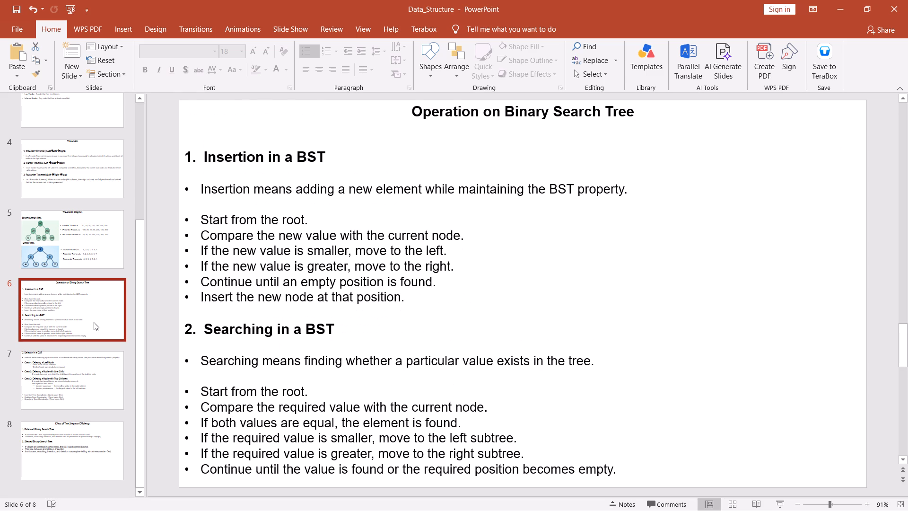
click(95, 372)
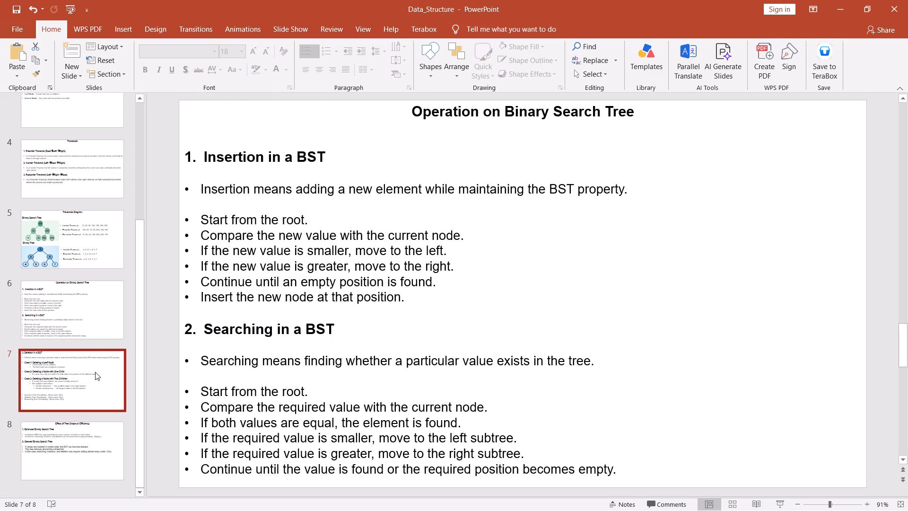
click(83, 323)
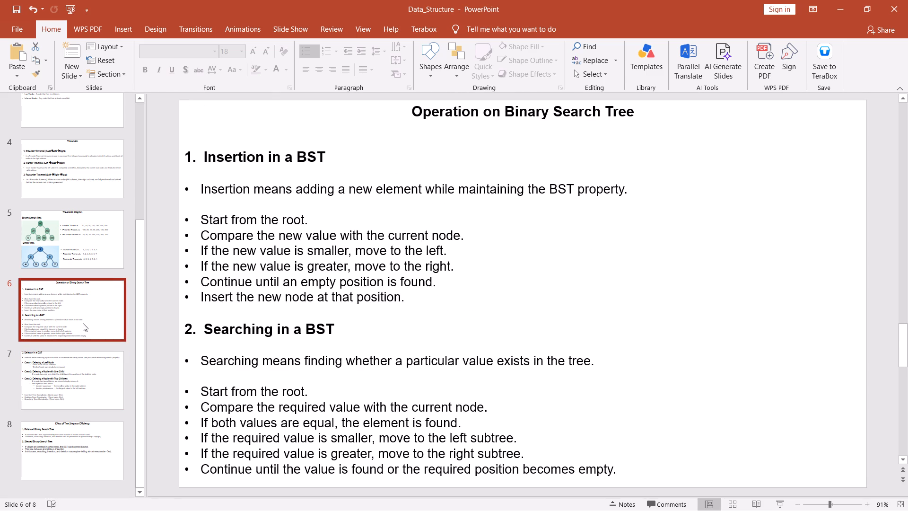
click(87, 392)
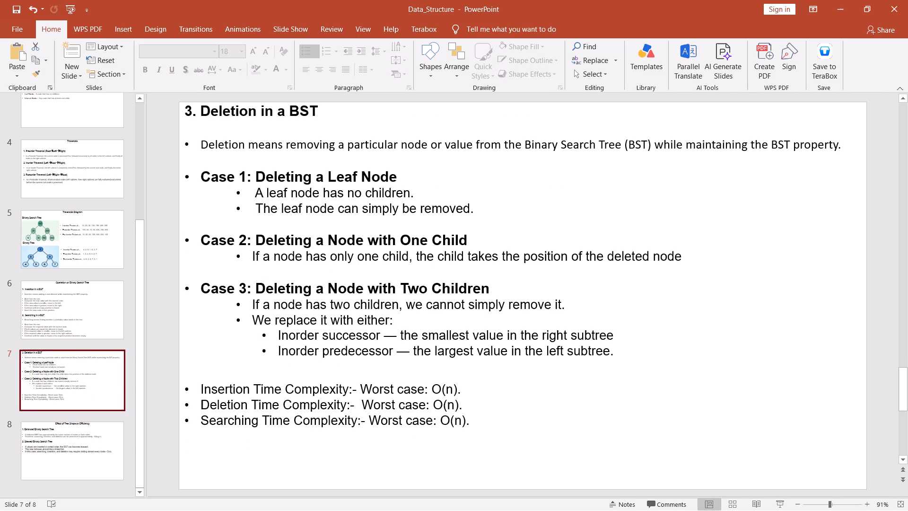
click(653, 146)
key(BackSpace)
key(BackSpace)
key(BackSpace)
key(BackSpace)
key(BackSpace)
key(Right)
key(BackSpace)
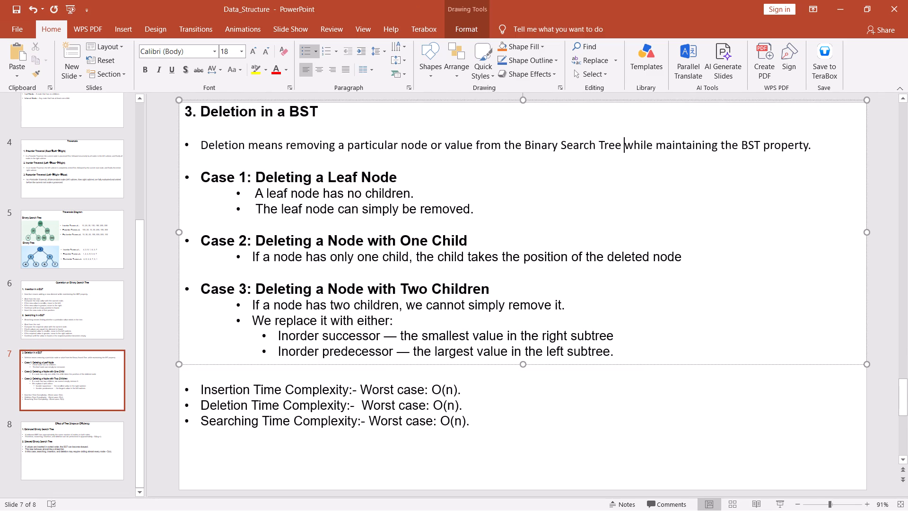
key(BackSpace)
key(space)
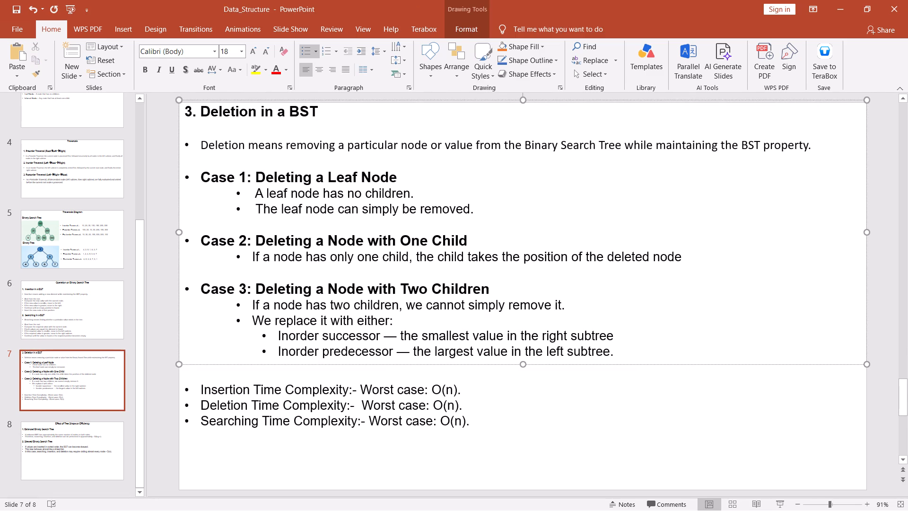
click(626, 397)
click(607, 461)
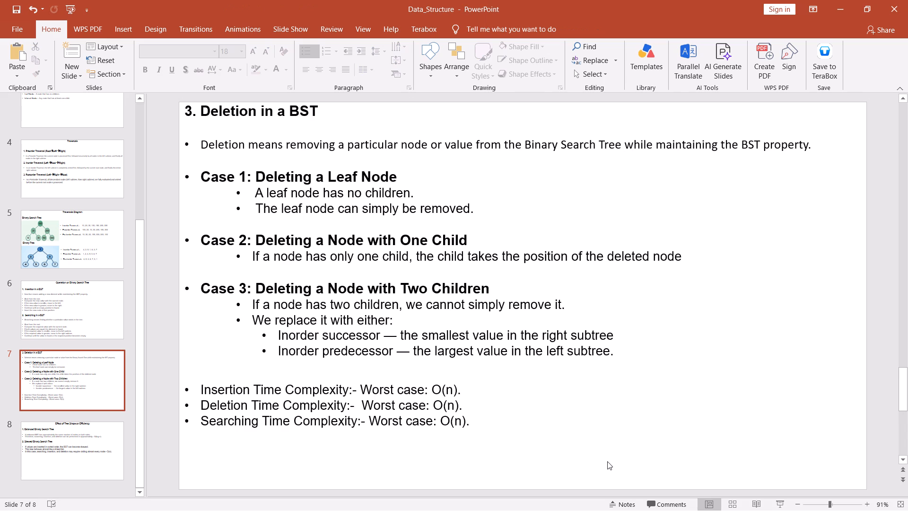
key(ctrl+s)
Check slide 6's wording, delete "or value" from the deletion definition on slide 7, and save the presentation.
click(38, 333)
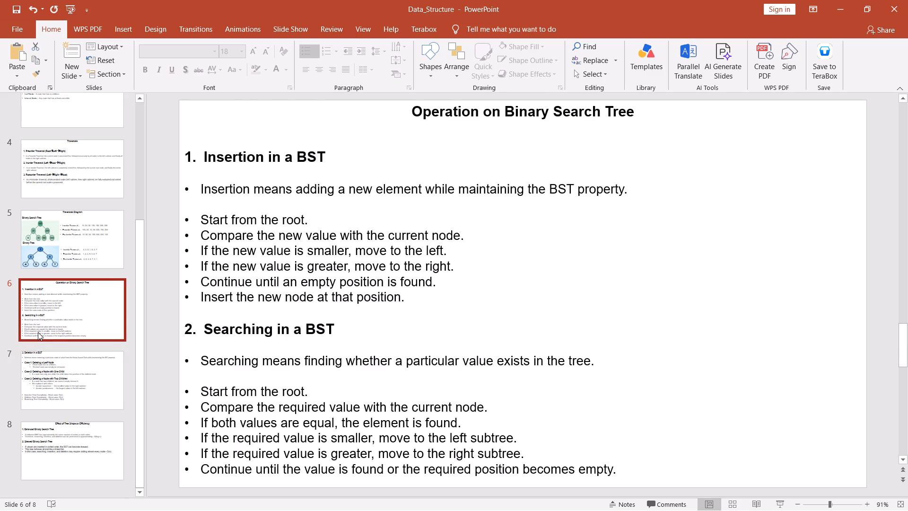
click(42, 383)
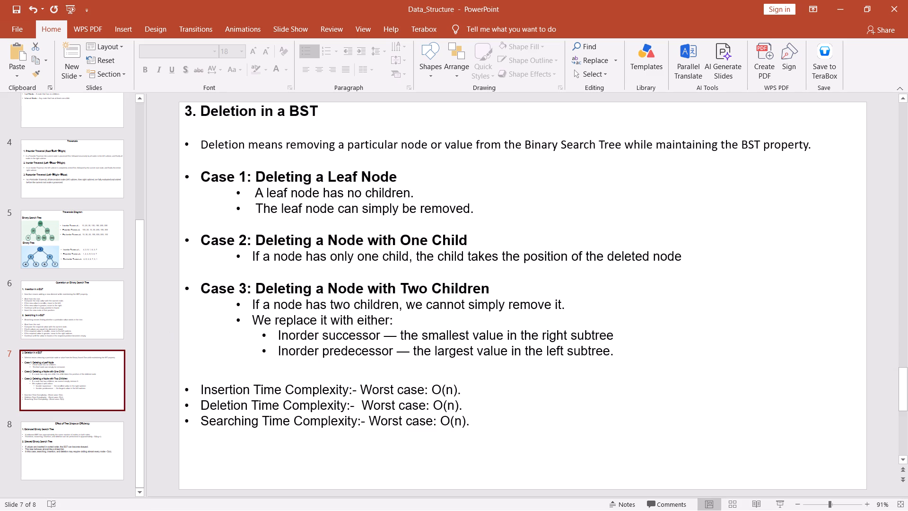
click(472, 143)
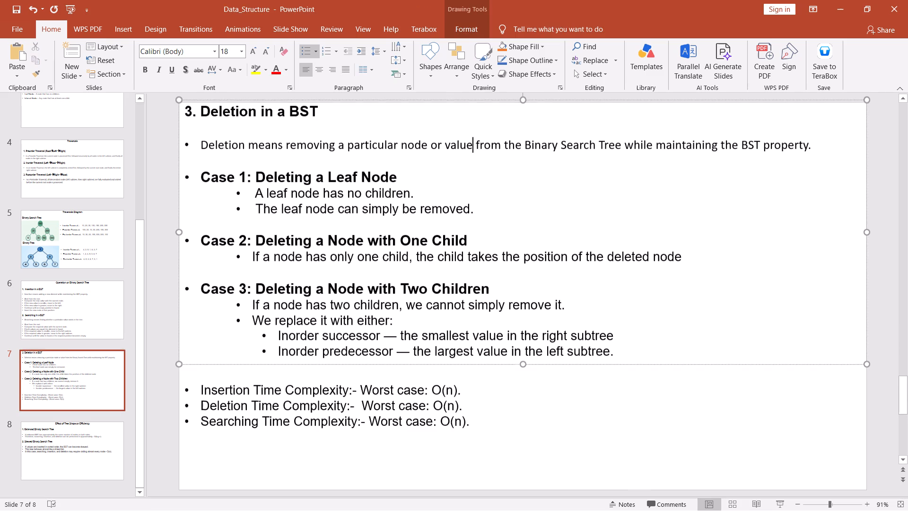
key(Right)
key(BackSpace)
key(BackSpace)
key(BackSpace)
key(BackSpace)
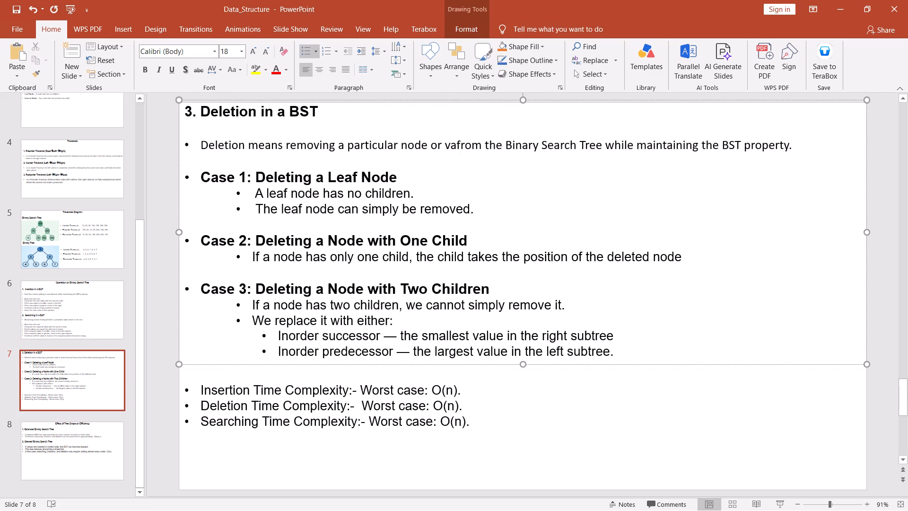
key(BackSpace)
key(BackSpace)
key(BackSpace)
key(BackSpace)
key(BackSpace)
key(BackSpace)
key(space)
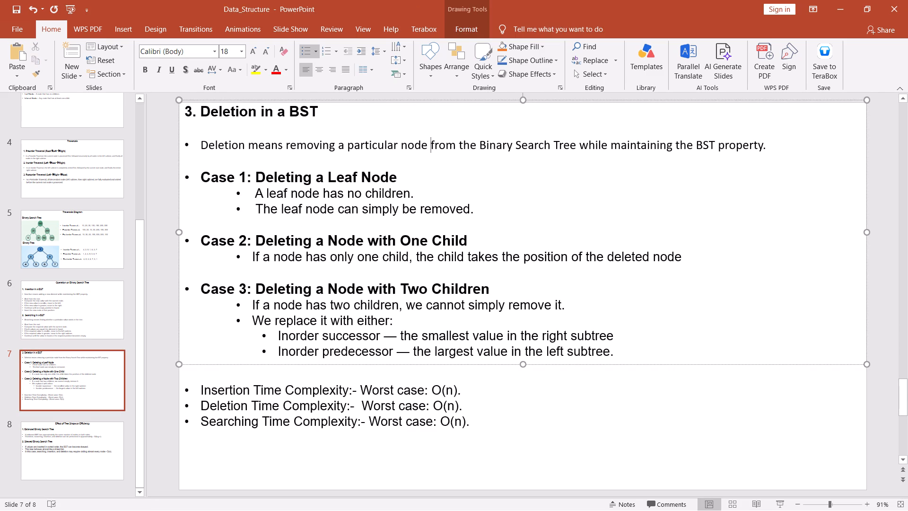
click(594, 469)
key(ctrl+s)
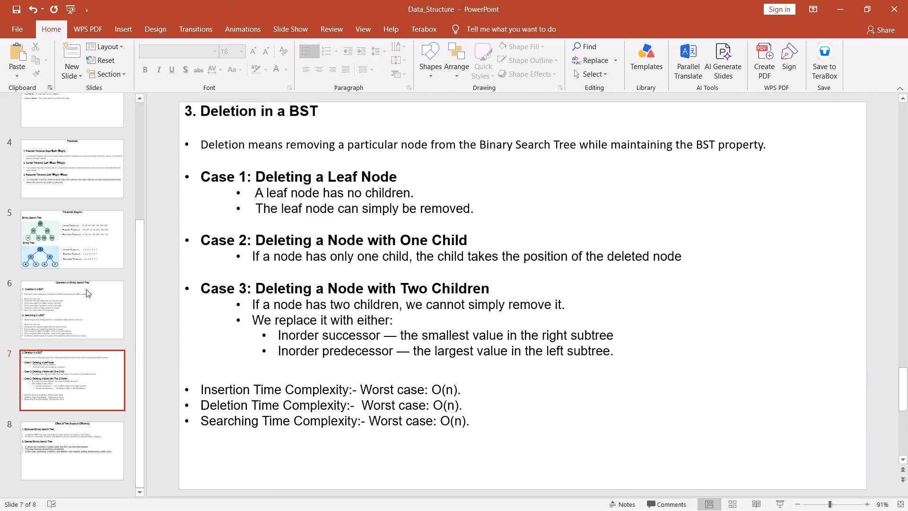
Change all the body text on slide 4, Traversals, to Arial and save the presentation.
click(76, 301)
click(73, 259)
click(56, 174)
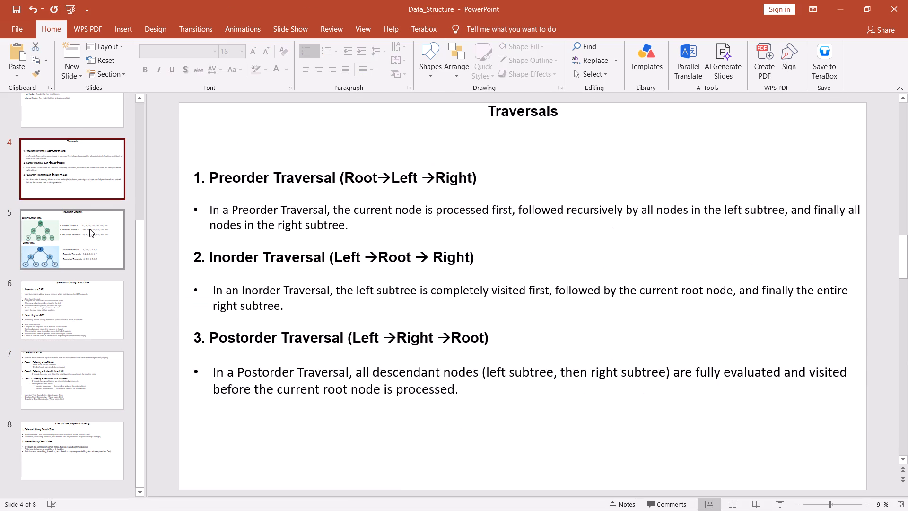
click(243, 214)
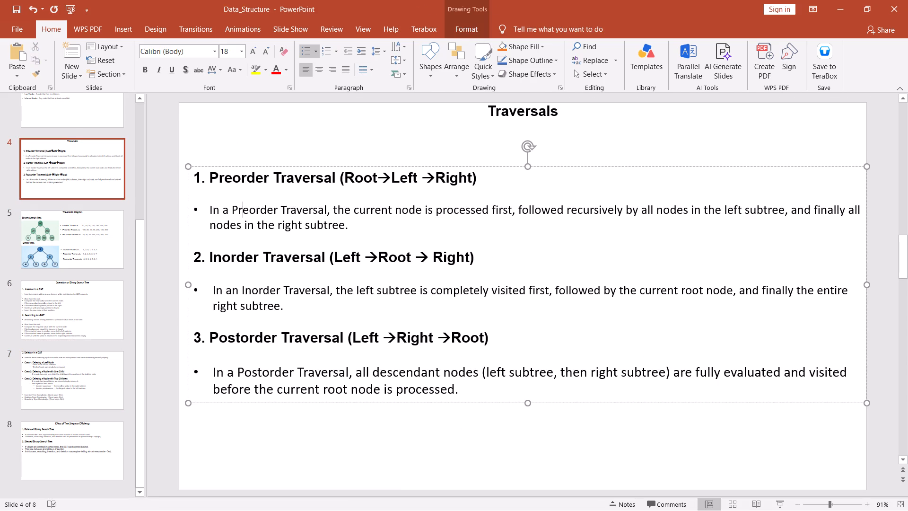
key(ctrl+a)
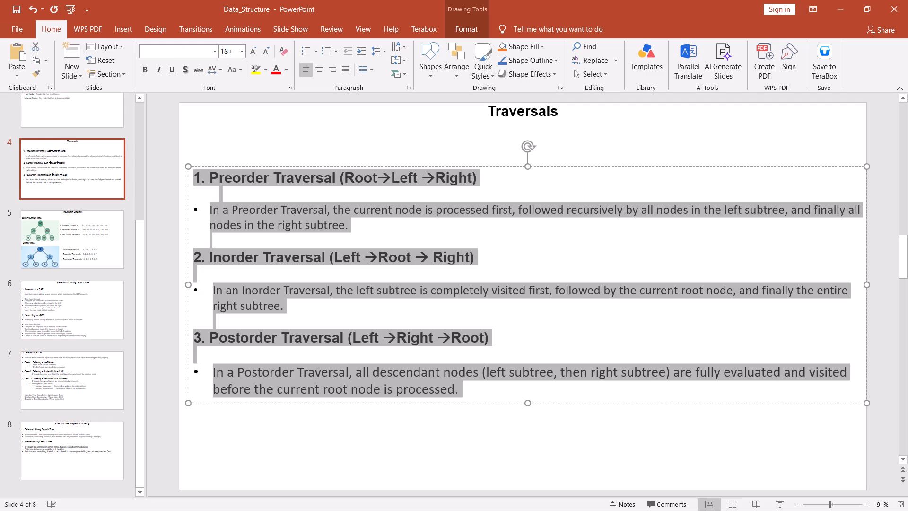
click(214, 50)
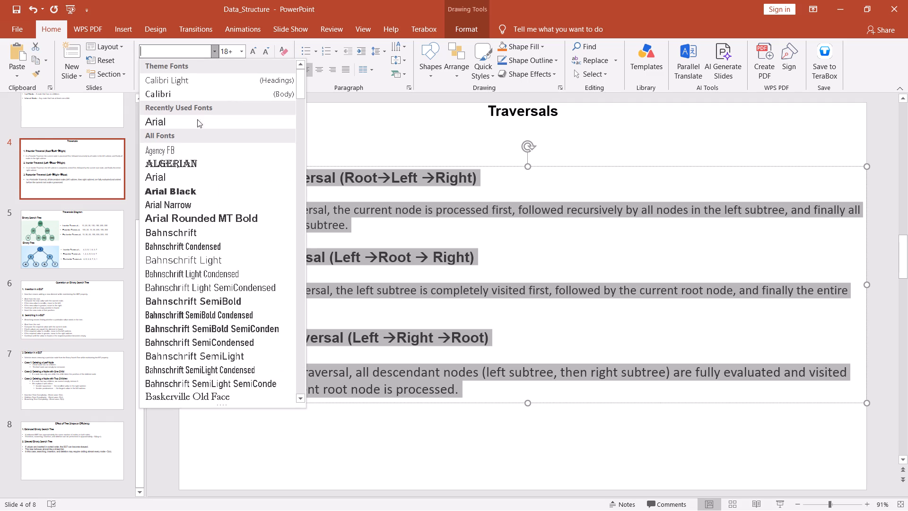
click(183, 173)
click(234, 217)
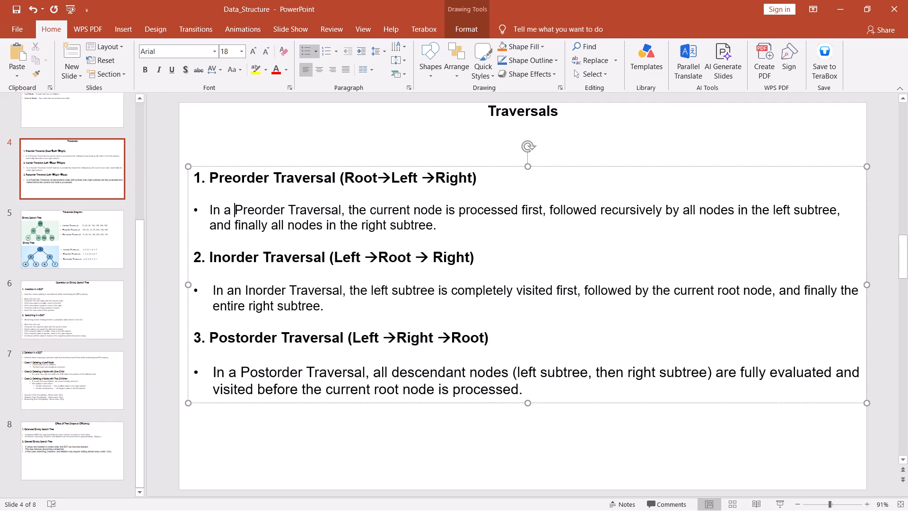
click(244, 173)
click(244, 437)
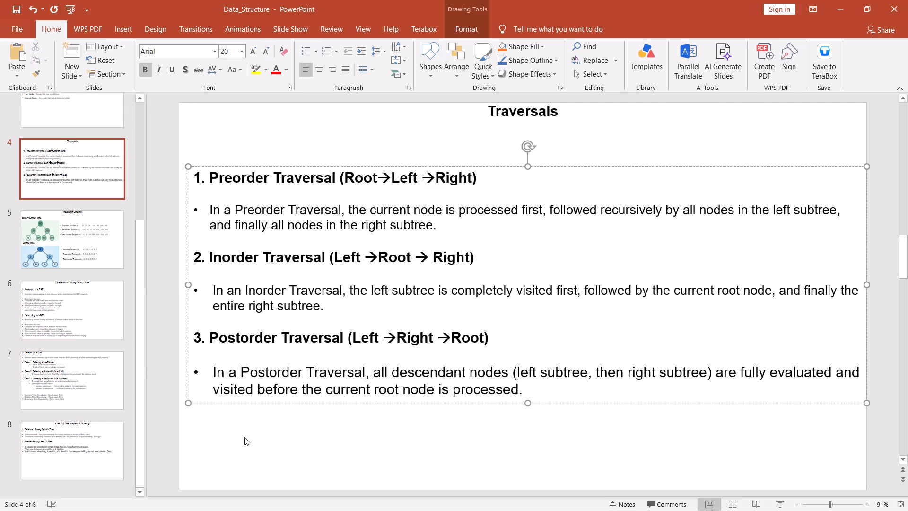
key(ctrl+s)
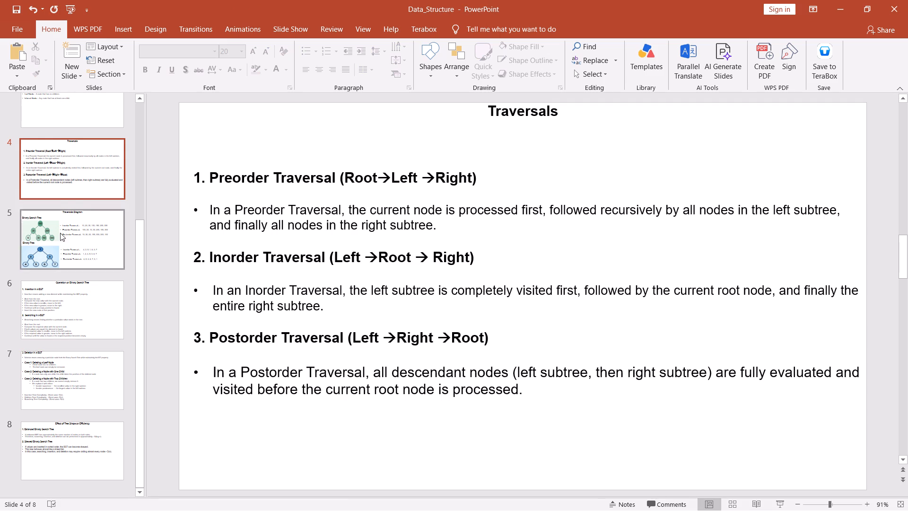
Check the font and size of each text block on slides 2 and 3, and save the presentation.
click(57, 112)
click(57, 112)
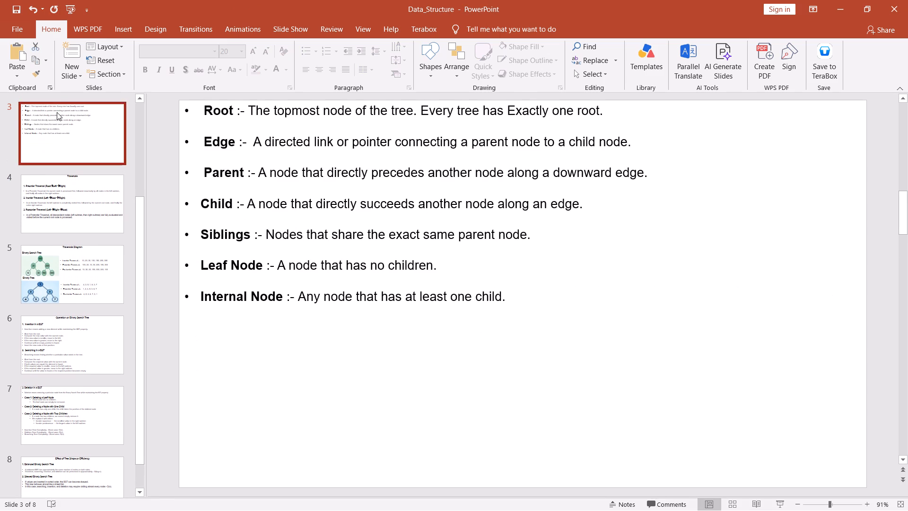
scroll(57, 173, up, 3)
click(57, 164)
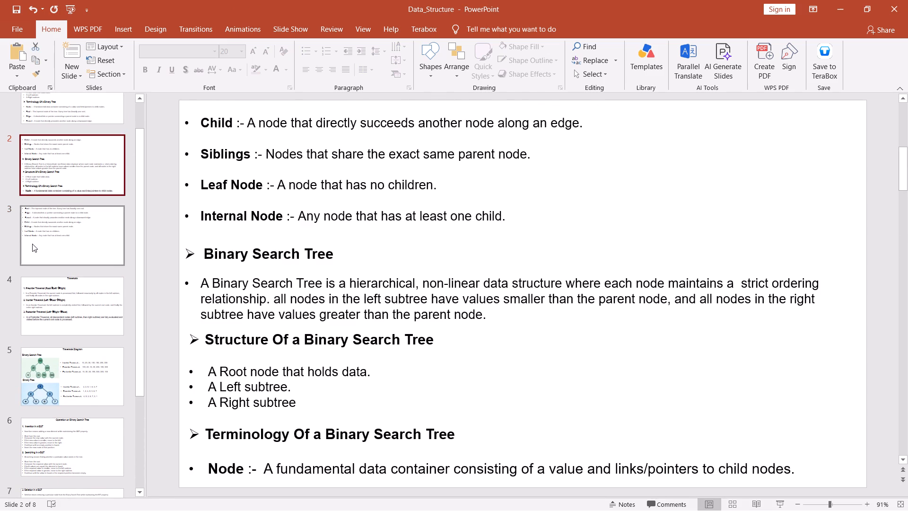
click(32, 244)
click(373, 227)
click(82, 184)
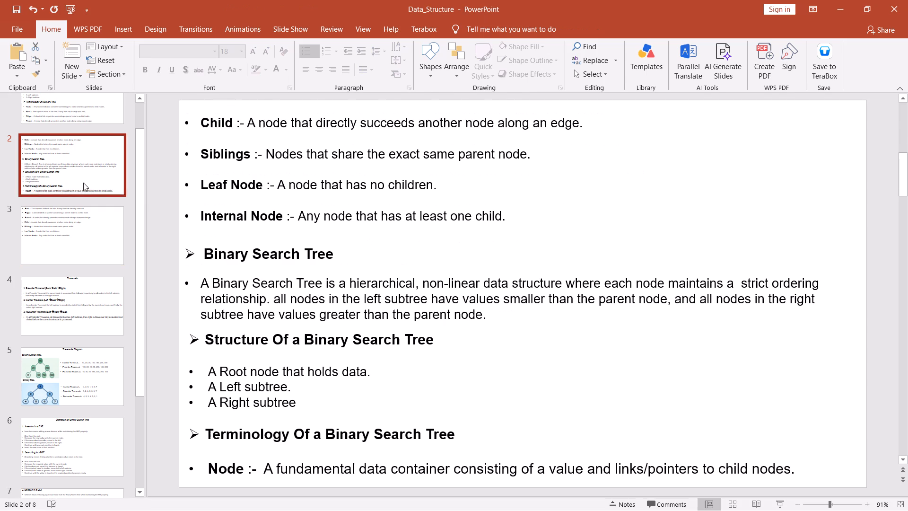
click(348, 200)
key(ctrl+a)
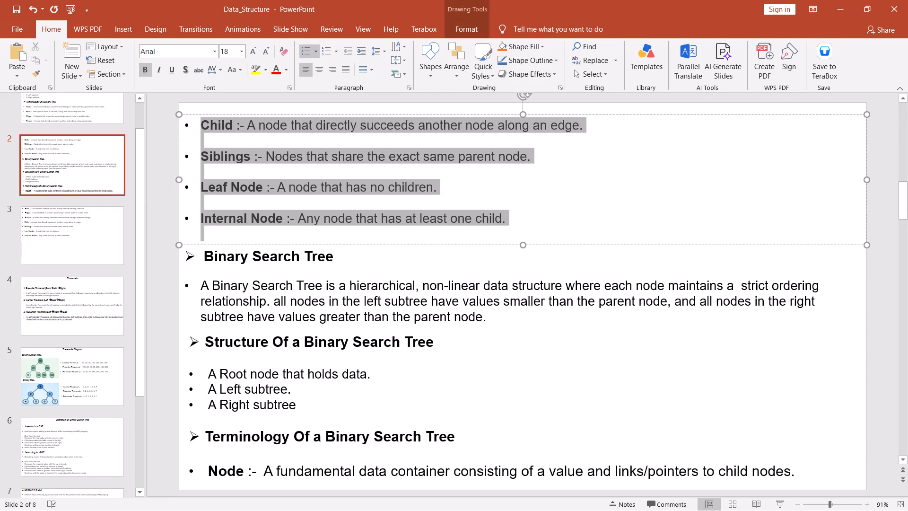
click(323, 282)
key(ctrl+a)
click(288, 376)
key(ctrl+a)
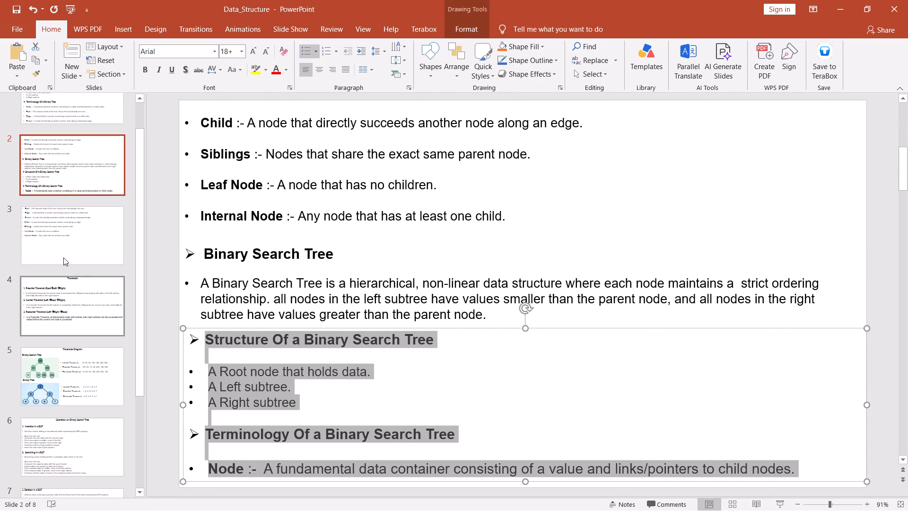
click(61, 235)
click(296, 234)
key(ctrl+a)
click(296, 234)
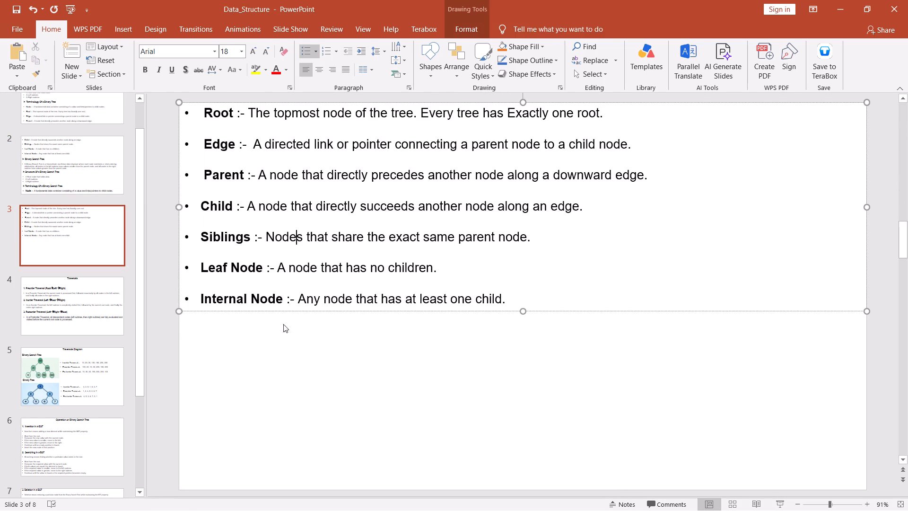
click(275, 366)
key(ctrl+s)
Compare the heading style and bullet markers across slides 1 to 4.
click(79, 182)
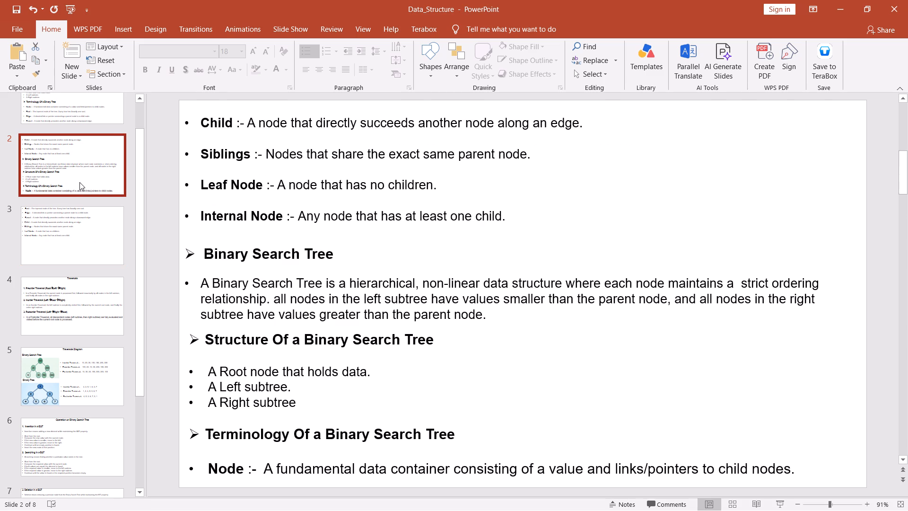
click(67, 113)
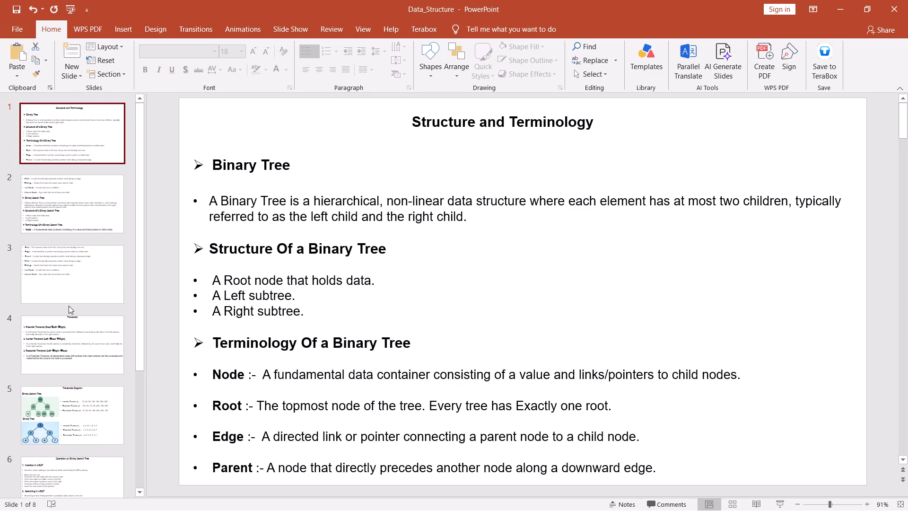
click(66, 328)
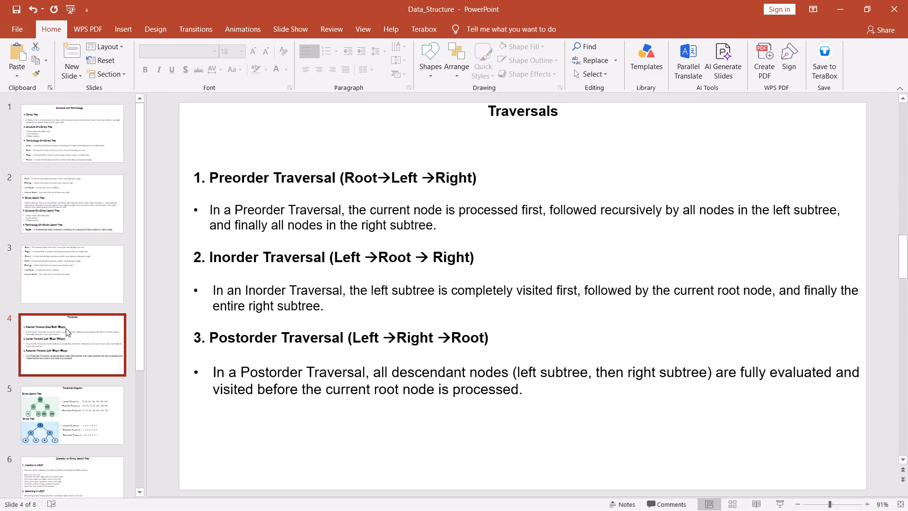
click(56, 218)
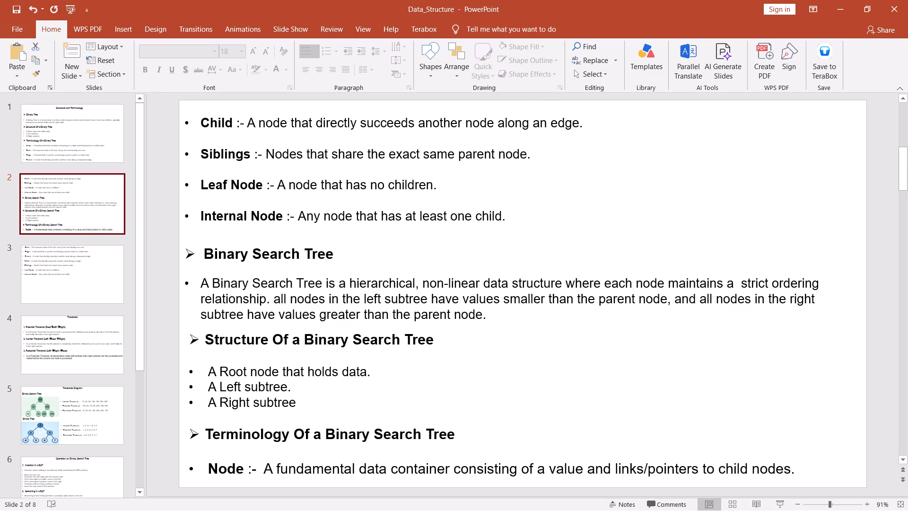
click(99, 261)
click(90, 197)
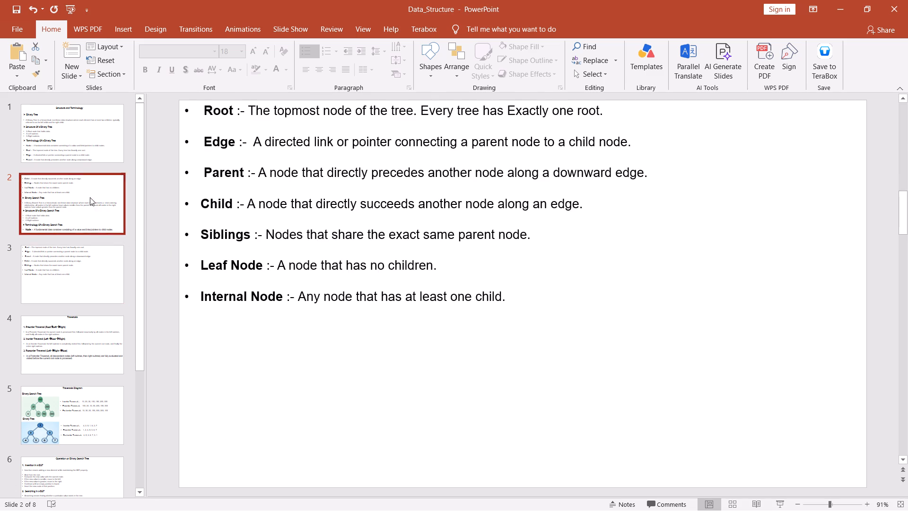
click(81, 134)
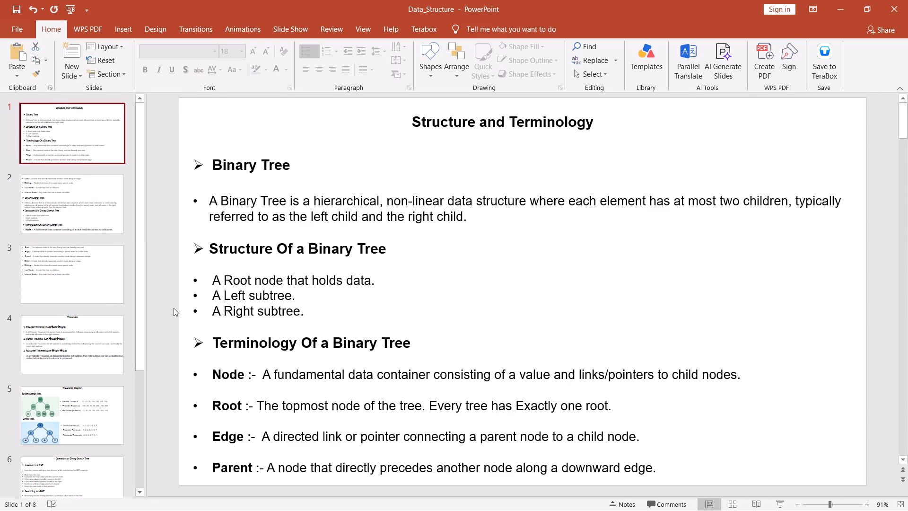
click(90, 273)
Replace the "1." before the Preorder Traversal heading on slide 4 with an arrow bullet.
click(90, 326)
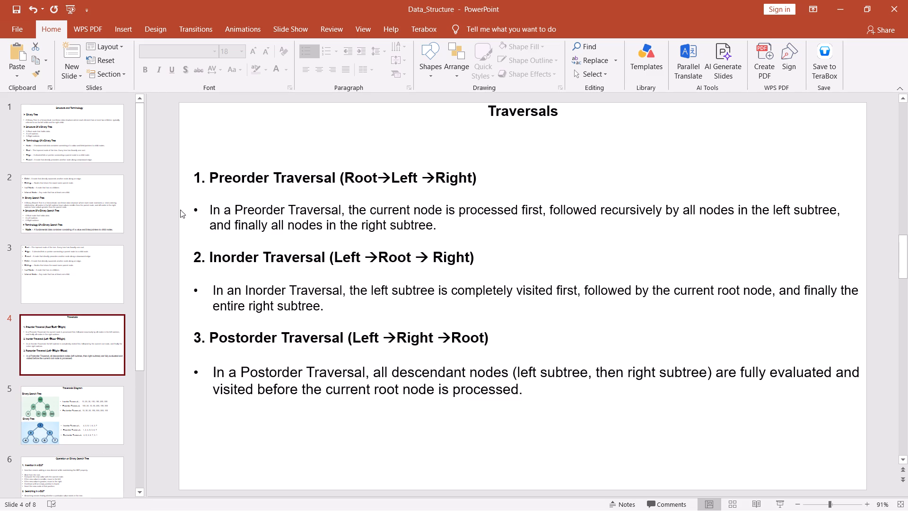
click(198, 178)
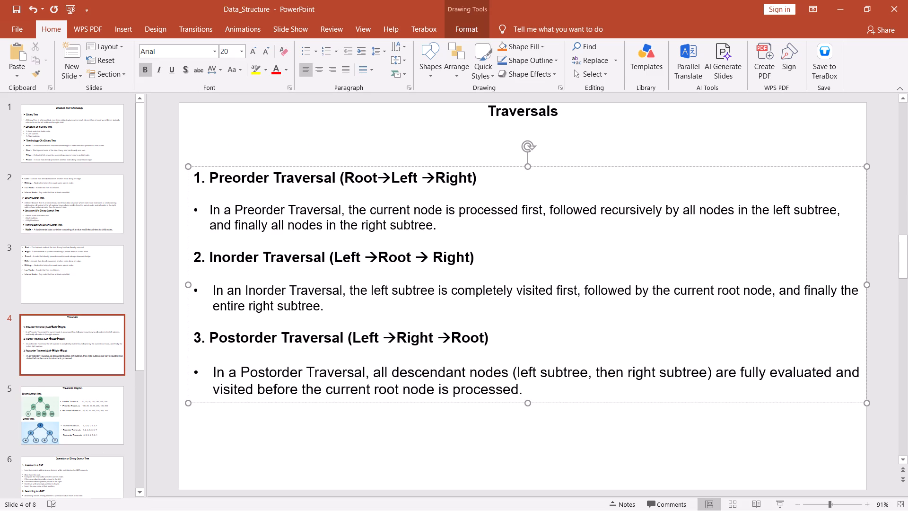
key(Right)
key(BackSpace)
key(BackSpace)
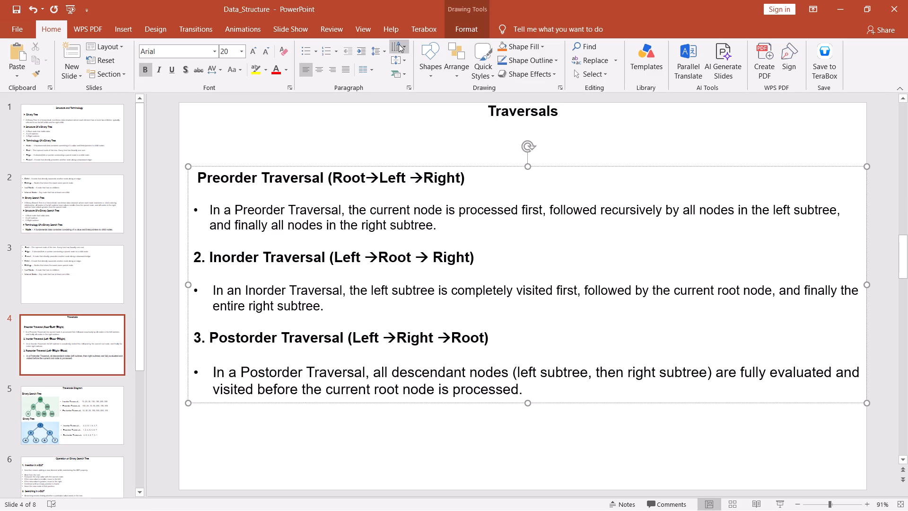
click(338, 54)
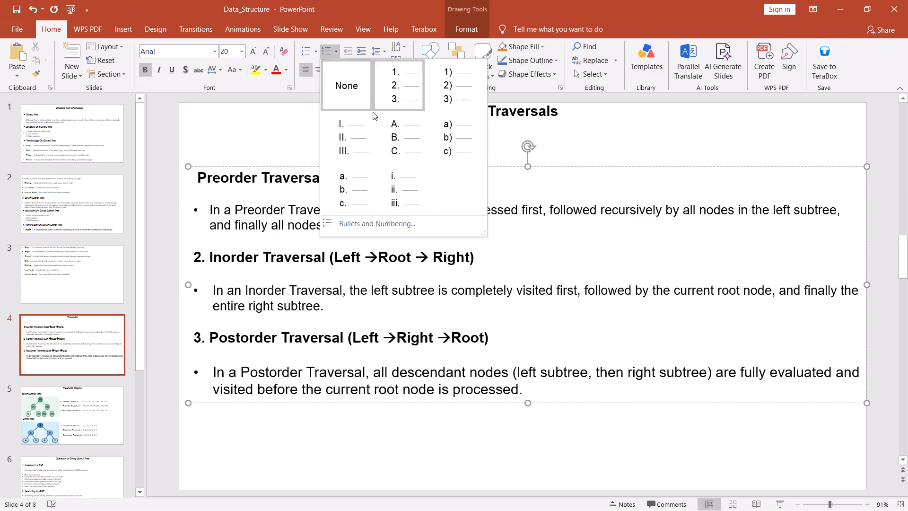
click(317, 54)
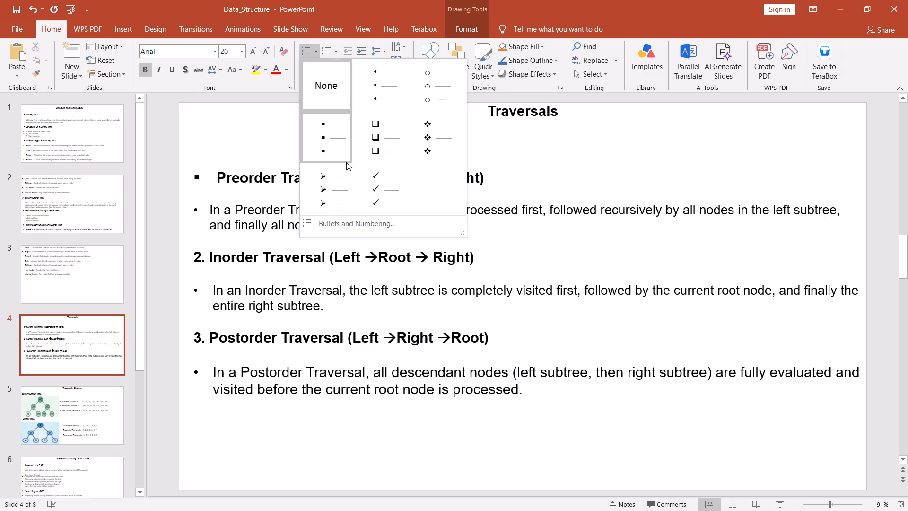
click(343, 185)
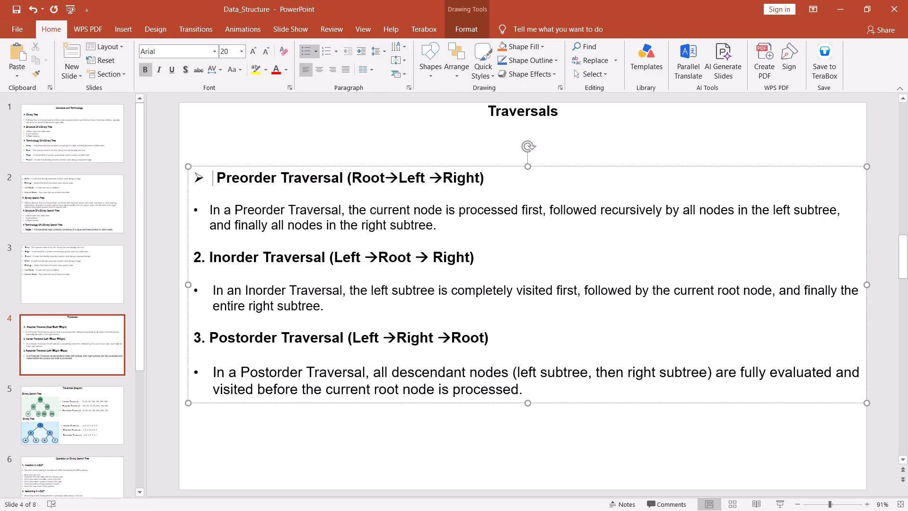
Replace the "2." before the Inorder Traversal heading on slide 4 with an arrow bullet.
click(205, 261)
key(BackSpace)
key(BackSpace)
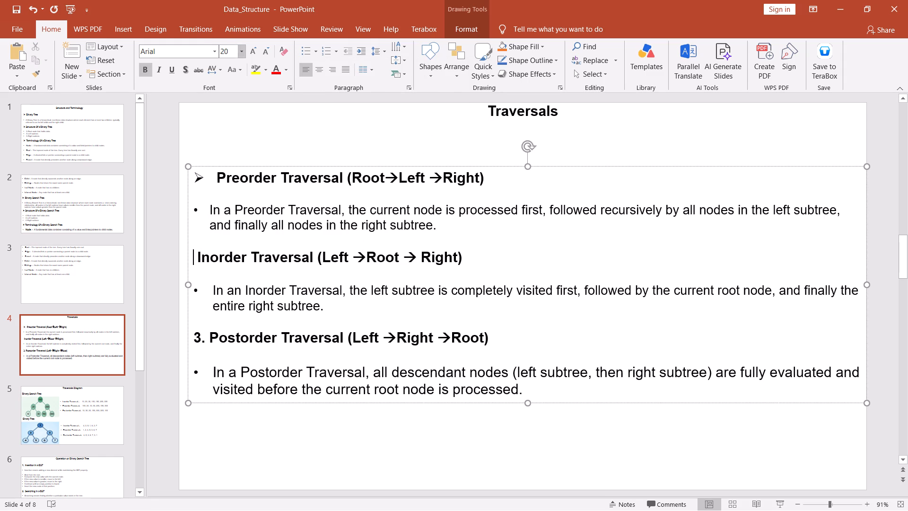
click(304, 47)
key(BackSpace)
click(317, 53)
click(340, 191)
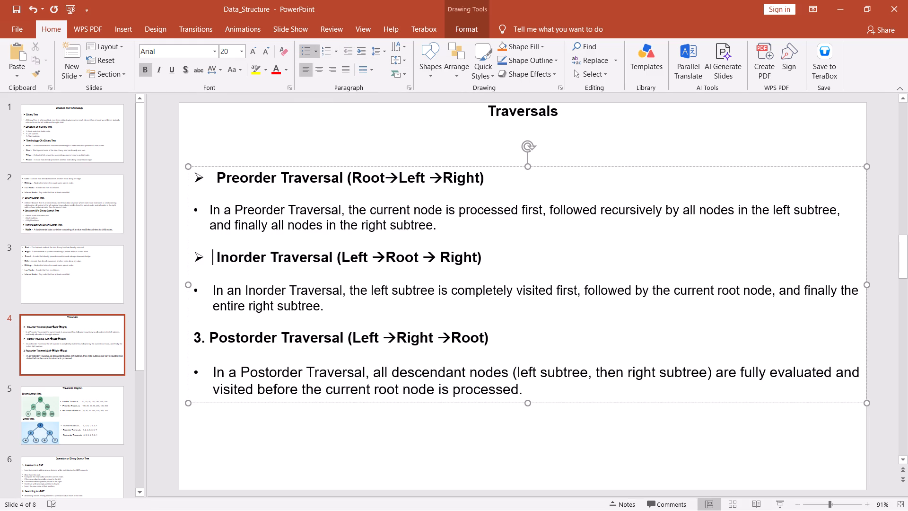
Replace the "3." before the Postorder Traversal heading on slide 4 with an arrow bullet and save the presentation.
click(209, 340)
key(BackSpace)
key(BackSpace)
key(BackSpace)
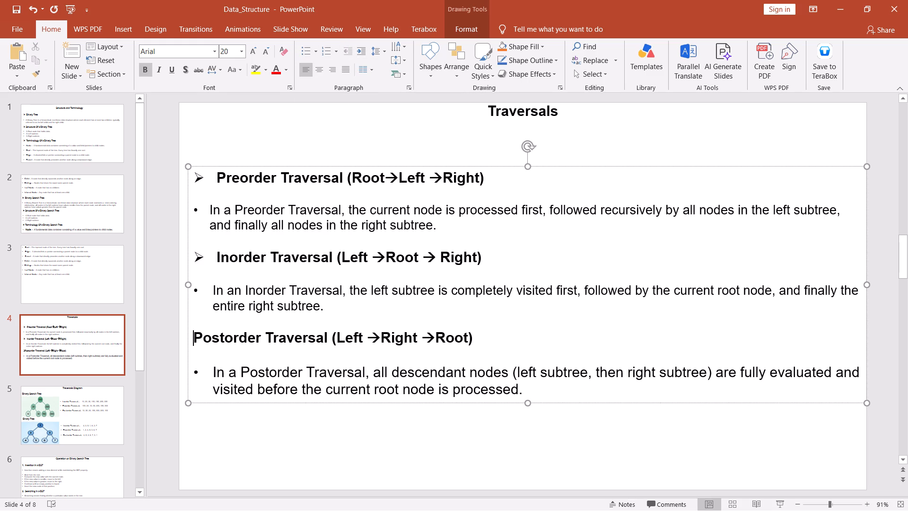
click(314, 50)
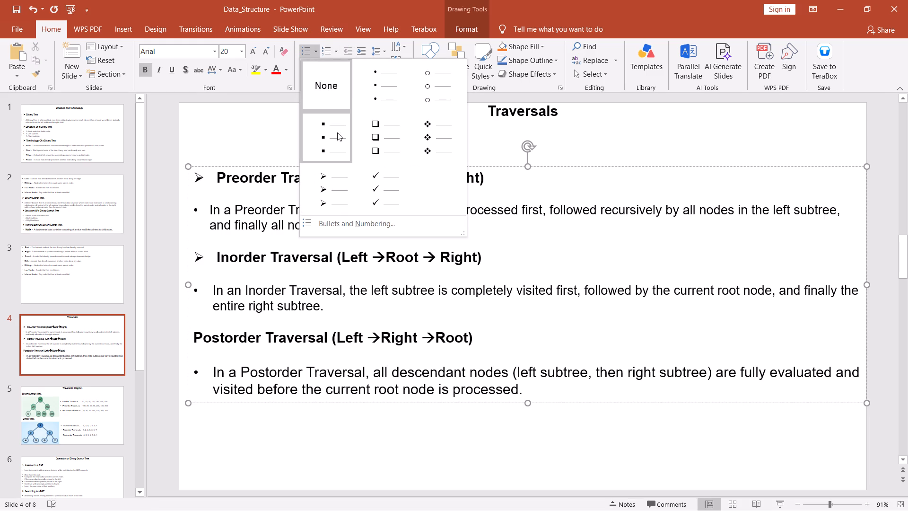
click(340, 191)
click(424, 458)
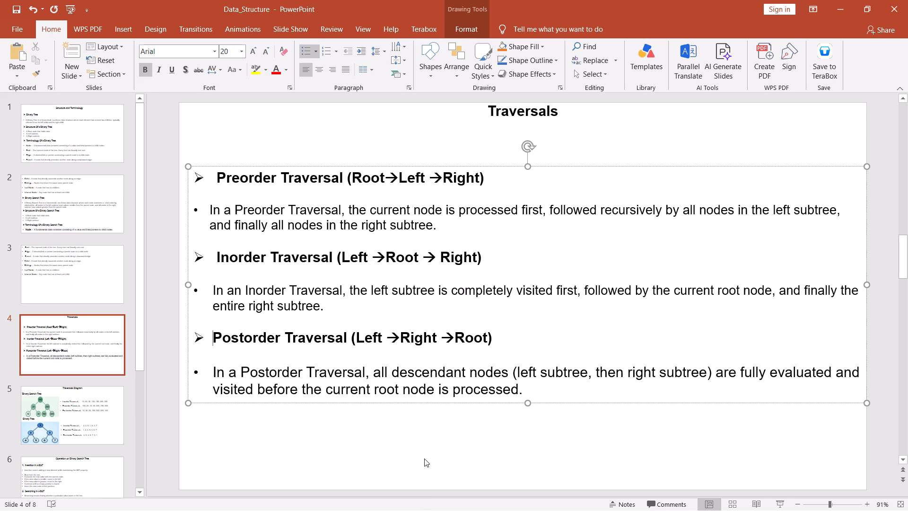
key(ctrl+s)
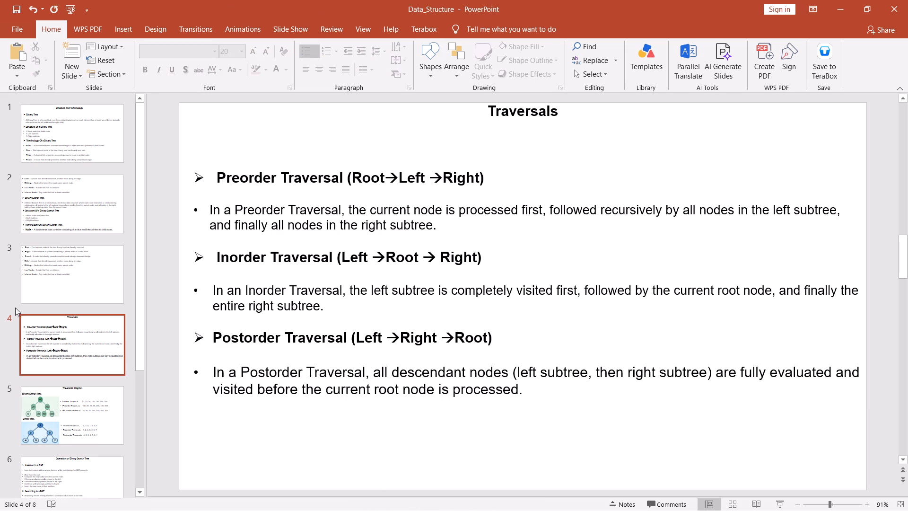
Add an arrow bullet to the Binary Search Tree heading on the Traversals Diagram slide.
click(27, 299)
click(49, 203)
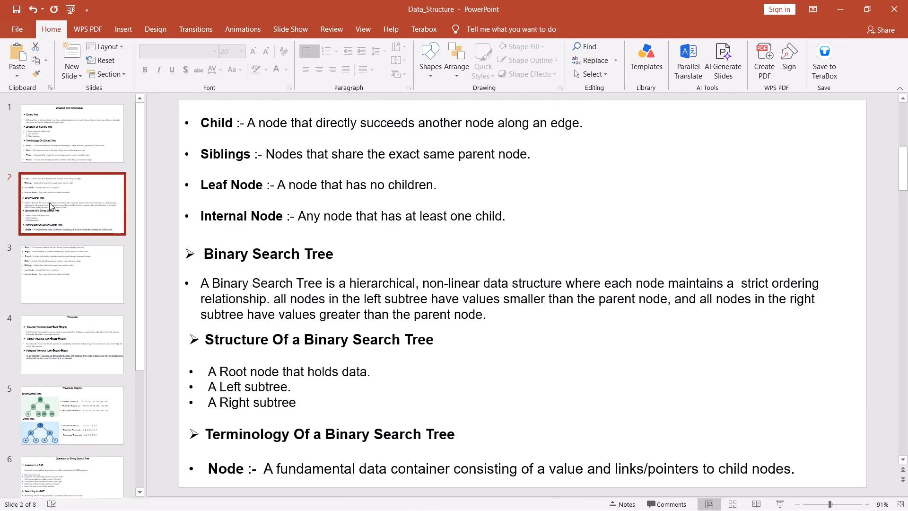
click(47, 361)
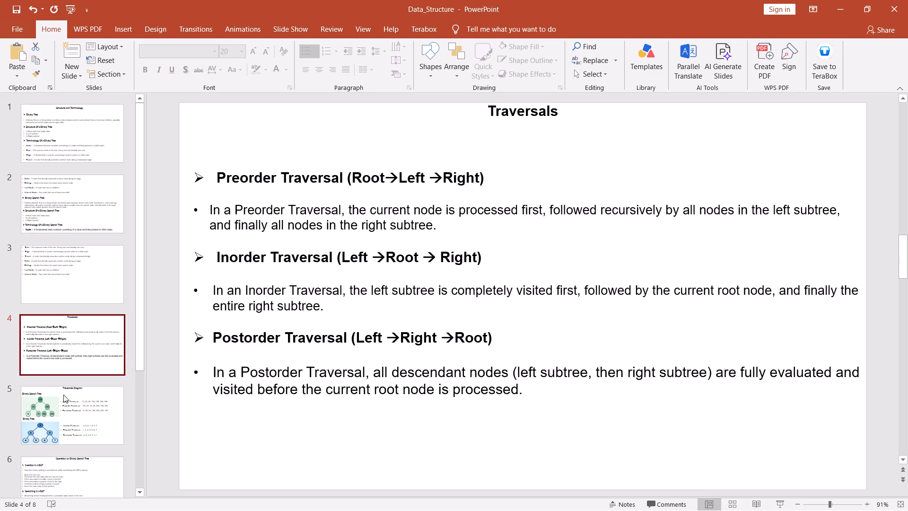
click(66, 402)
click(193, 154)
key(Left)
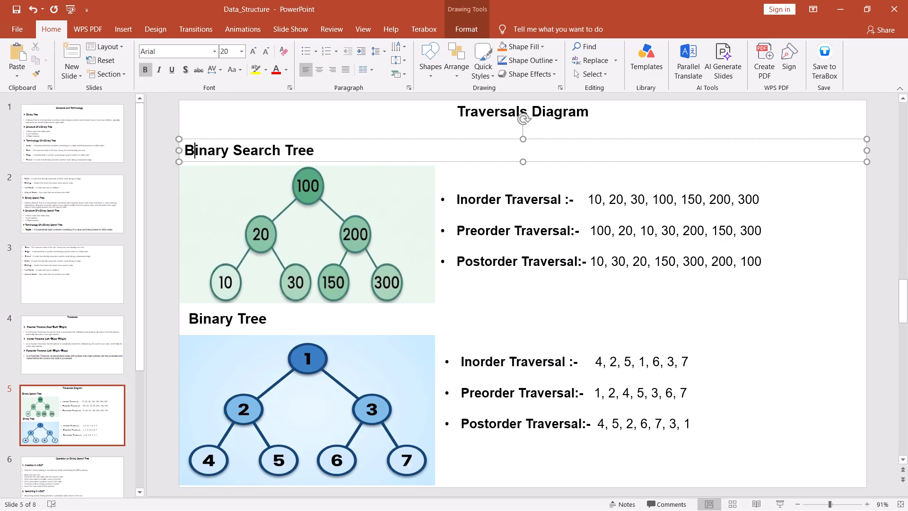
key(Left)
click(315, 52)
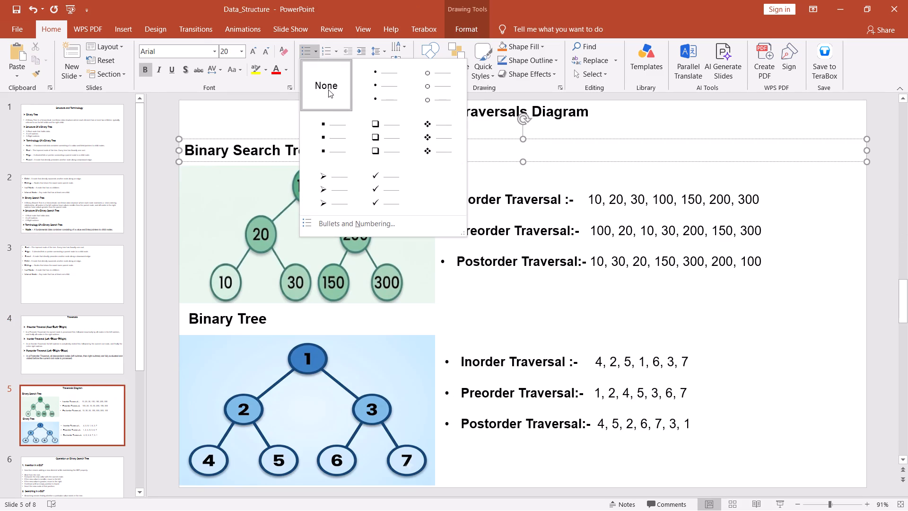
click(320, 194)
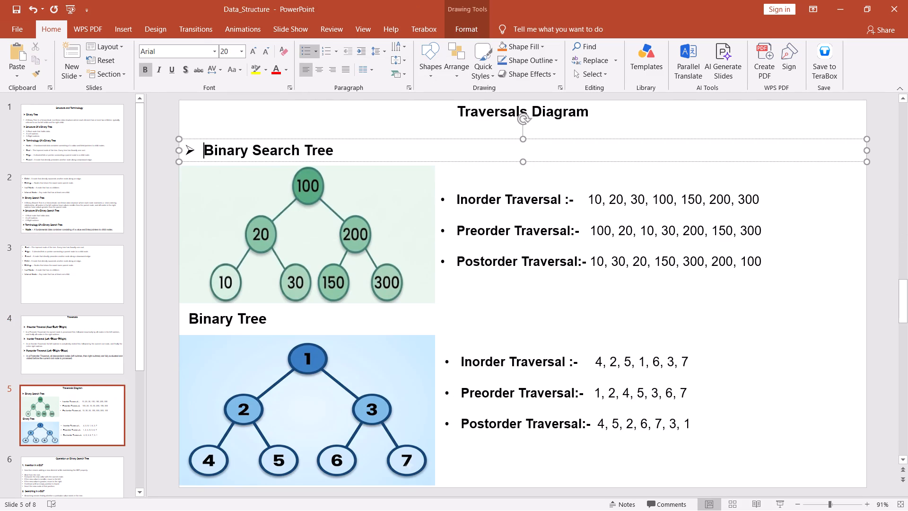
Add an arrow bullet to the Binary Tree heading on slide 5 and save the presentation.
click(195, 315)
key(Left)
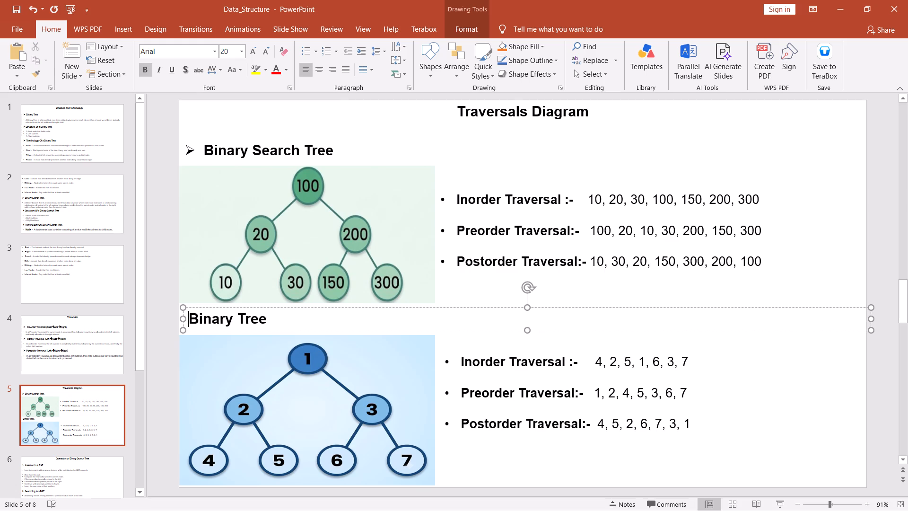
click(317, 53)
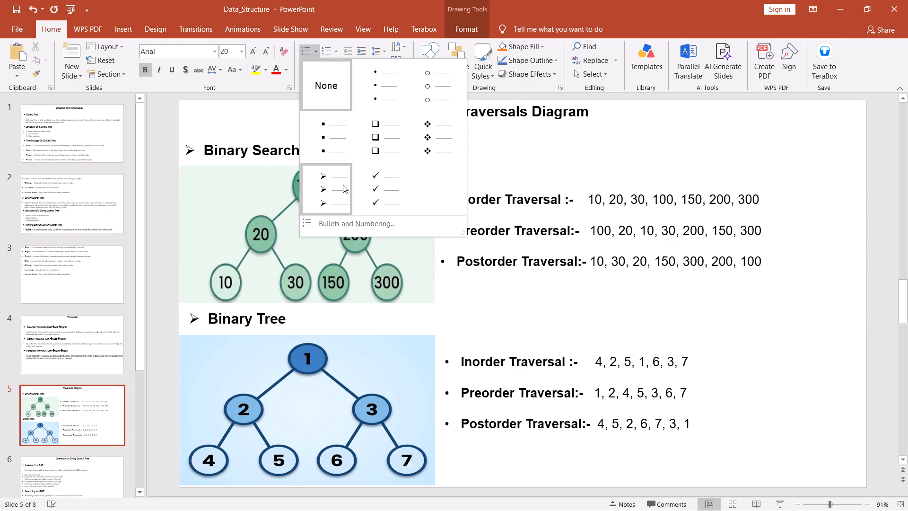
click(343, 185)
click(593, 453)
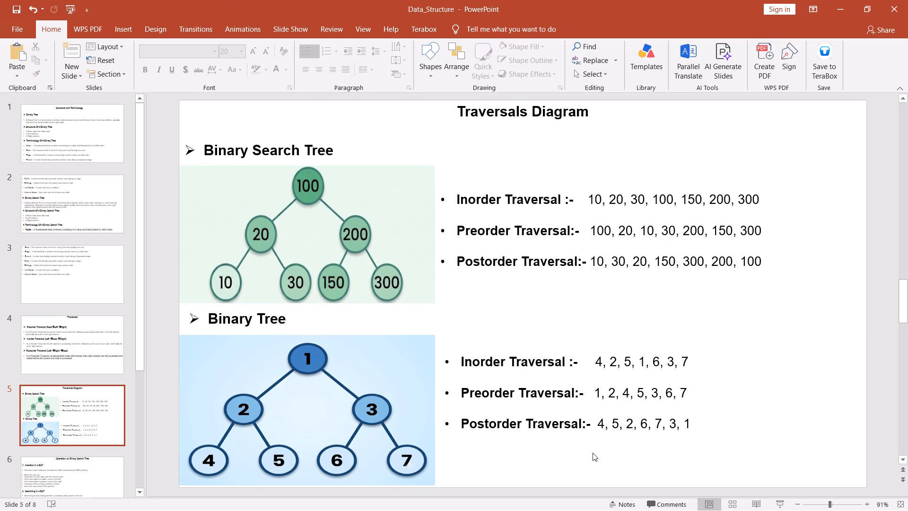
key(ctrl+s)
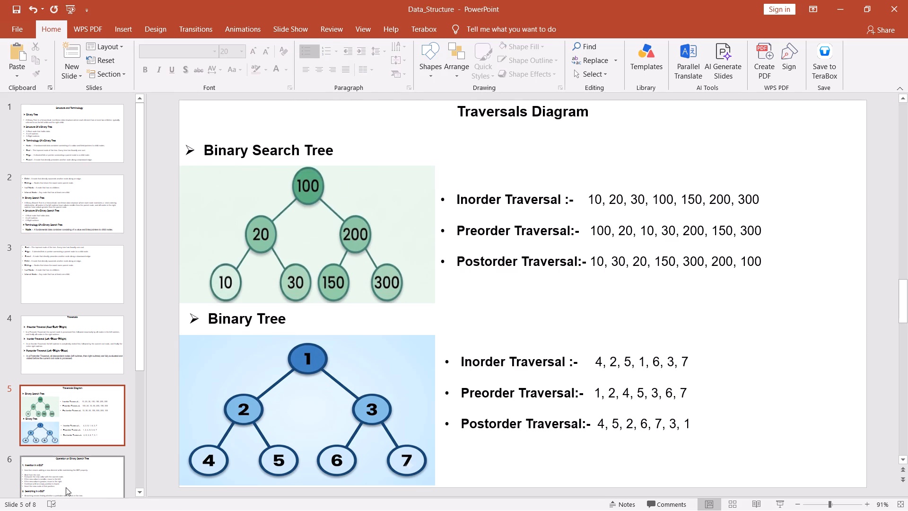
Replace the "1." numbering of the Insertion in a BST heading on slide 6 with an arrow bullet.
click(62, 485)
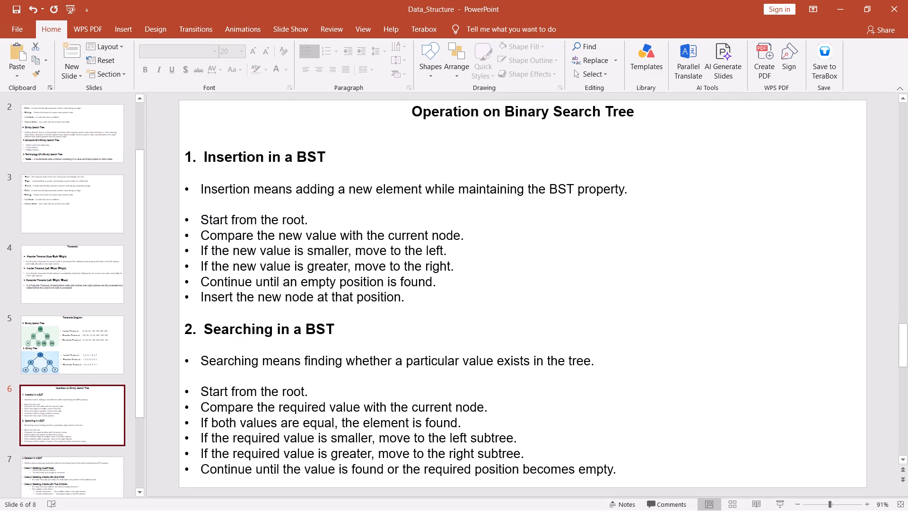
click(200, 157)
key(BackSpace)
key(BackSpace)
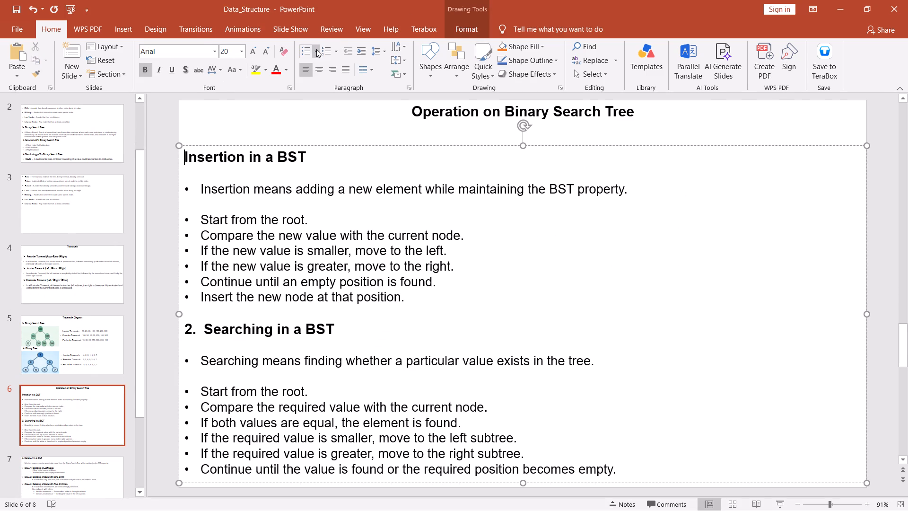
click(316, 50)
click(326, 179)
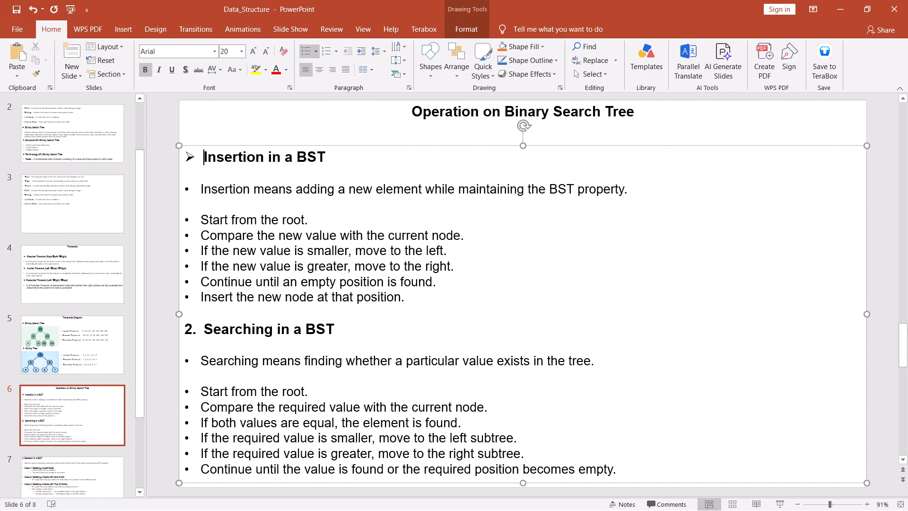
Replace the "2." numbering of the Searching in a BST heading on slide 6 with an arrow bullet and save.
click(206, 325)
key(BackSpace)
key(BackSpace)
key(Return)
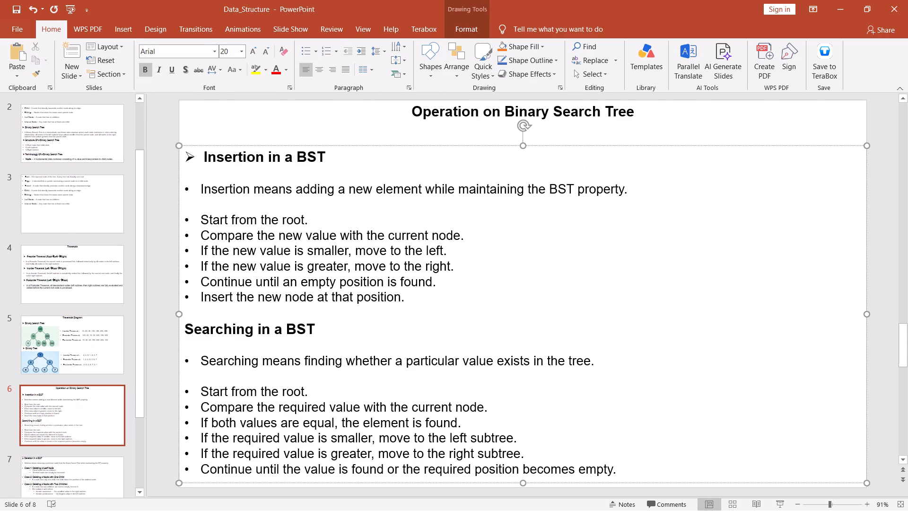
click(317, 51)
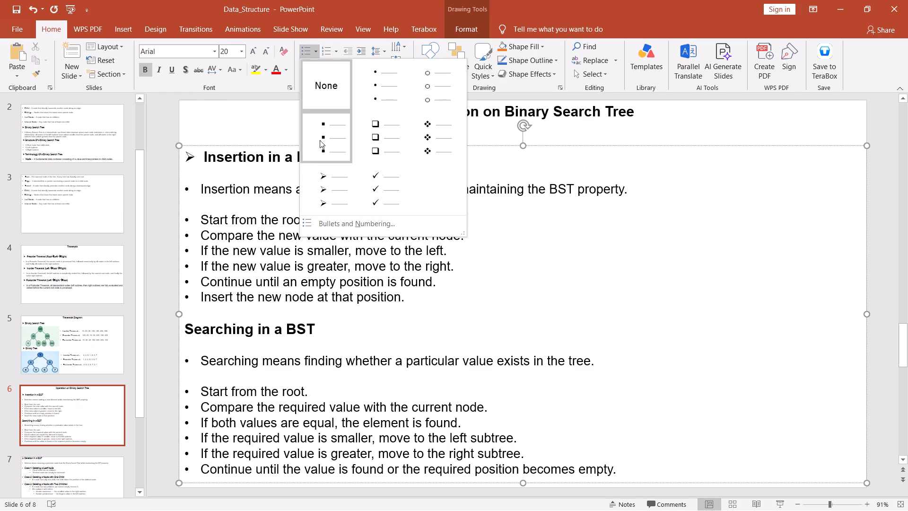
click(320, 172)
key(ctrl+s)
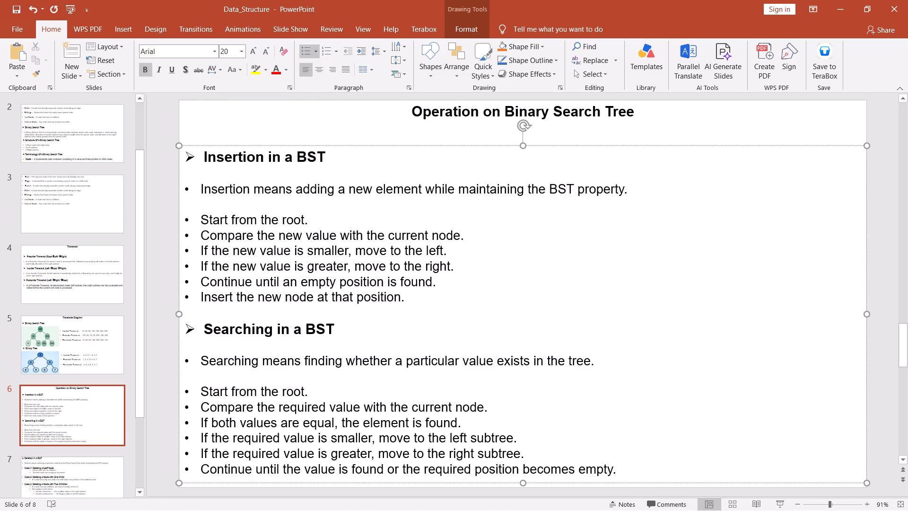
Replace the "3." before the Deletion in a BST heading on slide 7 with an arrow bullet and save.
click(58, 463)
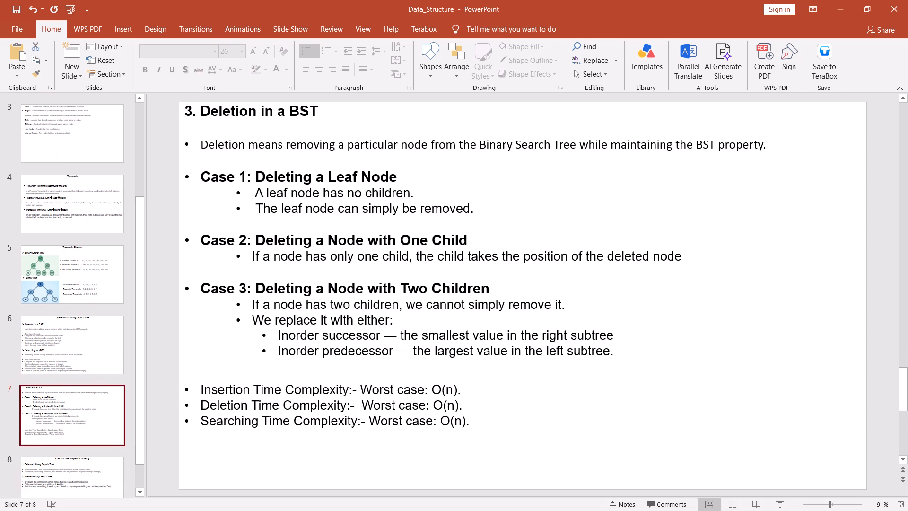
click(197, 112)
key(BackSpace)
key(BackSpace)
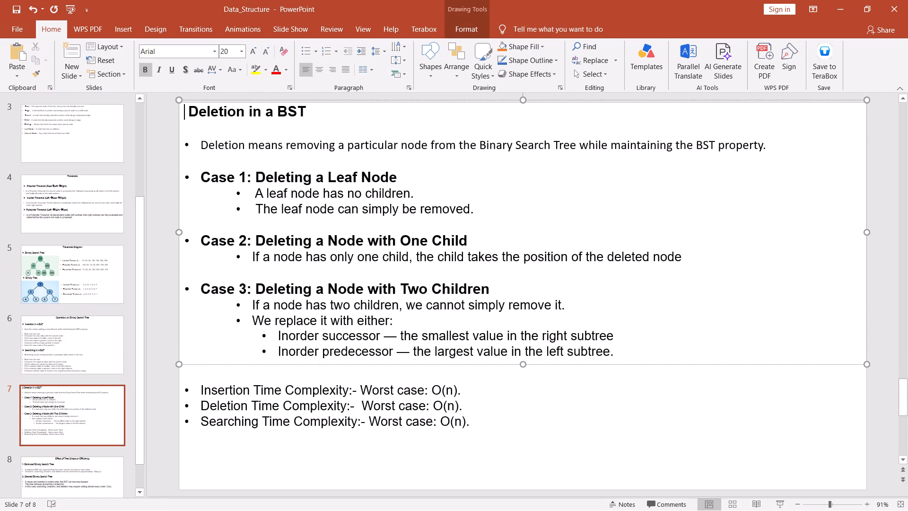
click(313, 48)
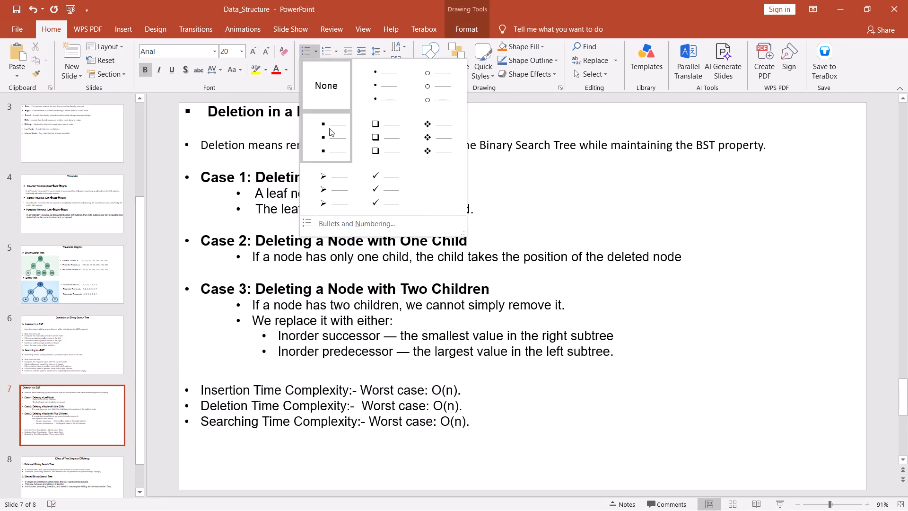
click(321, 177)
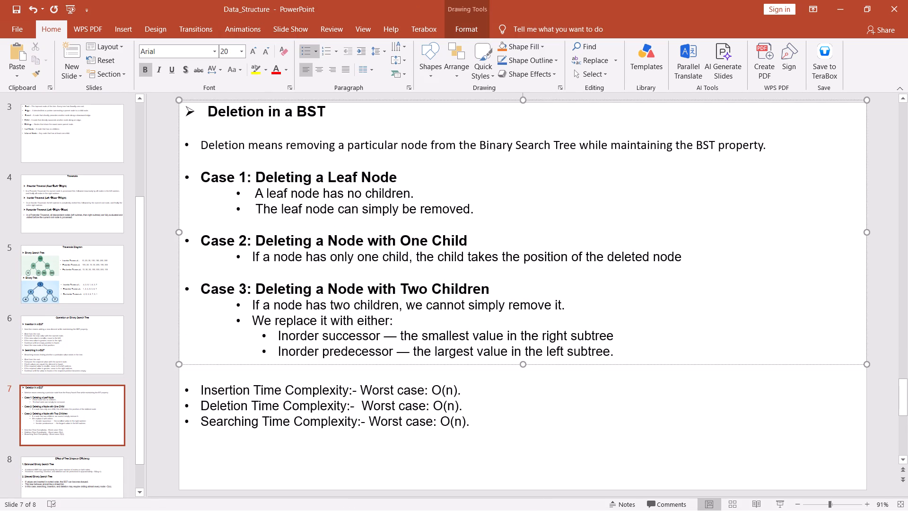
key(ctrl+s)
Replace the "1." before the Balanced Binary Search Tree heading on slide 8 with an arrow bullet.
click(105, 467)
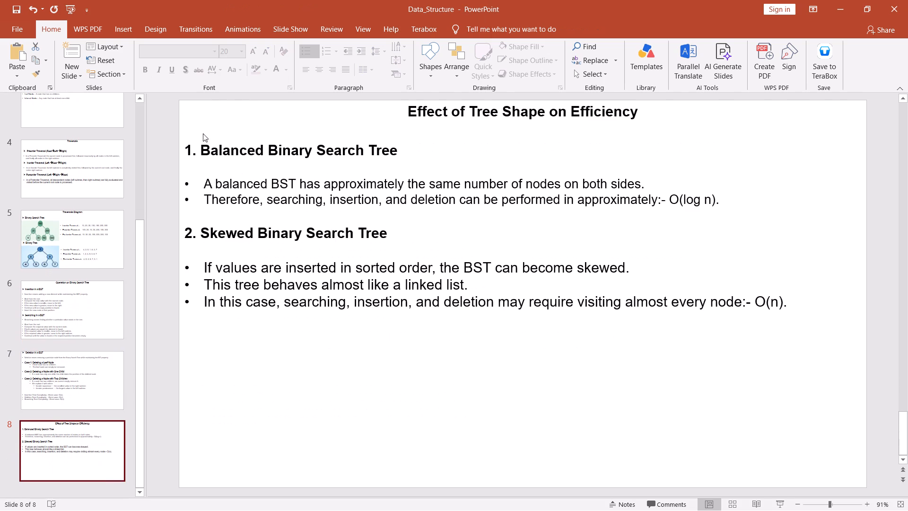
click(195, 150)
key(Right)
key(BackSpace)
key(BackSpace)
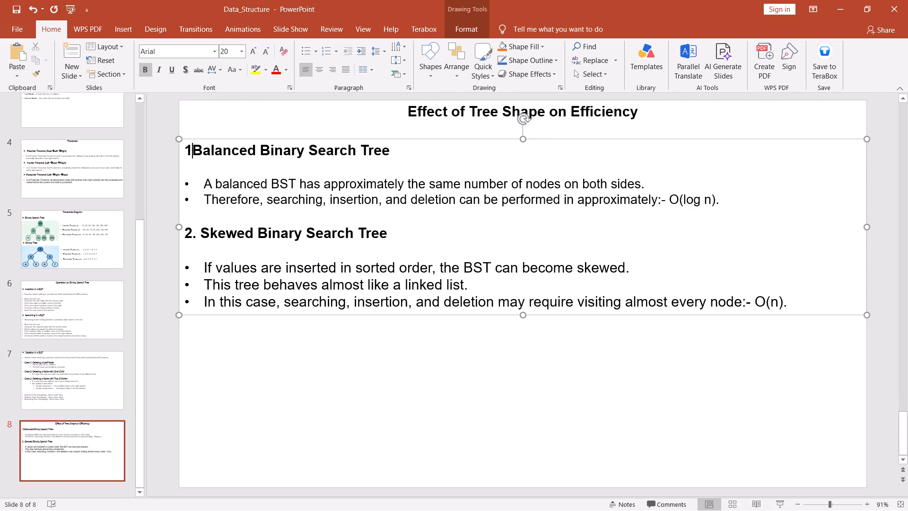
key(BackSpace)
click(318, 49)
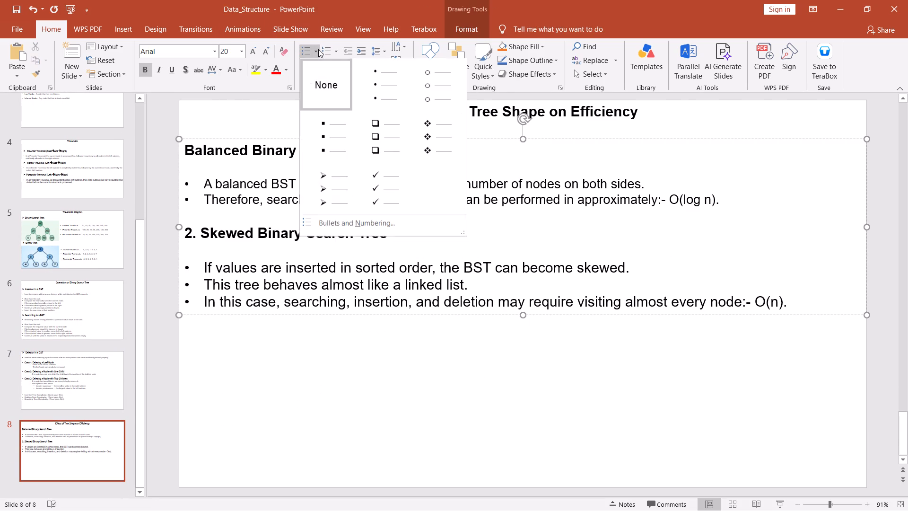
click(312, 178)
Replace the "2." before the Skewed Binary Search Tree heading on slide 8 with an arrow bullet and save.
click(200, 233)
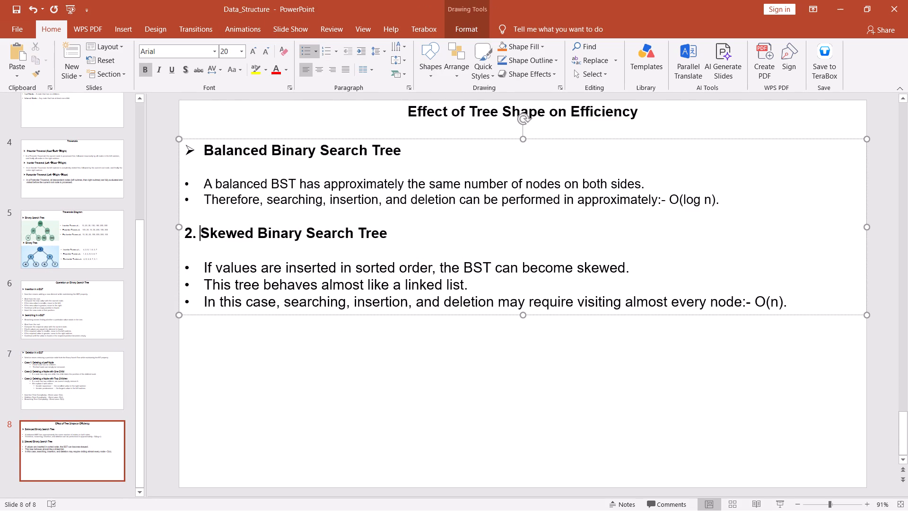
key(BackSpace)
key(BackSpace)
key(BackSpace)
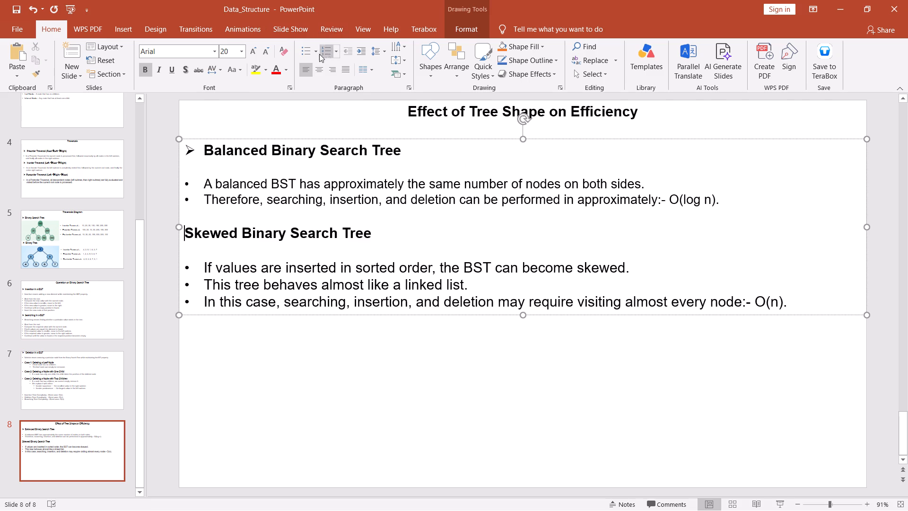
click(313, 51)
click(316, 174)
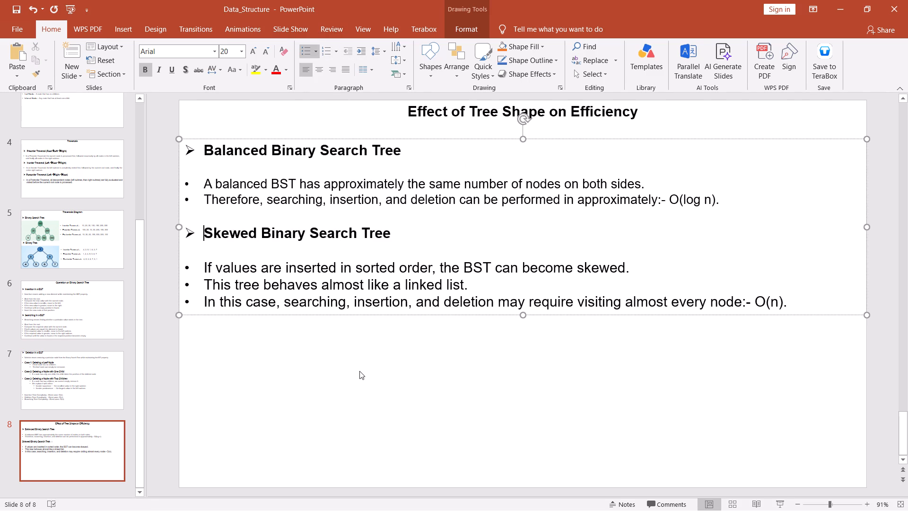
click(359, 371)
key(ctrl+s)
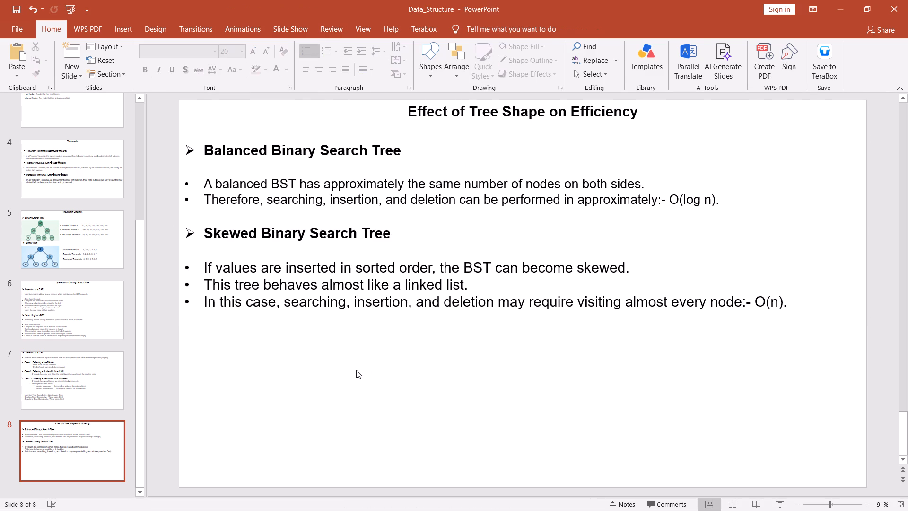
Review the slides backwards from slide 8 to slide 1 for consistent heading bullets, and save the presentation.
key(Left)
key(Left)
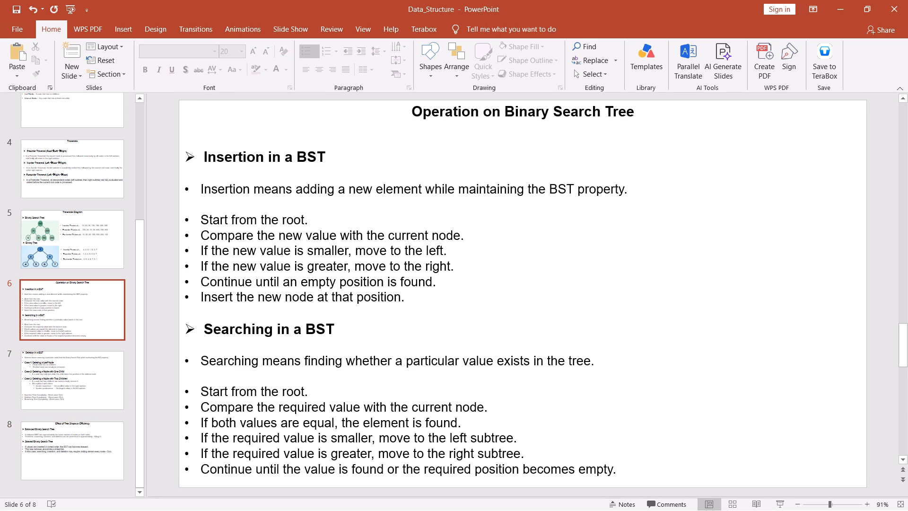
key(Left)
key(Left)
key(Left)
key(Left)
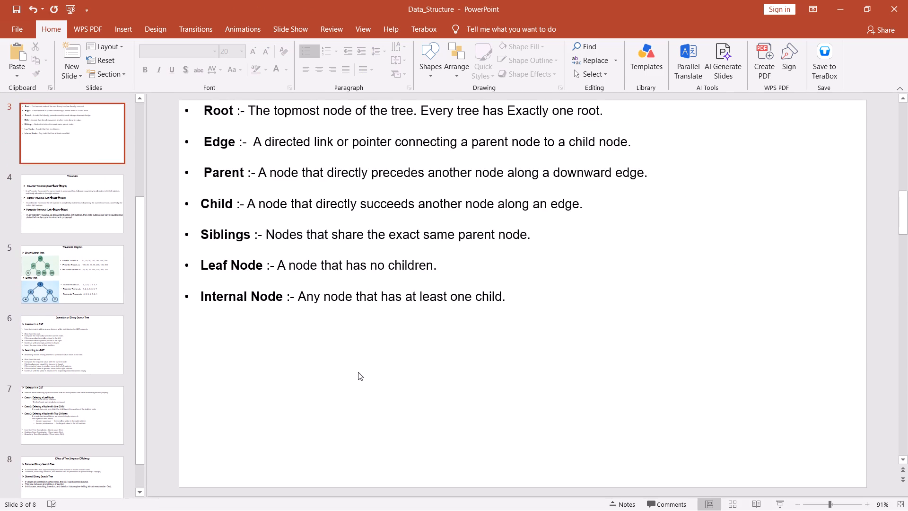
key(Left)
key(Left)
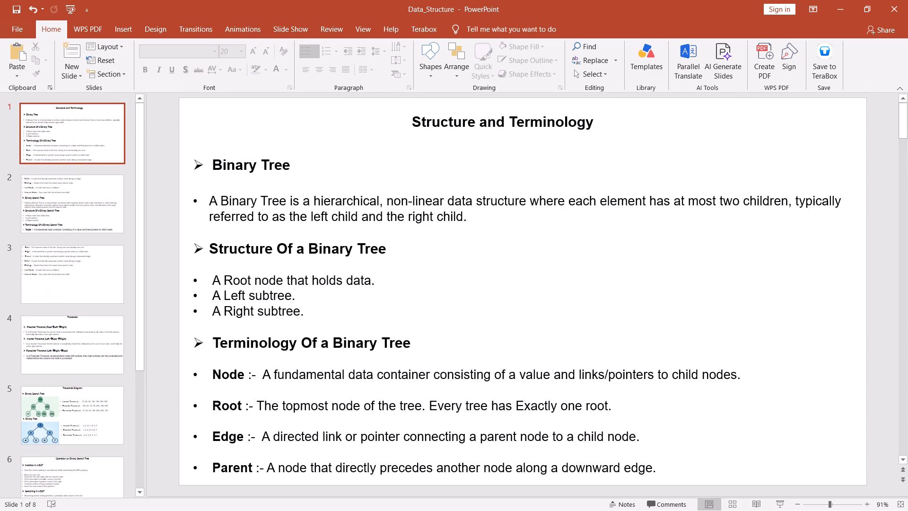
key(ctrl+s)
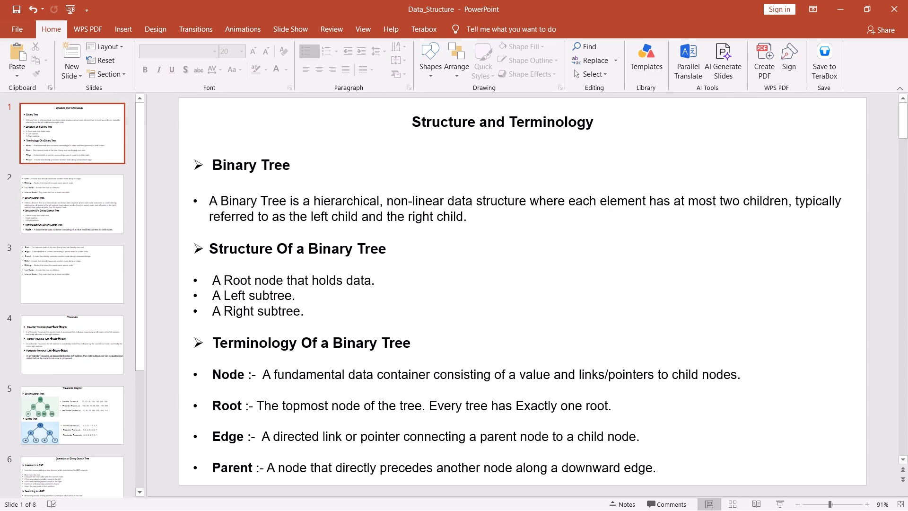
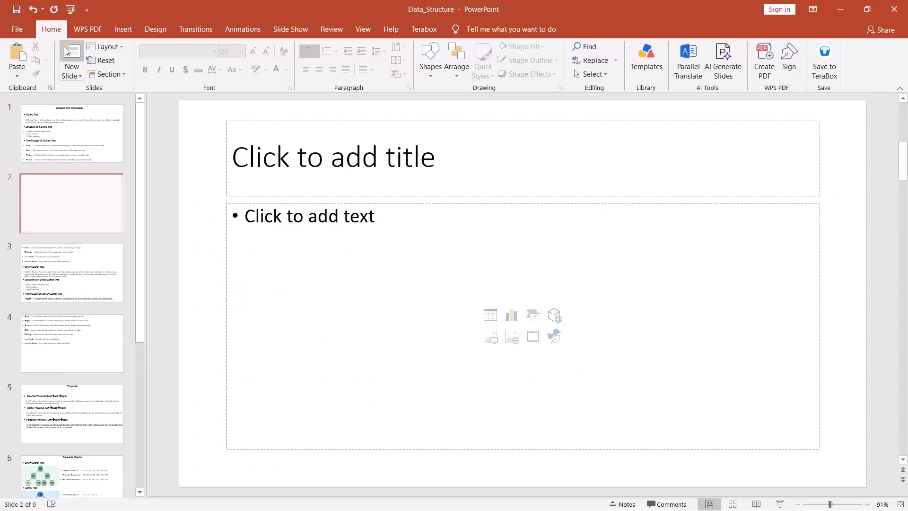
Move the blank slide 2 to the start of the presentation, ahead of the Structure and Terminology slide.
drag(71, 208, 75, 126)
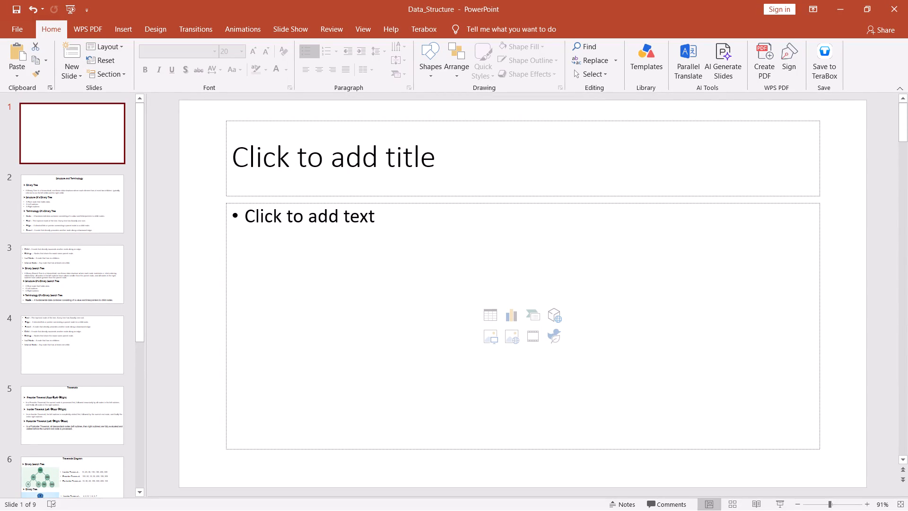
Delete the empty title and content placeholders from the first slide.
click(240, 118)
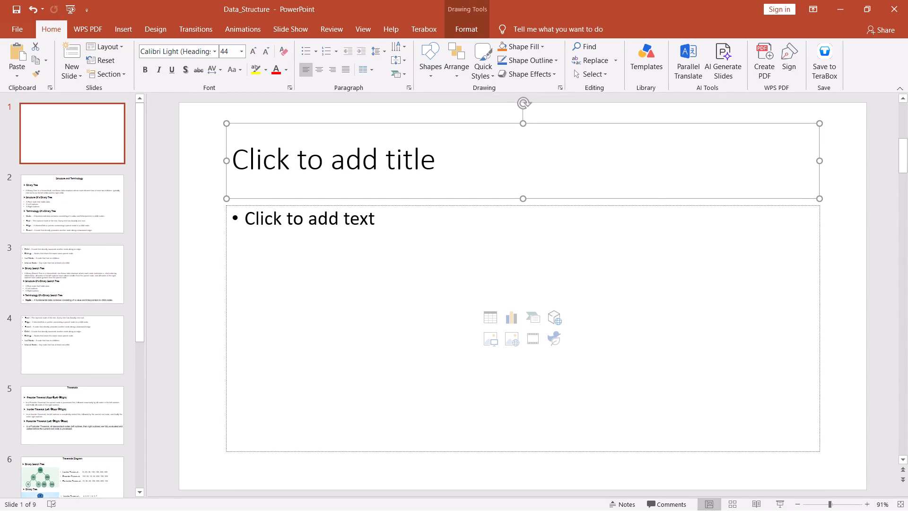
key(Delete)
click(244, 203)
key(Delete)
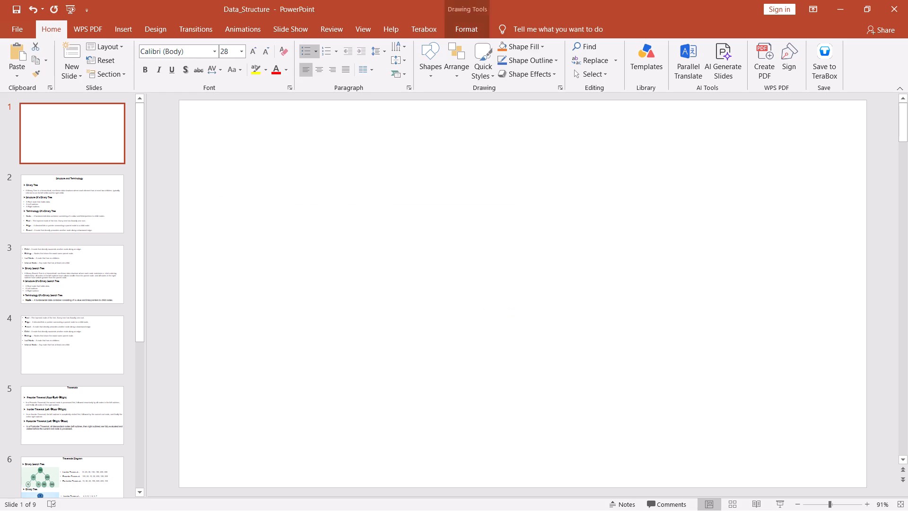
Draw a text box across the full width of the blank first slide, along its top edge, and select it.
click(130, 35)
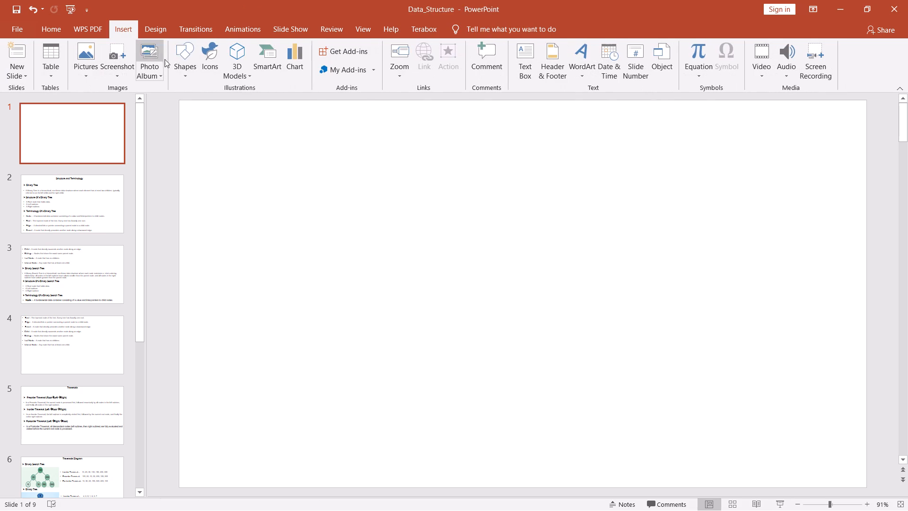
click(183, 56)
click(176, 101)
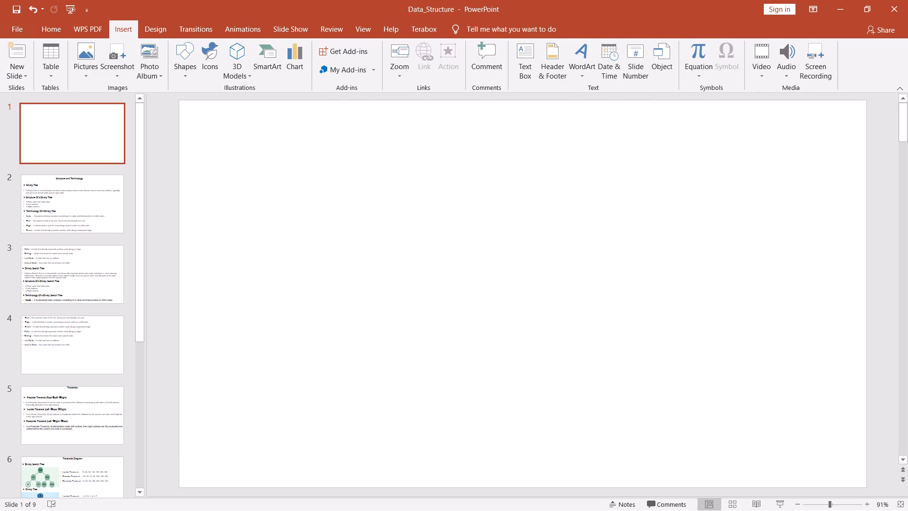
drag(178, 104, 864, 194)
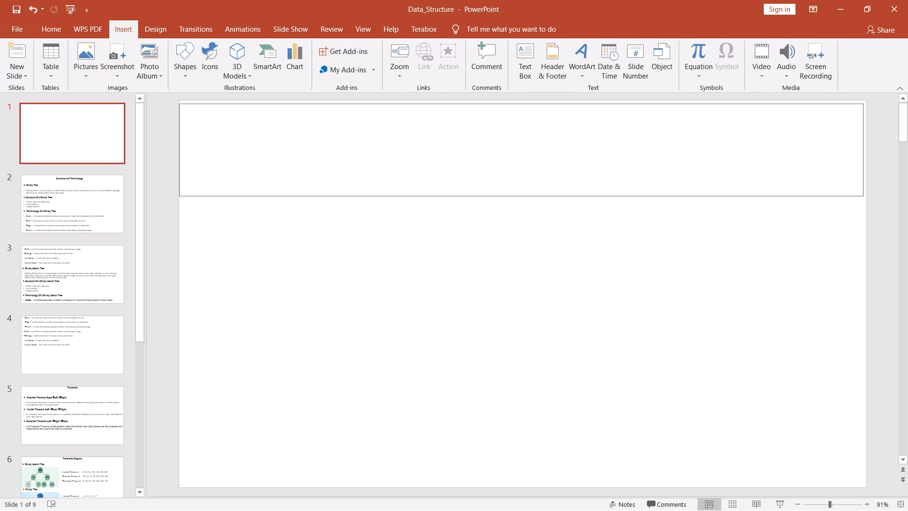
drag(864, 194, 866, 191)
click(574, 106)
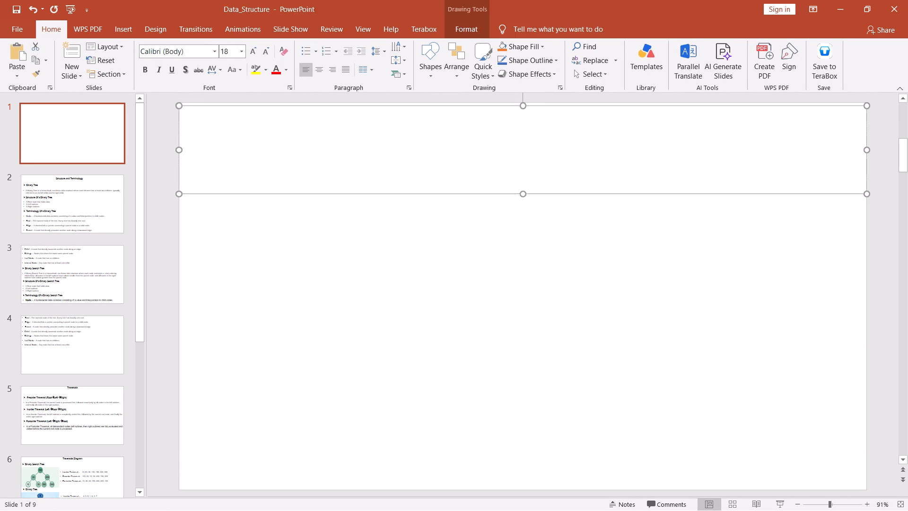
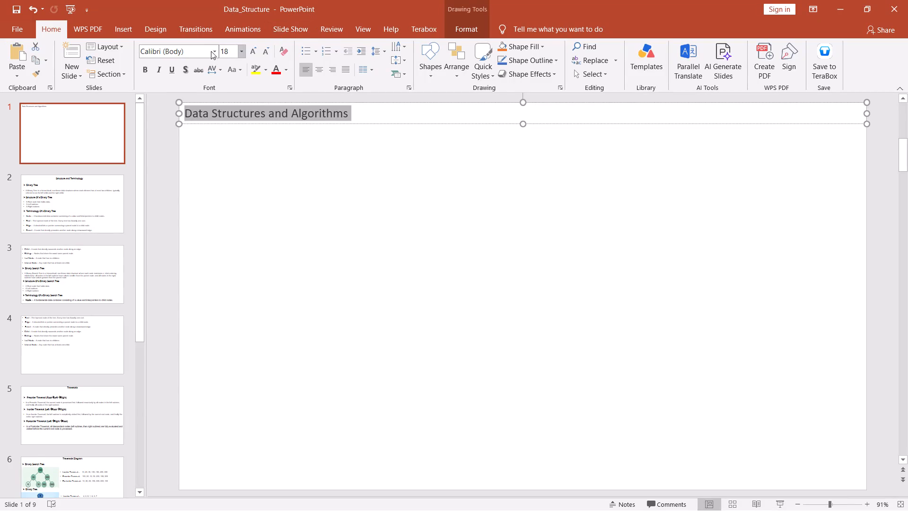
Format the title text "Data Structures and Algorithms" on the first slide in Arial at size 60.
click(211, 51)
click(187, 124)
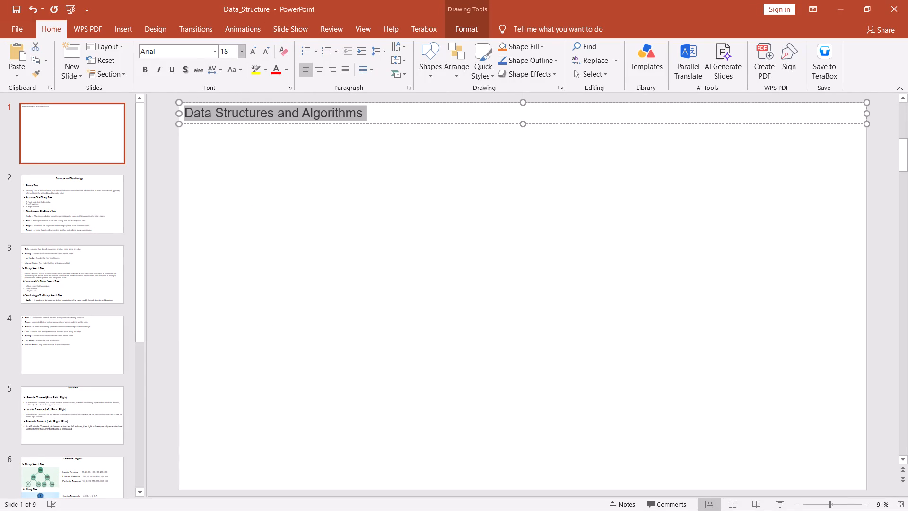
click(240, 56)
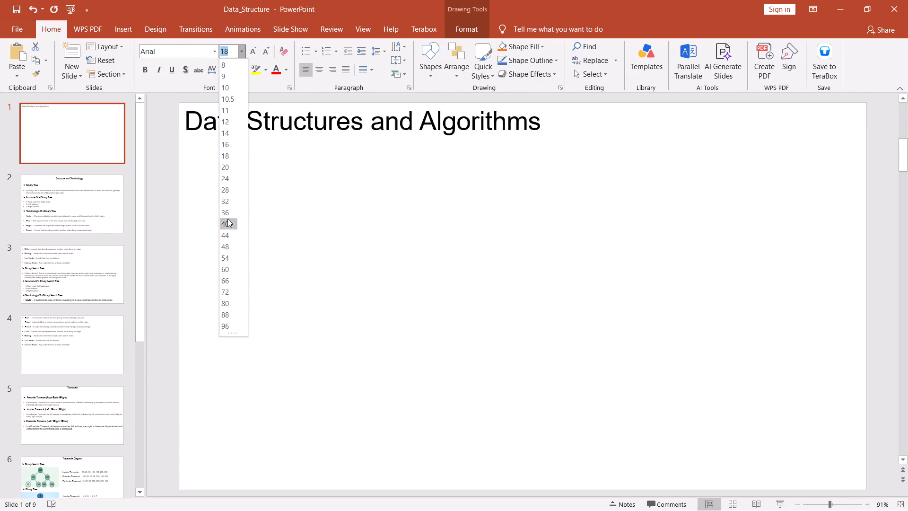
drag(230, 255, 229, 268)
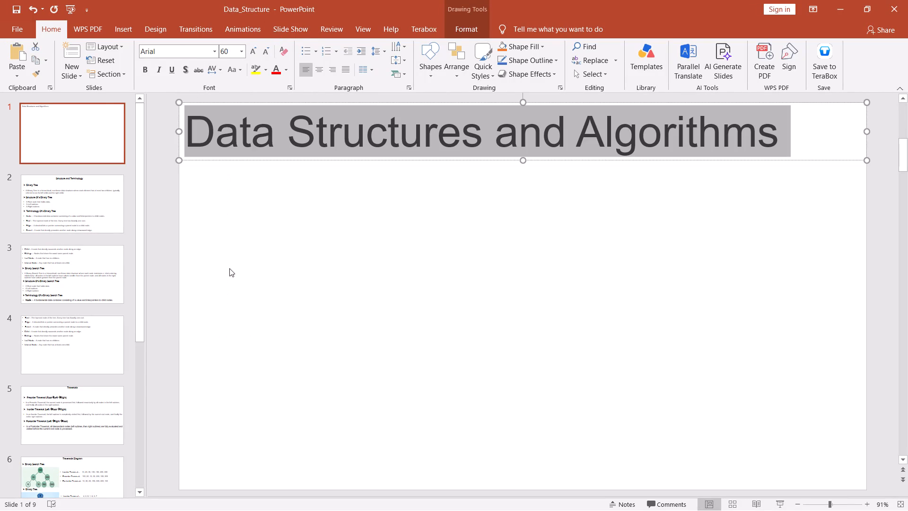
click(229, 268)
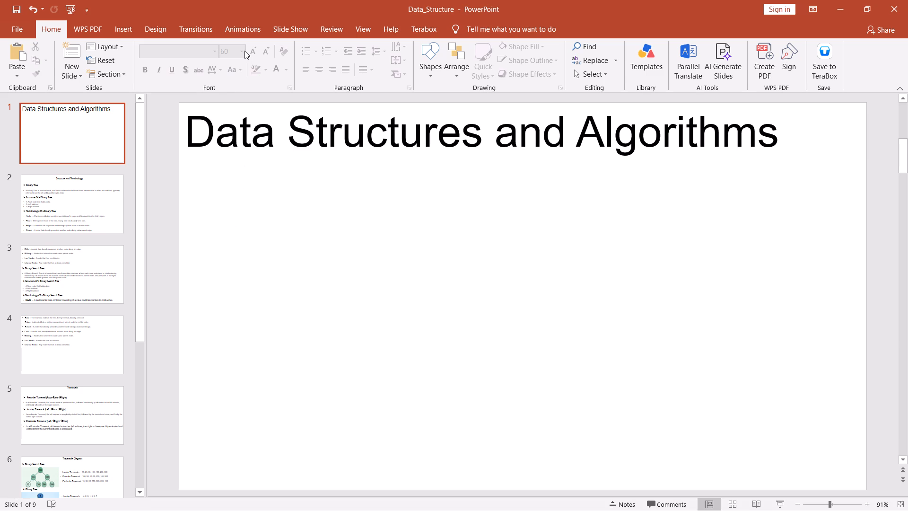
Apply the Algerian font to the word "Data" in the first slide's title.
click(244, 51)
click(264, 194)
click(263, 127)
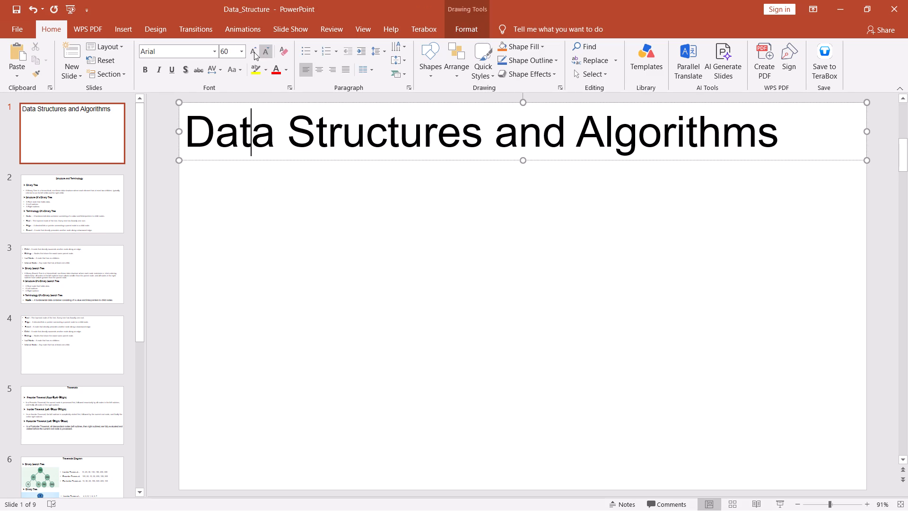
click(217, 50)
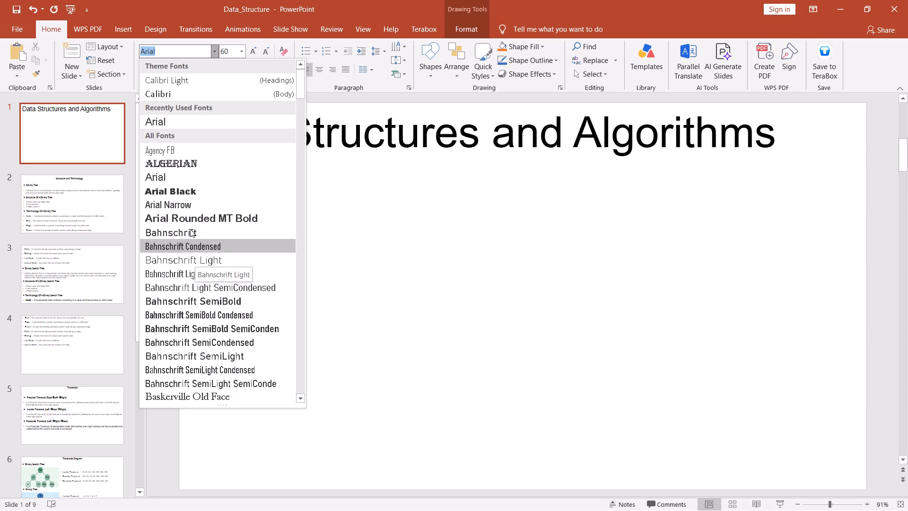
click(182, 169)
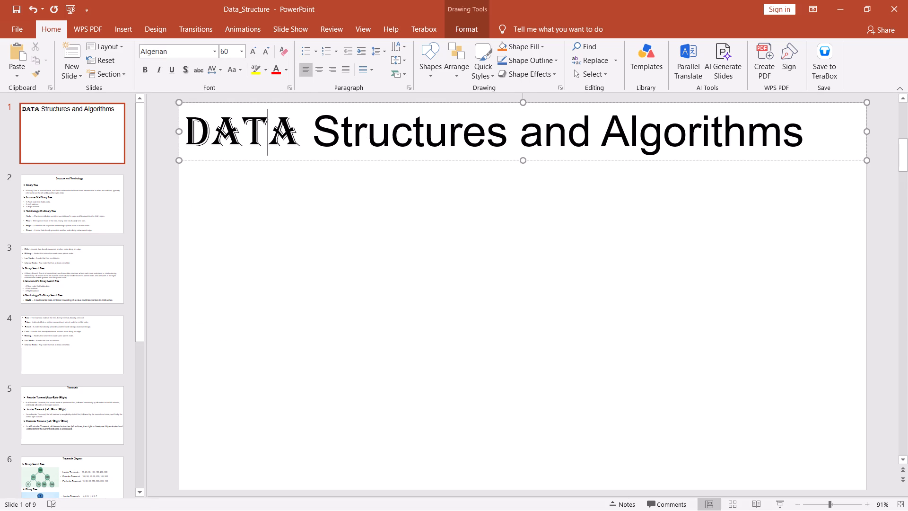
Browse the available fonts for the entire "Data Structures and Algorithms" title and set it to Algerian.
click(307, 127)
key(ctrl+a)
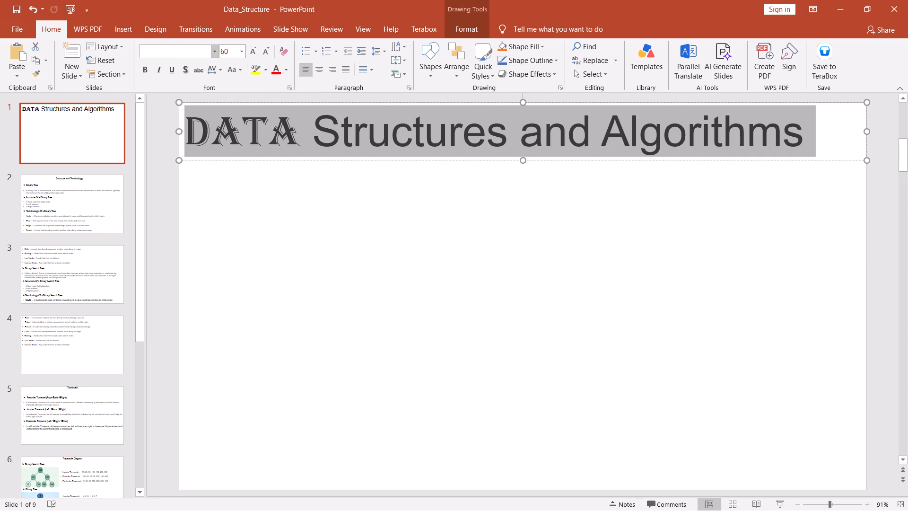
click(217, 52)
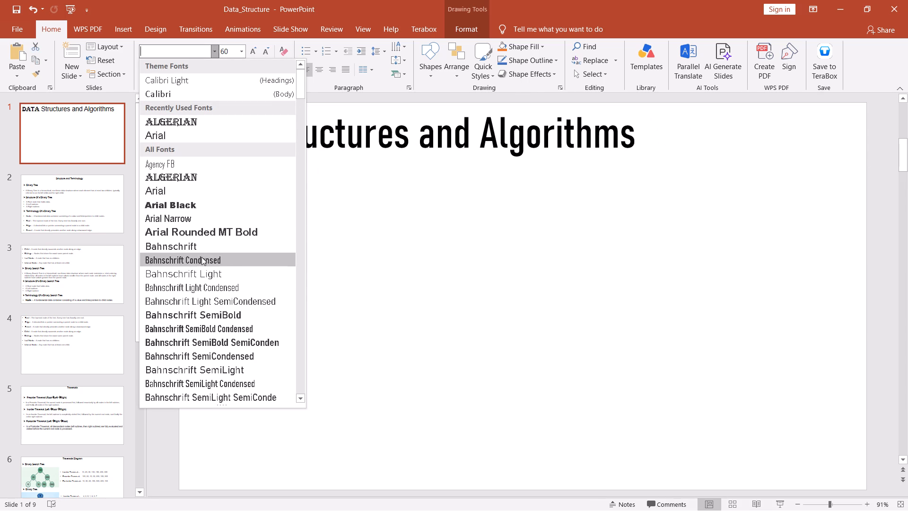
scroll(206, 287, down, 4)
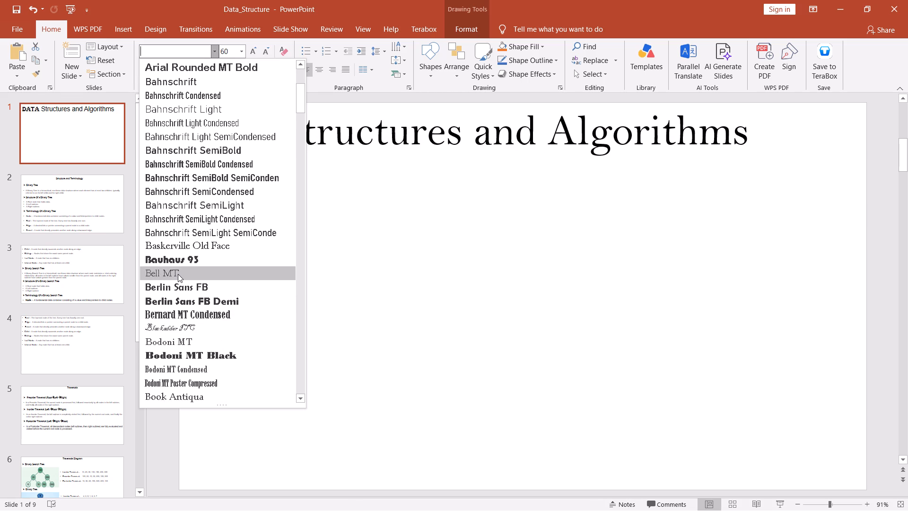
scroll(178, 274, down, 3)
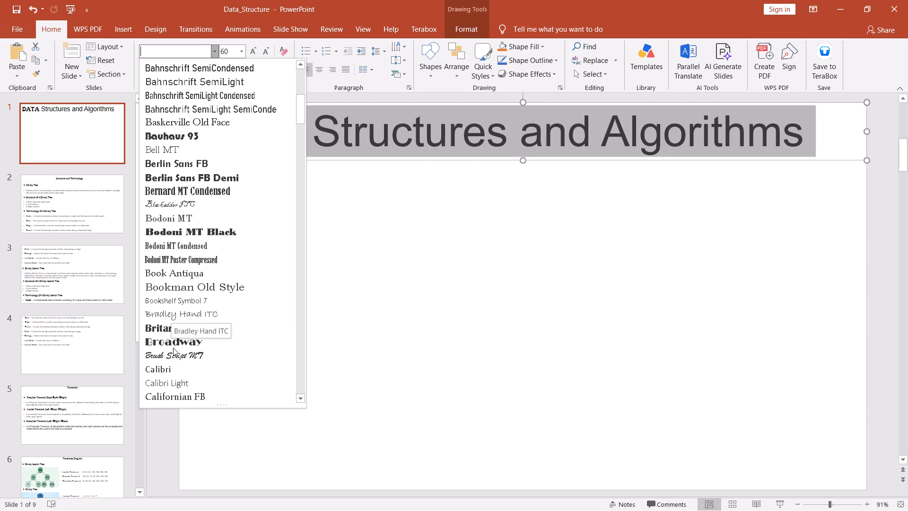
scroll(173, 357, down, 3)
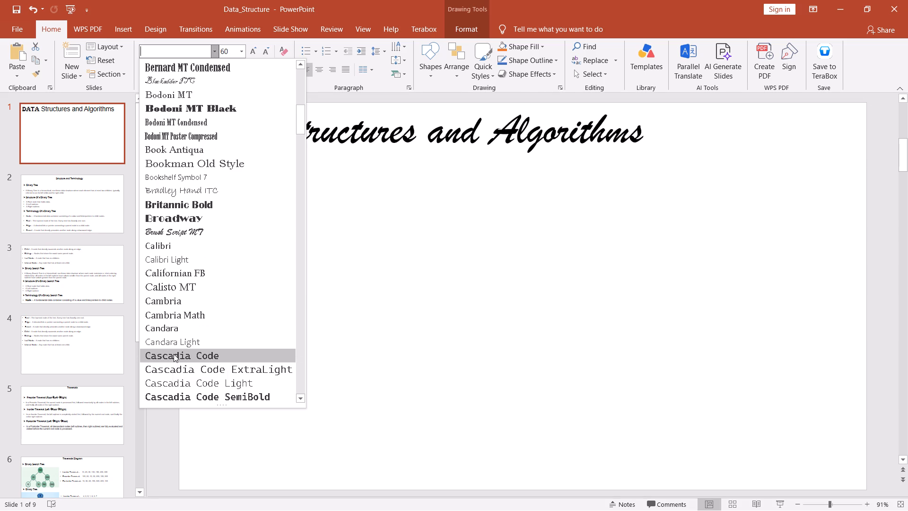
scroll(171, 372, down, 6)
scroll(171, 361, up, 3)
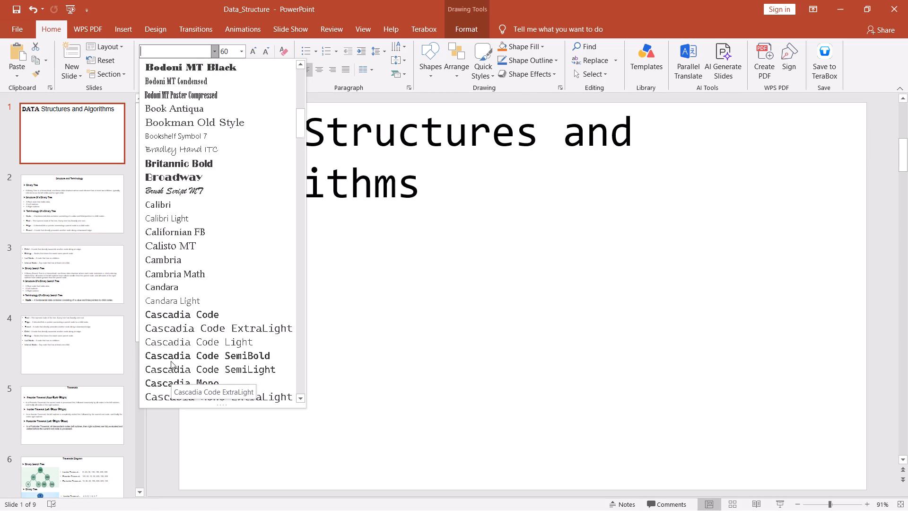
scroll(171, 361, up, 16)
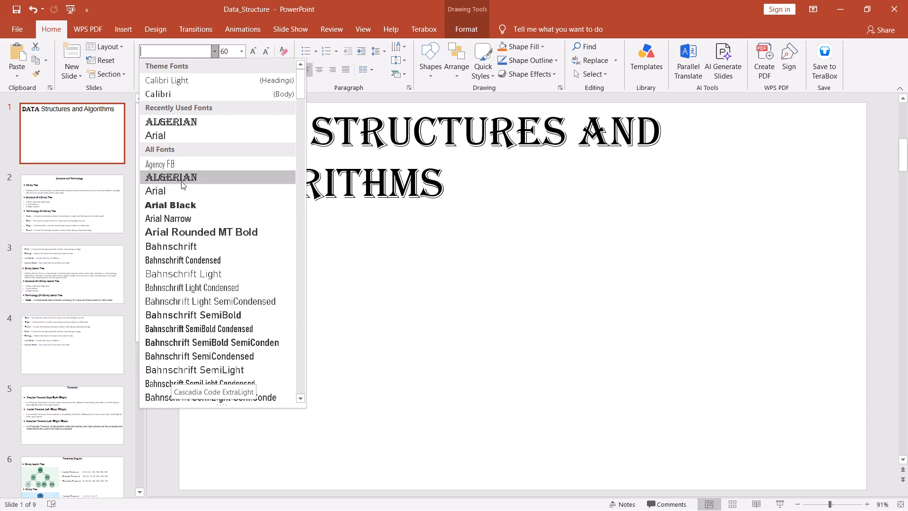
click(181, 181)
click(275, 178)
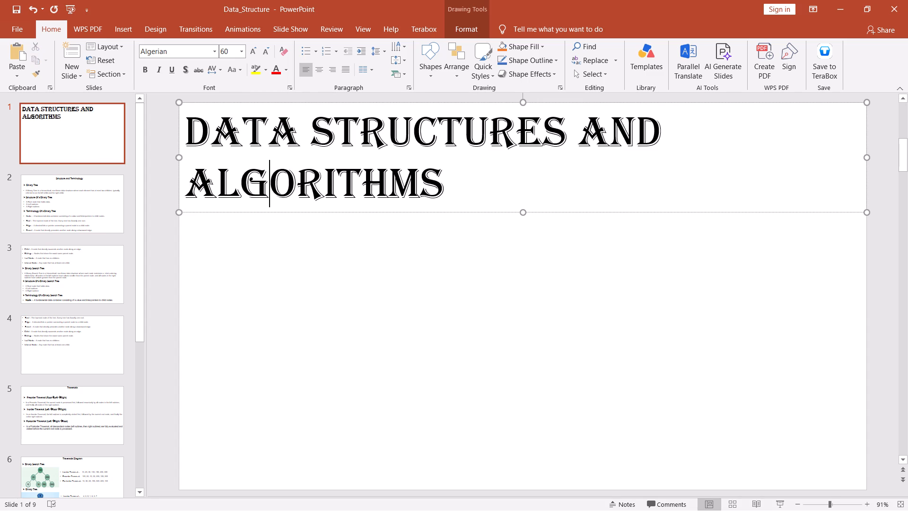
Indent the word "Algorithms" on the title's second line until it ends at the right edge of the text box.
click(193, 182)
key(Tab)
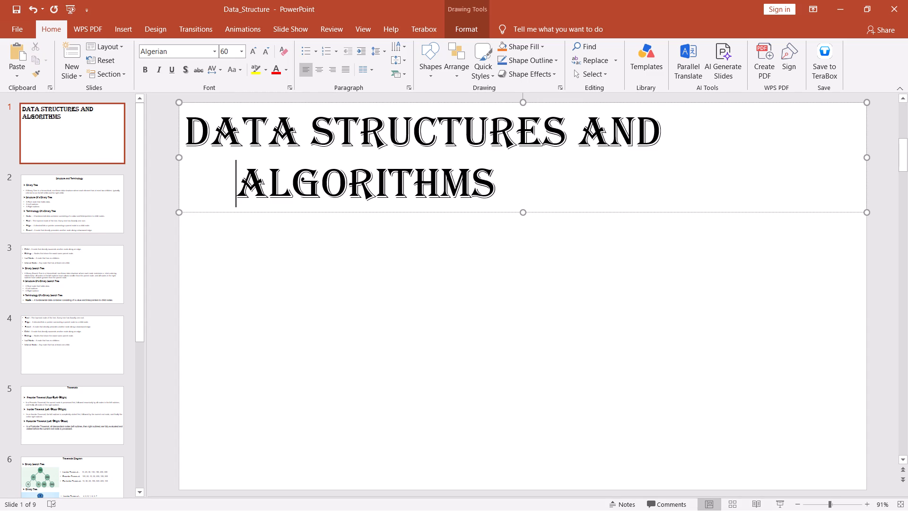
key(Tab)
key(Tab)
key(Tab)
key(space)
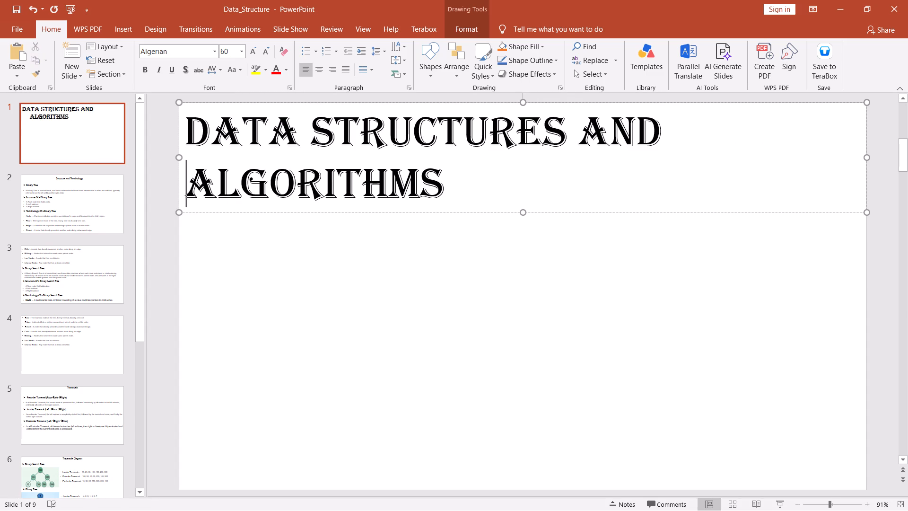
key(Tab)
key(space)
key(space)
key(space)
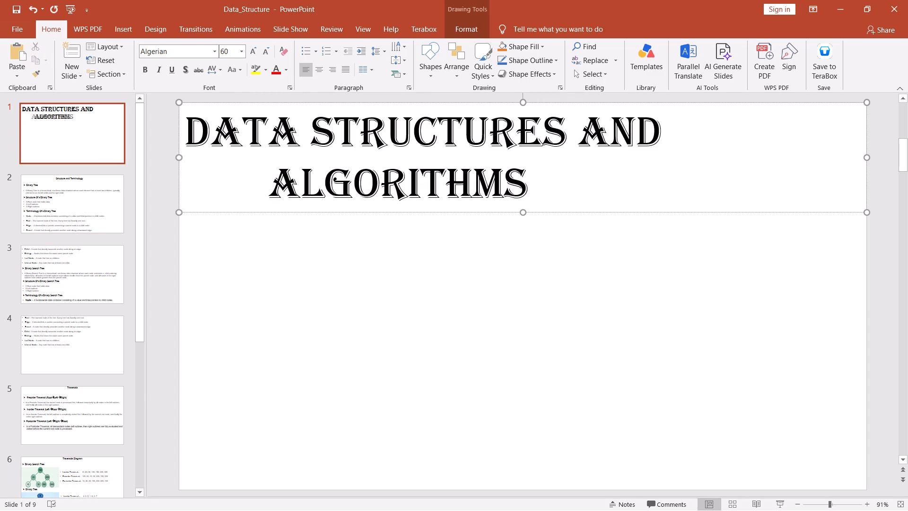
key(space)
key(space)
key(space)
key(space)
key(space)
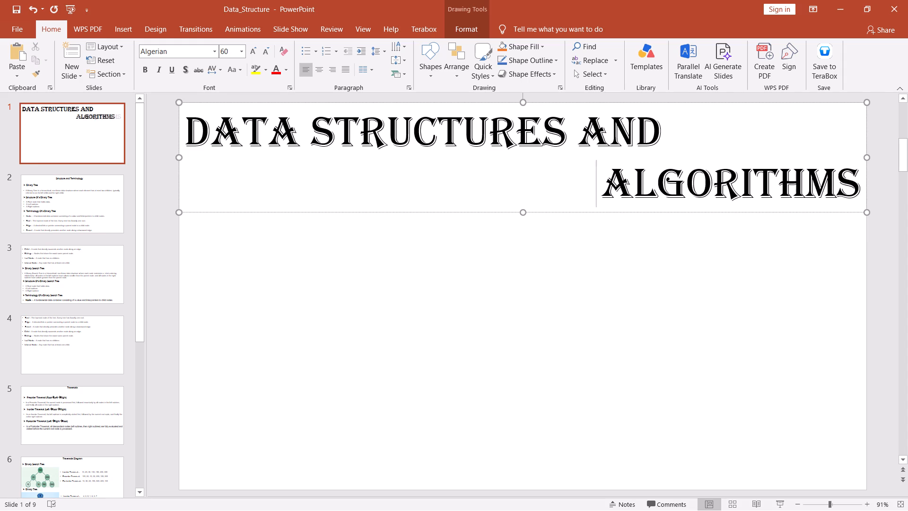
click(227, 305)
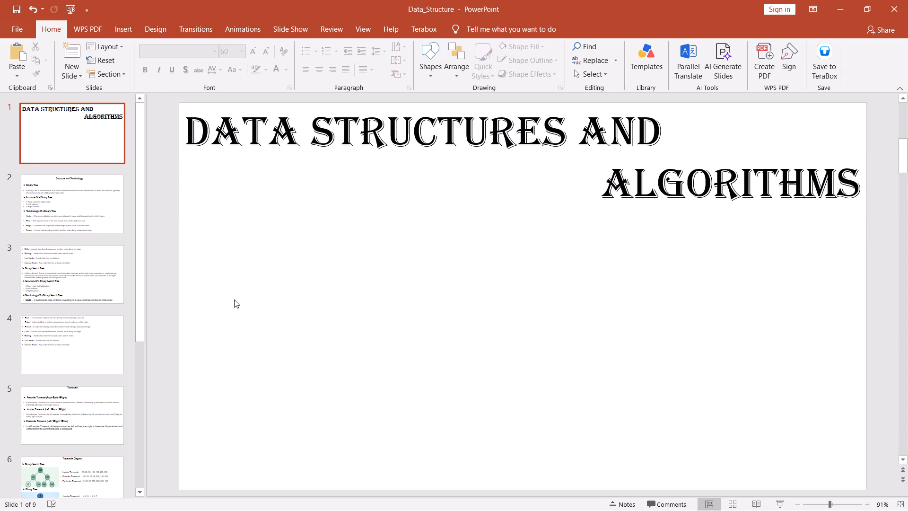
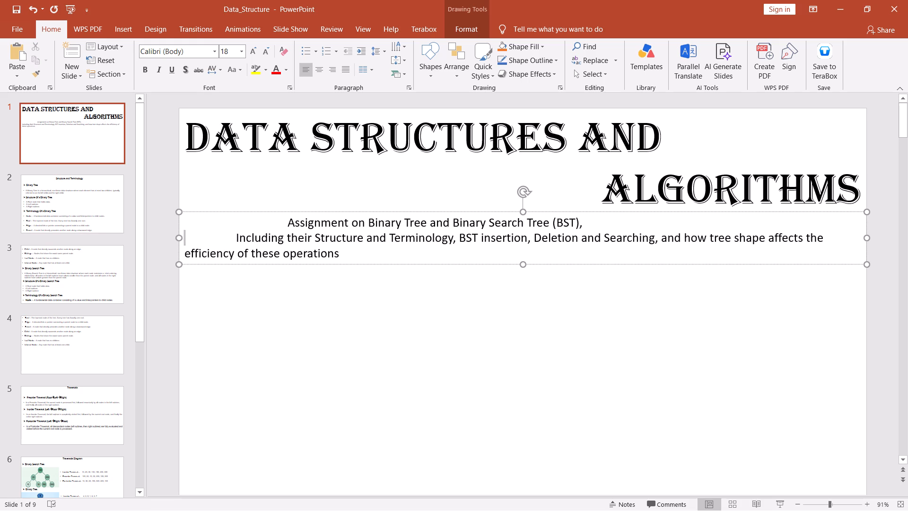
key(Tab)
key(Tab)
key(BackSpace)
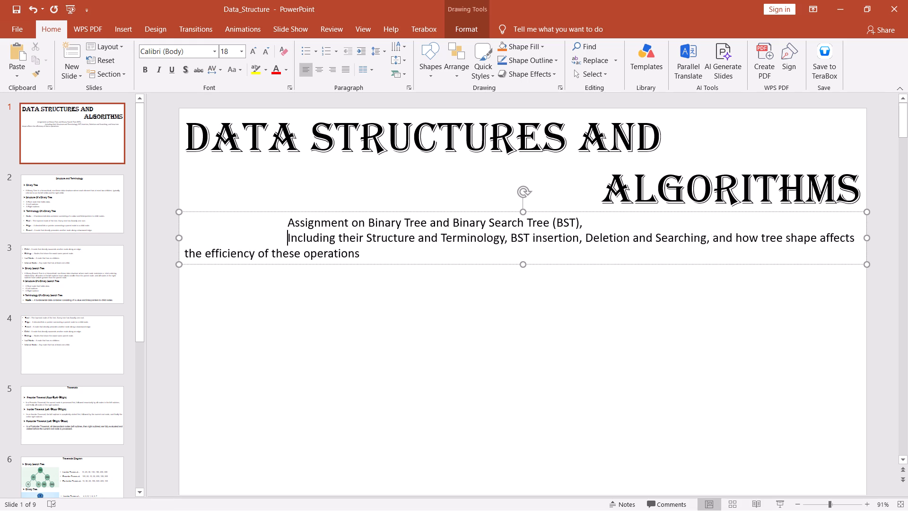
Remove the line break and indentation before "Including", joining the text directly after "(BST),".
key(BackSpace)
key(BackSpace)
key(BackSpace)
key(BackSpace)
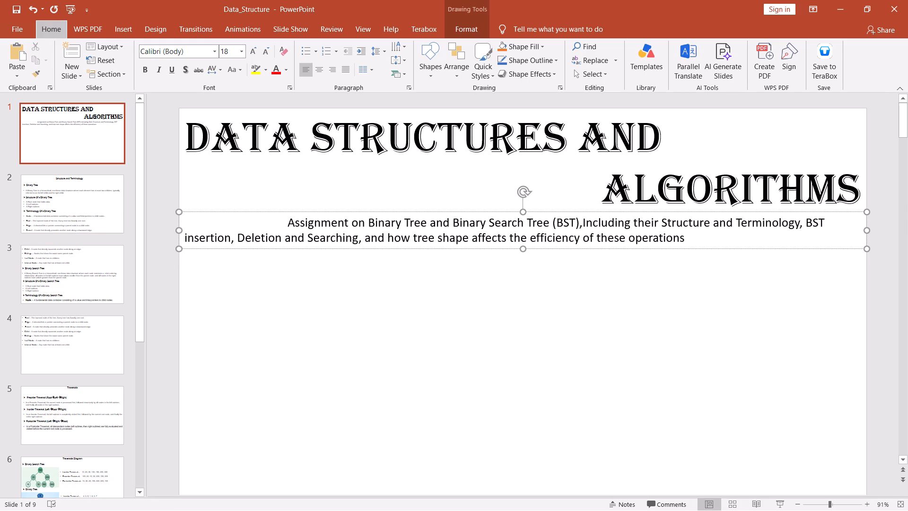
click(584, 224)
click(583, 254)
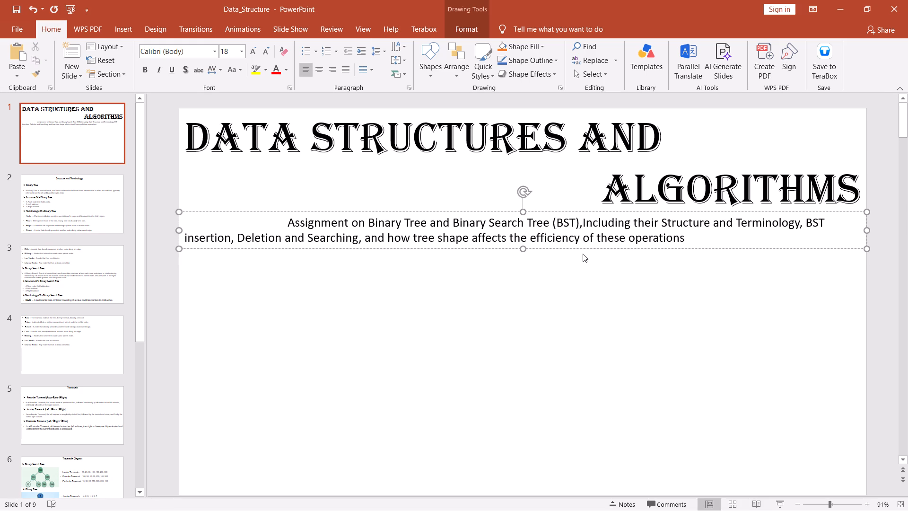
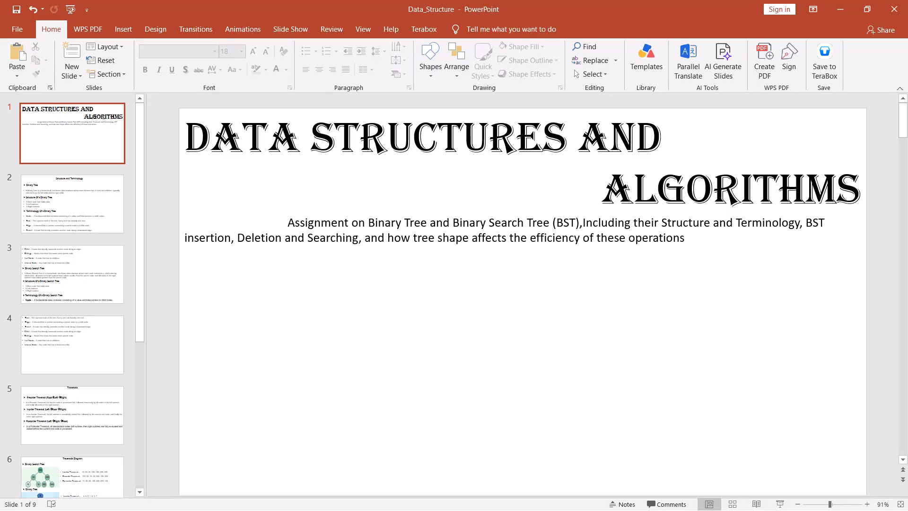
Narrow the overview text box below the title so its text wraps onto three lines, with the first line ending at "Including".
click(773, 223)
drag(867, 230, 743, 238)
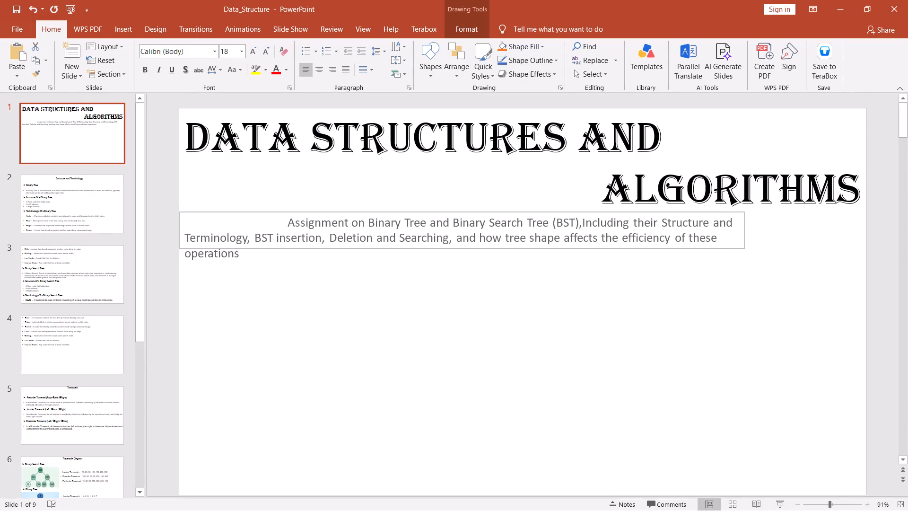
drag(743, 238, 568, 252)
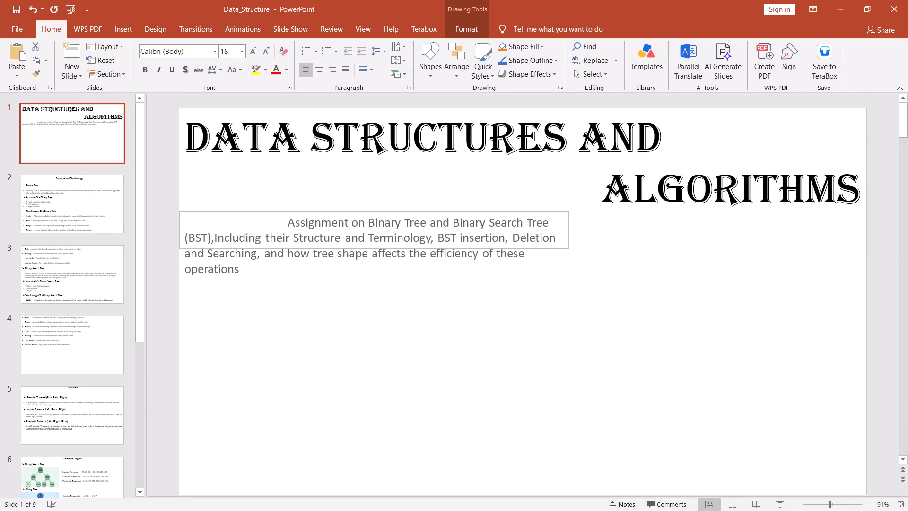
drag(568, 252, 542, 254)
click(517, 349)
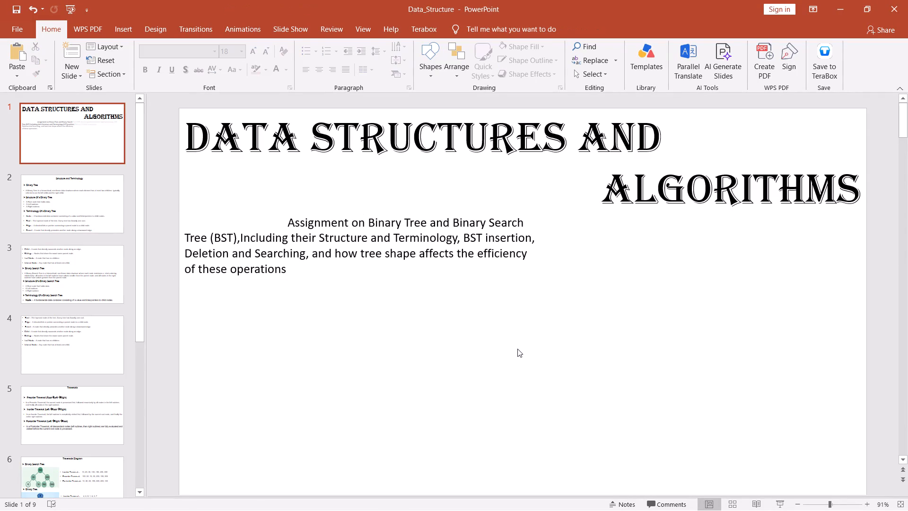
click(327, 258)
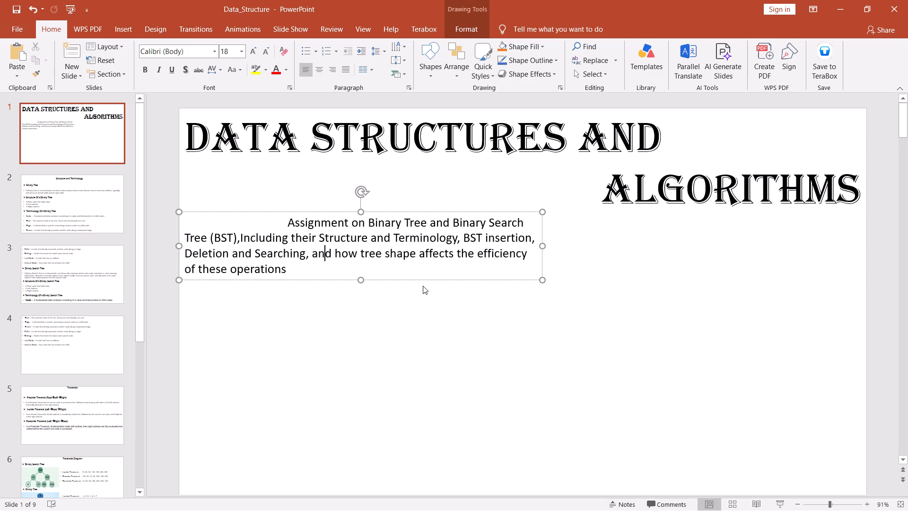
drag(544, 244, 612, 241)
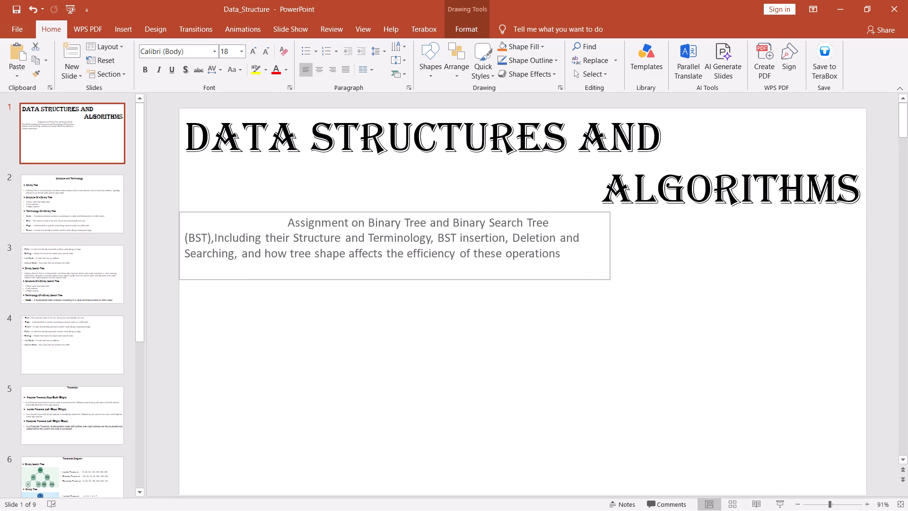
drag(612, 241, 626, 243)
drag(626, 243, 654, 241)
click(548, 355)
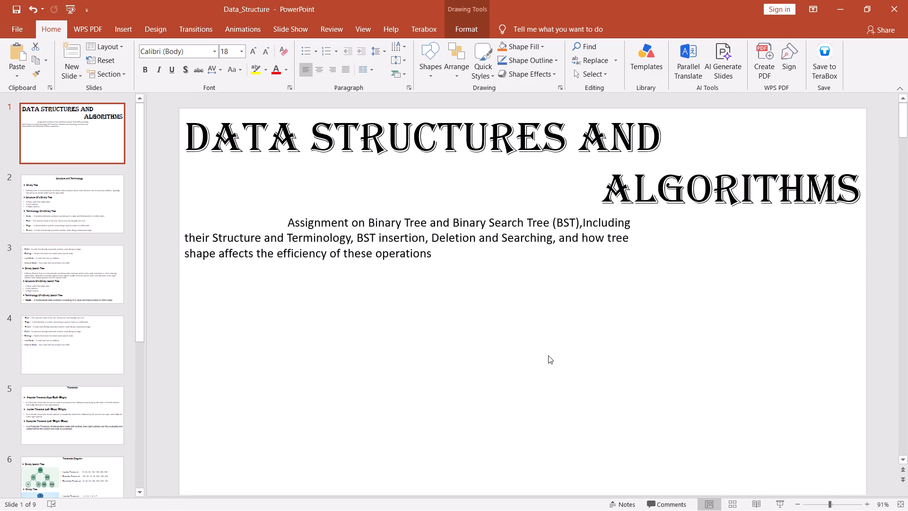
click(542, 272)
Place the text cursor directly before "Assignment" at the start of the overview text.
click(288, 220)
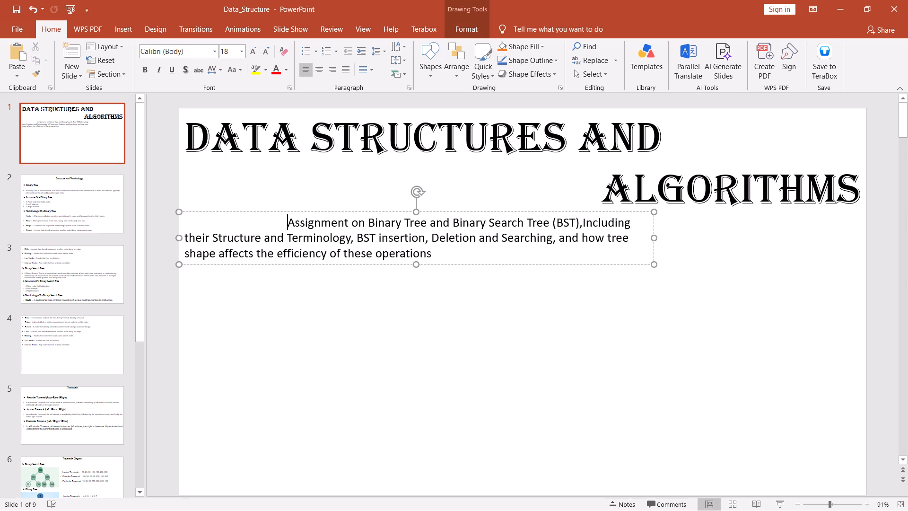
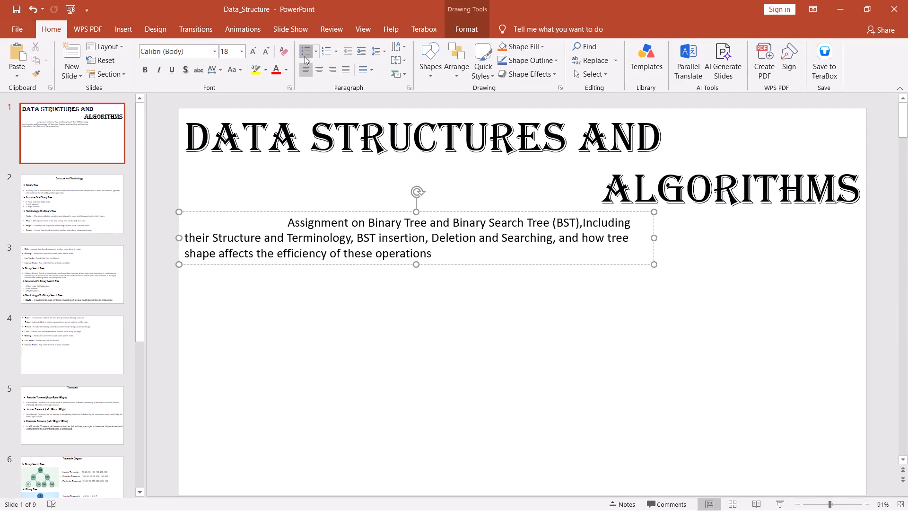
Remove the blank indentation before "Assignment" so the overview text starts directly after its bullet.
click(258, 387)
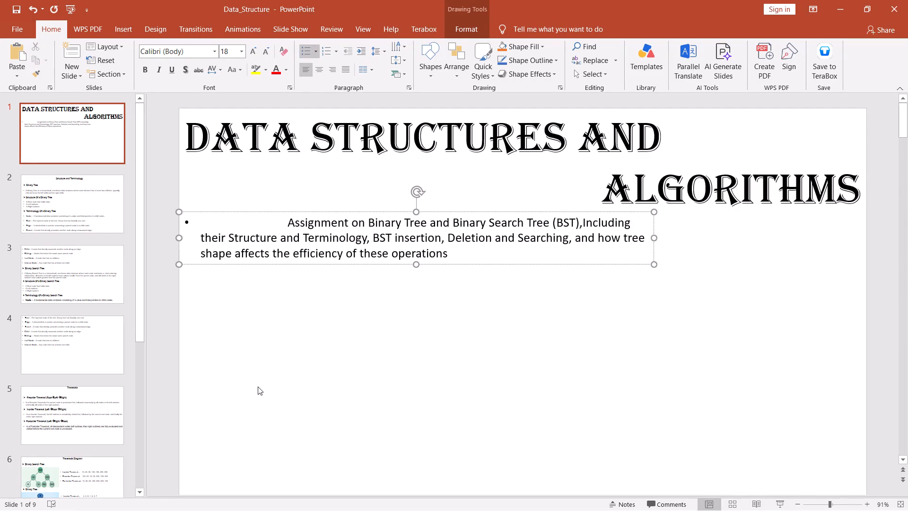
click(288, 222)
key(BackSpace)
key(BackSpace)
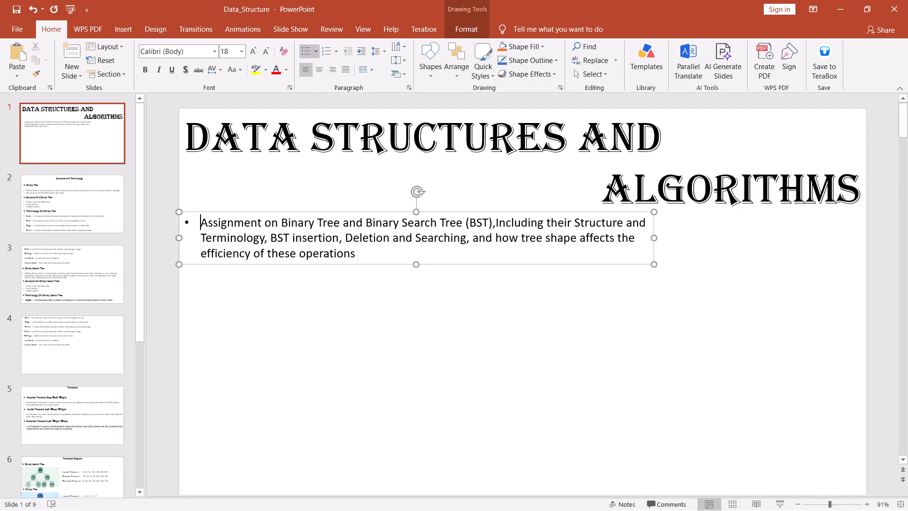
click(216, 394)
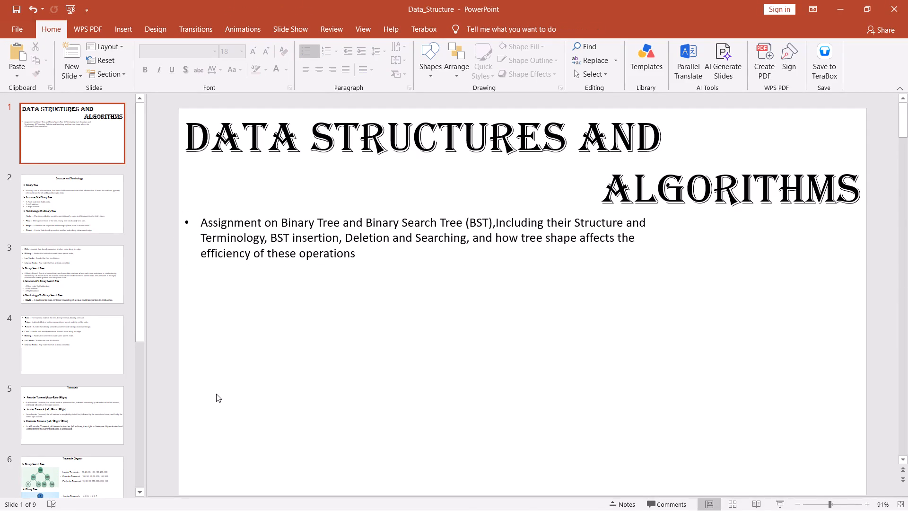
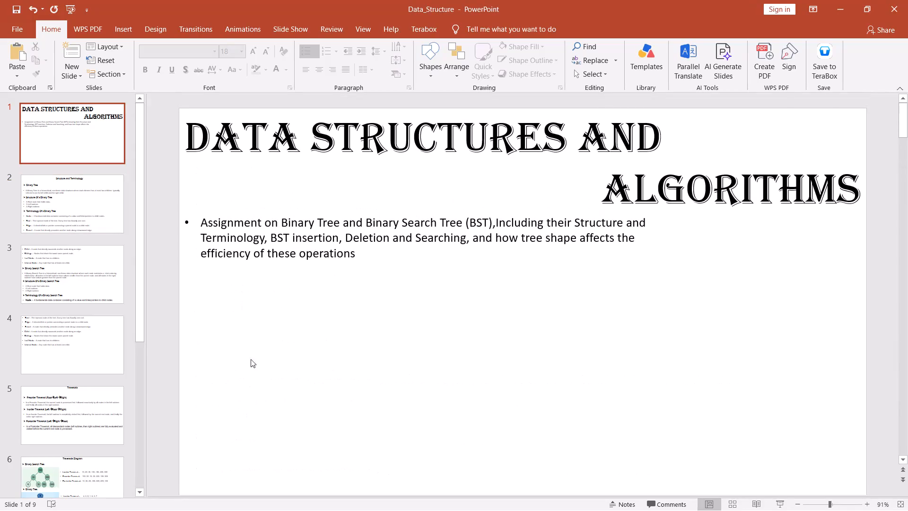
Move the assignment overview text box down the slide to leave a gap beneath the "Data Structures and Algorithms" title.
click(269, 243)
drag(302, 211, 301, 245)
click(317, 268)
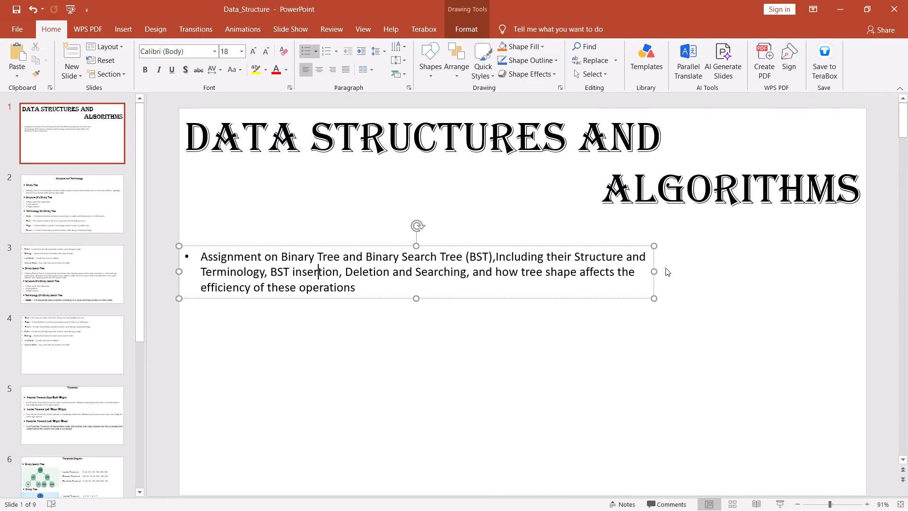
Widen the assignment overview text box so its bulleted text wraps onto two lines, and deselect it.
drag(657, 271, 675, 270)
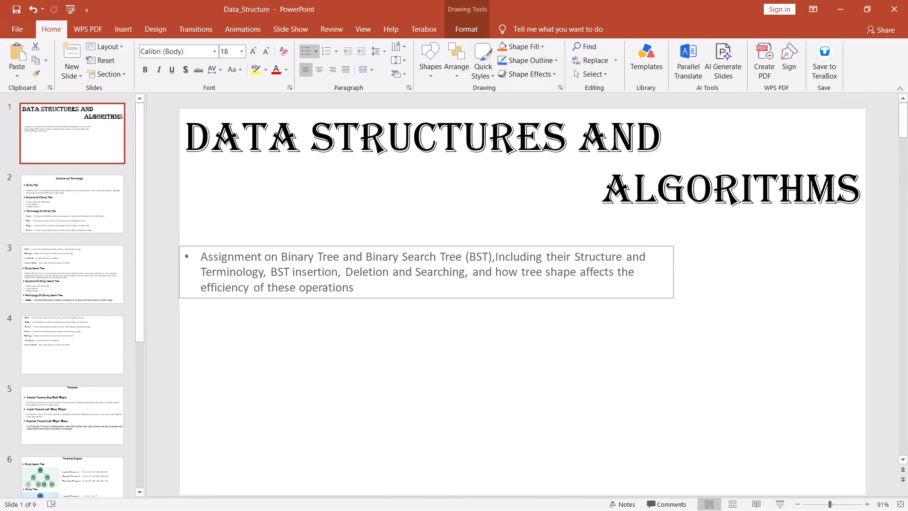
drag(675, 270, 723, 264)
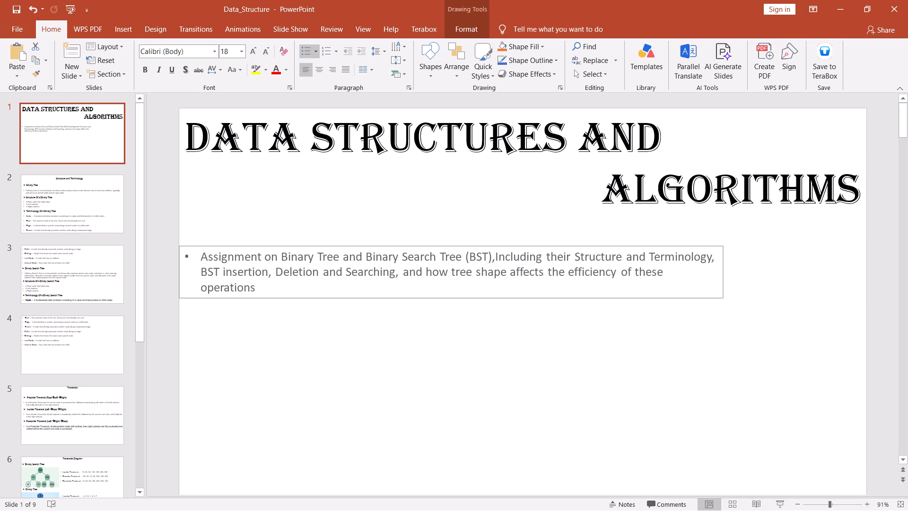
drag(723, 264, 724, 264)
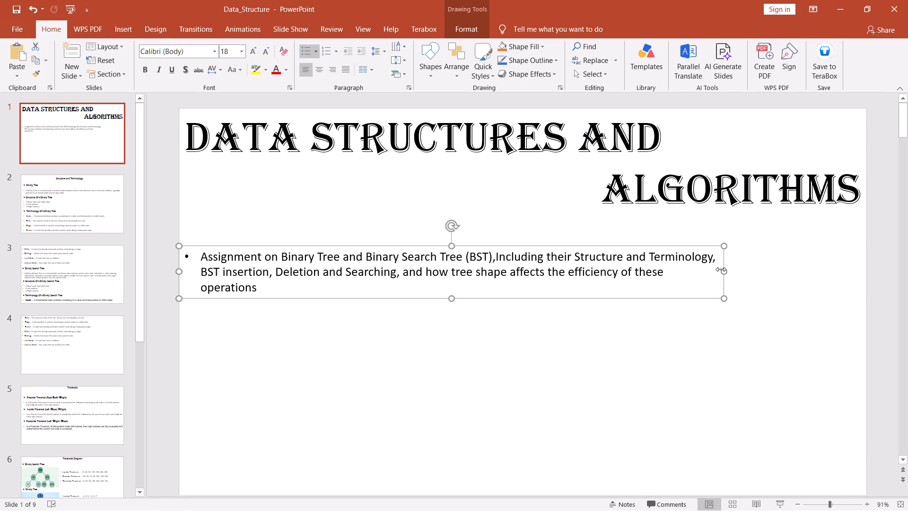
drag(722, 270, 742, 267)
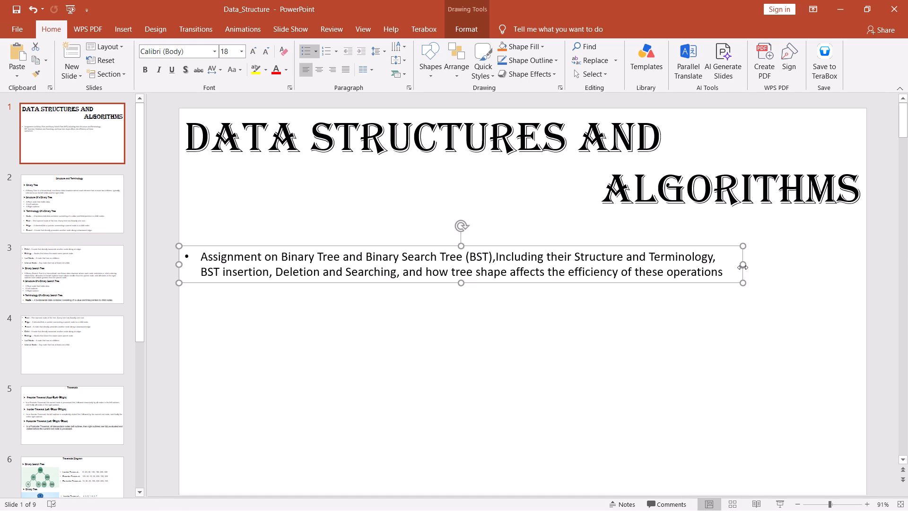
click(471, 424)
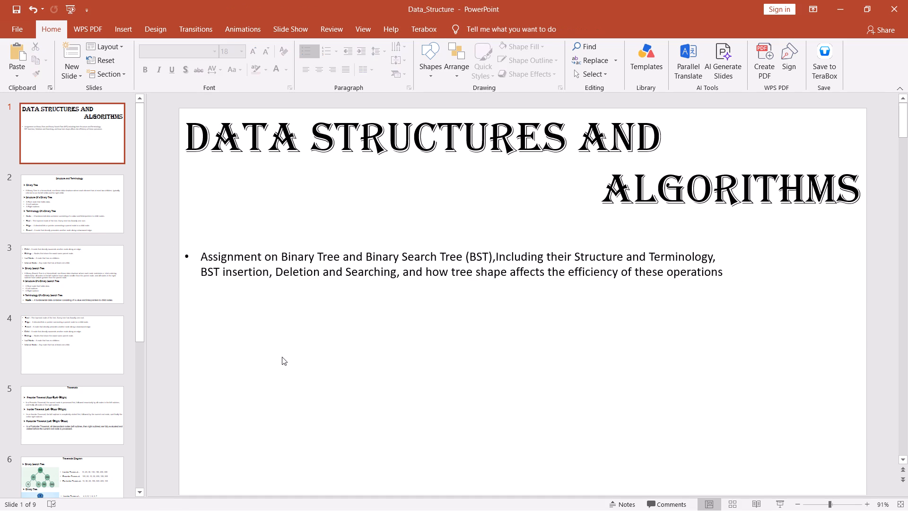
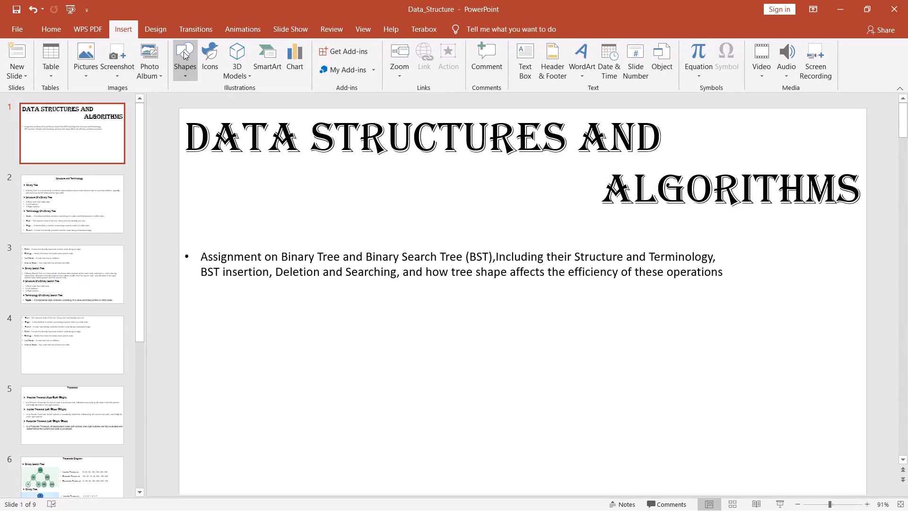
Draw a new text box along the opening slide's left edge, below the bulleted assignment overview.
click(183, 52)
click(183, 101)
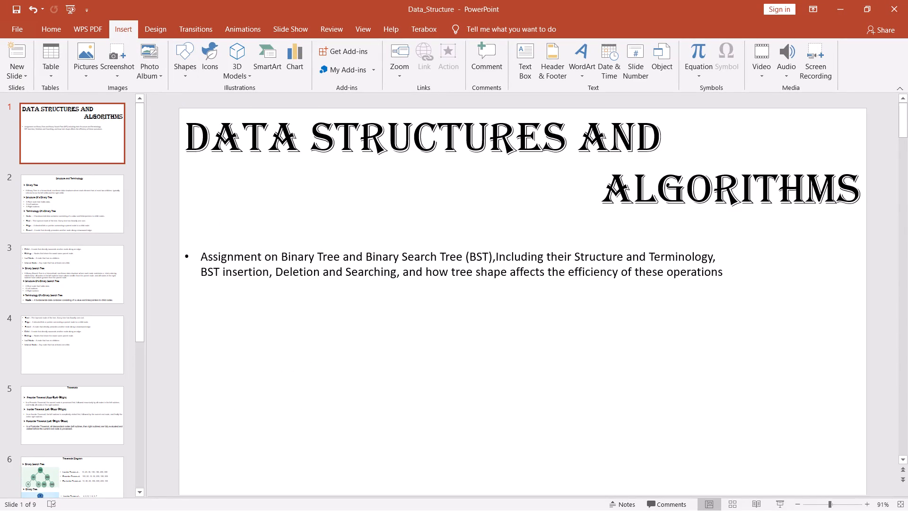
drag(179, 363, 263, 440)
drag(263, 440, 327, 487)
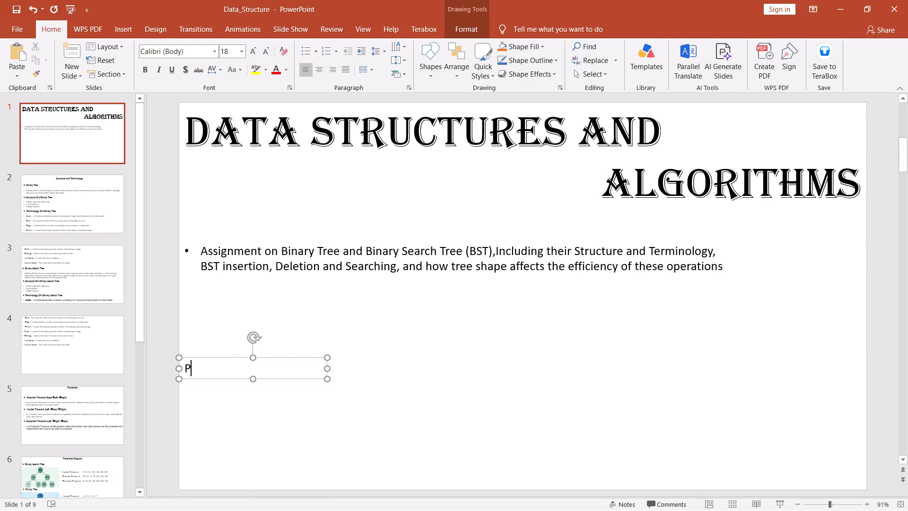
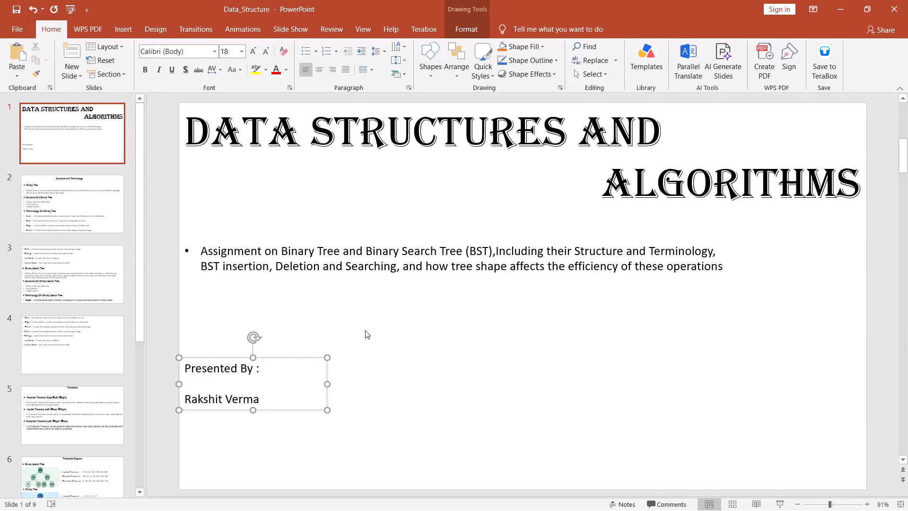
Format the presenter's name below "Presented By :" in Arial at 18 pt.
drag(258, 401, 173, 400)
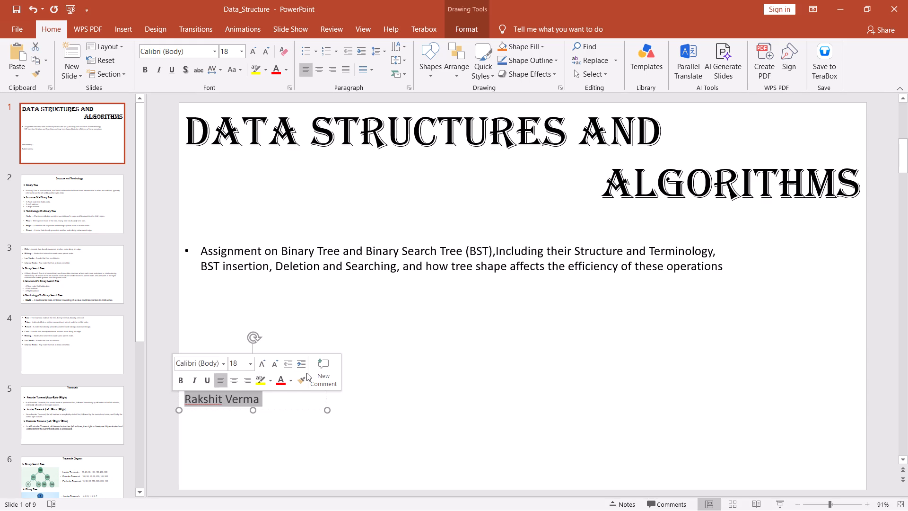
click(278, 364)
click(278, 364)
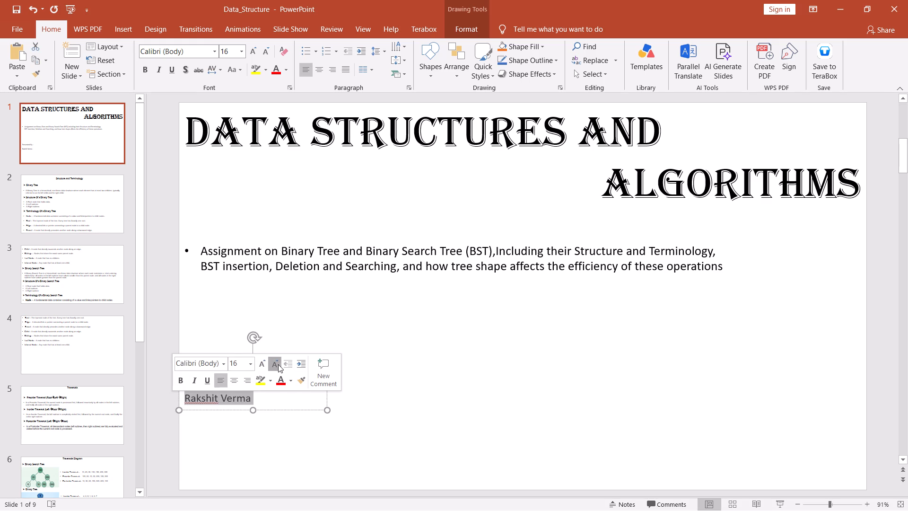
double_click(263, 360)
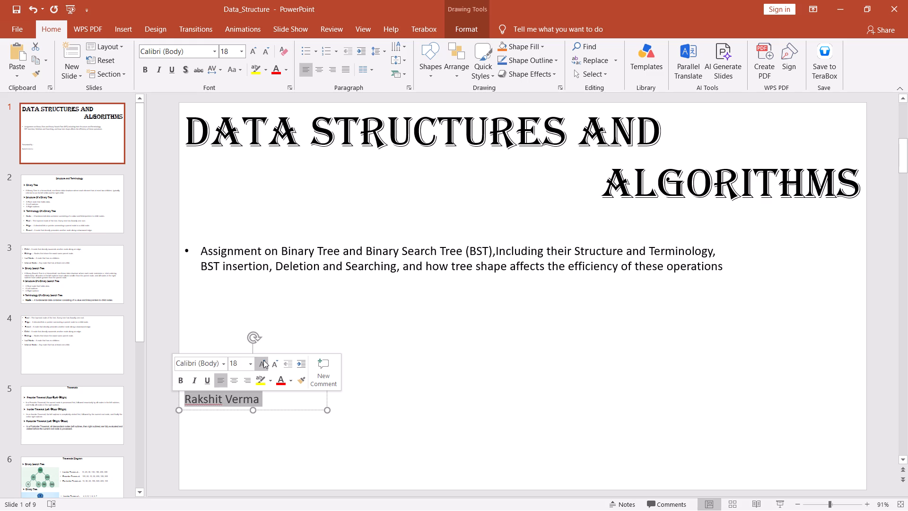
click(225, 365)
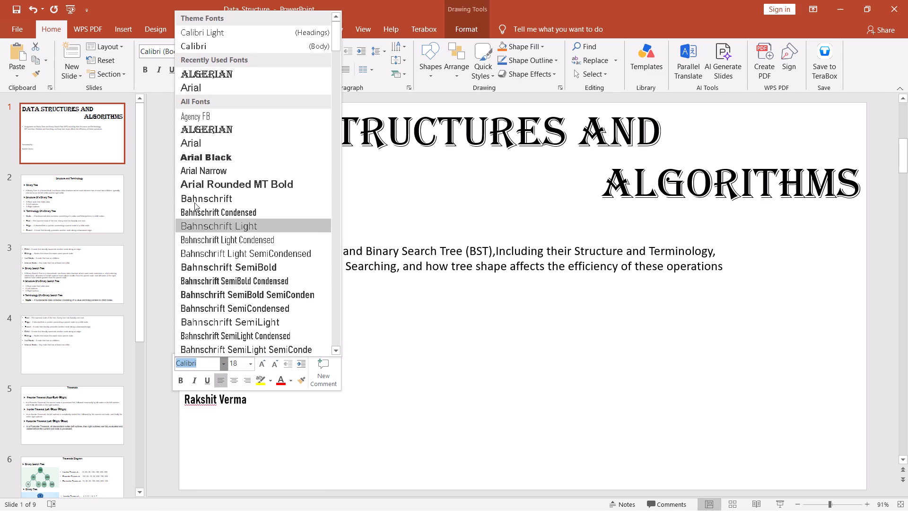
click(191, 150)
Delete the presenter's name from the line below "Presented By :", keeping the heading.
click(236, 399)
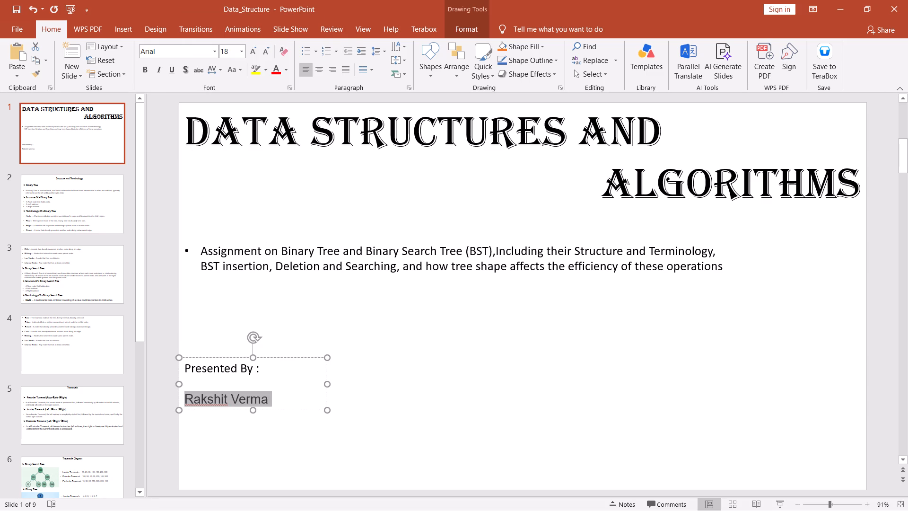
key(Right)
key(Right)
key(Right)
key(Right)
key(Right)
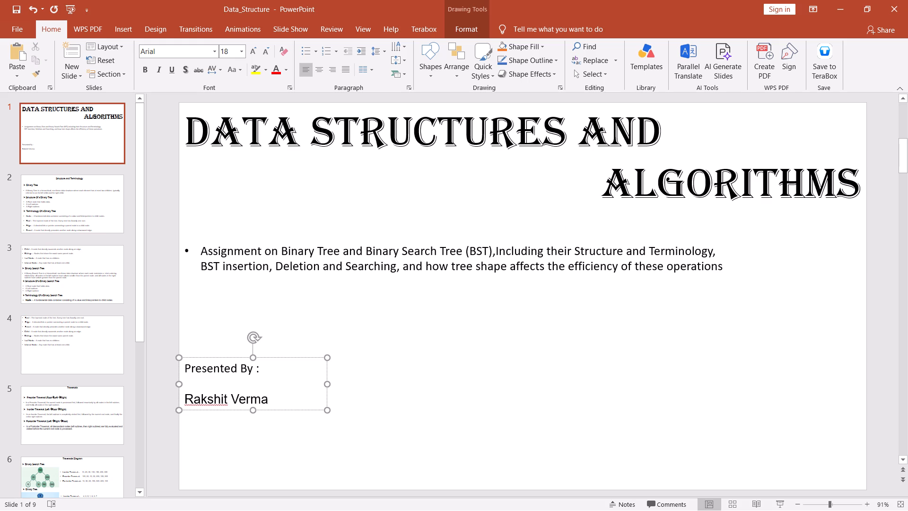
key(BackSpace)
key(BackSpace)
key(BackSpace)
key(BackSpace)
key(BackSpace)
key(BackSpace)
key(BackSpace)
key(BackSpace)
key(BackSpace)
key(BackSpace)
key(BackSpace)
key(BackSpace)
key(BackSpace)
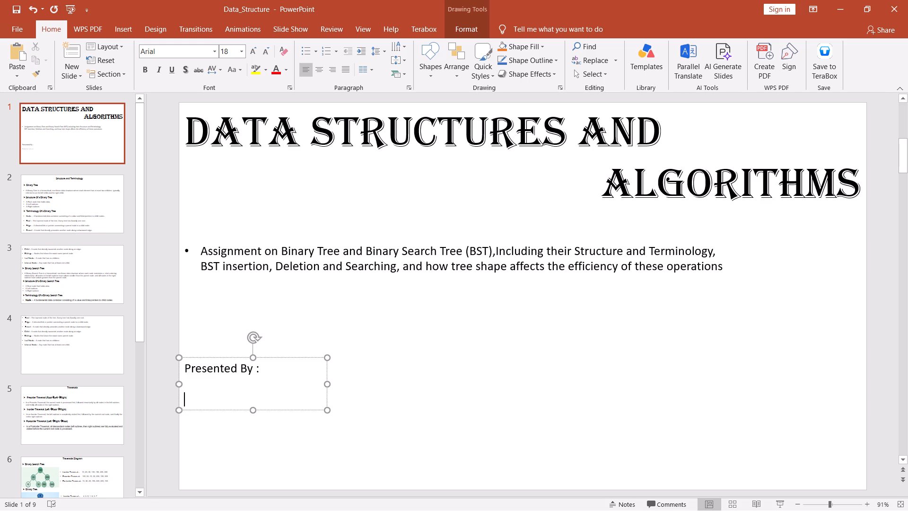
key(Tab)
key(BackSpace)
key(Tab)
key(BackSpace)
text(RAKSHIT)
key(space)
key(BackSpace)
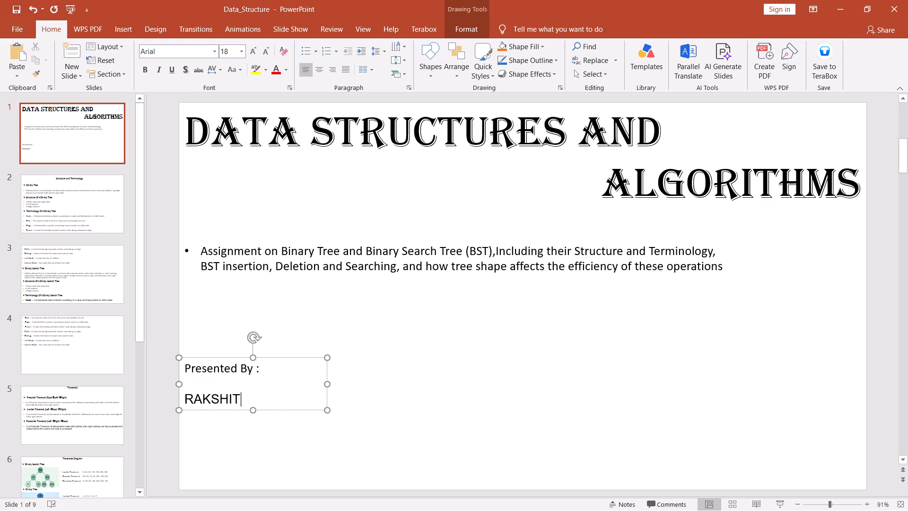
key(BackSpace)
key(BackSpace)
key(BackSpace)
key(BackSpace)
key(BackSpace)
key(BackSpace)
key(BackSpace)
Enter the presenter's full name in capital letters on the empty line below "Presented By :".
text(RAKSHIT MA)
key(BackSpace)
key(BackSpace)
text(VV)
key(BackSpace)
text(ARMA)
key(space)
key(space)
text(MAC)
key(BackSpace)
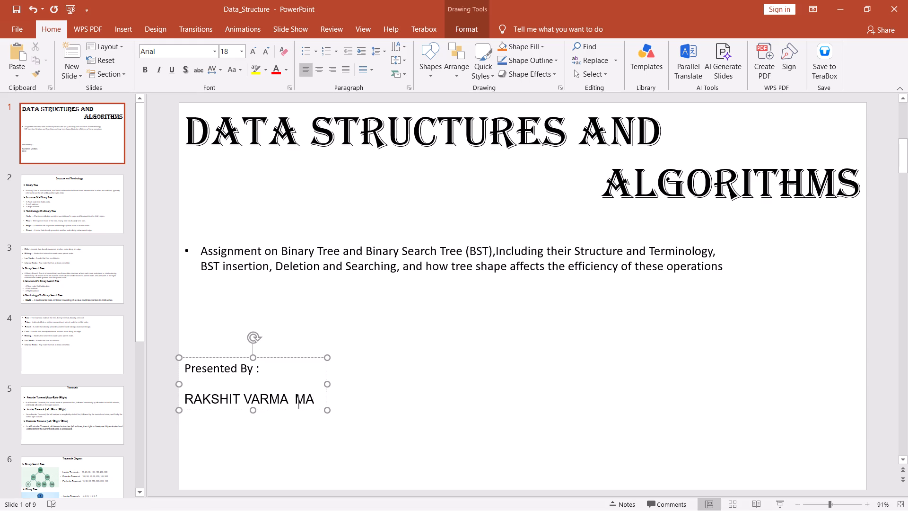
Widen the "Presented By :" text box to nearly double its width by extending its right edge.
drag(328, 384, 454, 383)
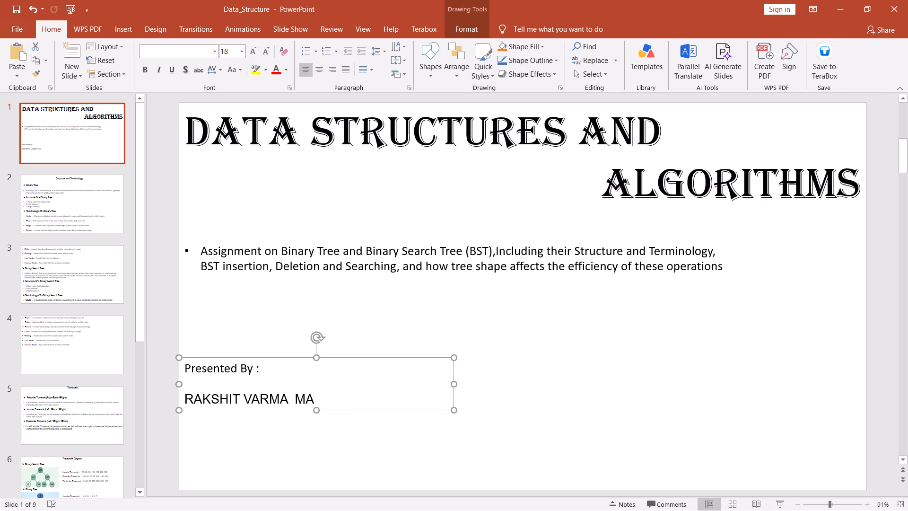
Replace the stray letters after the presenter's name with a tab space and the presenter's MCA roll number.
click(313, 398)
key(BackSpace)
key(BackSpace)
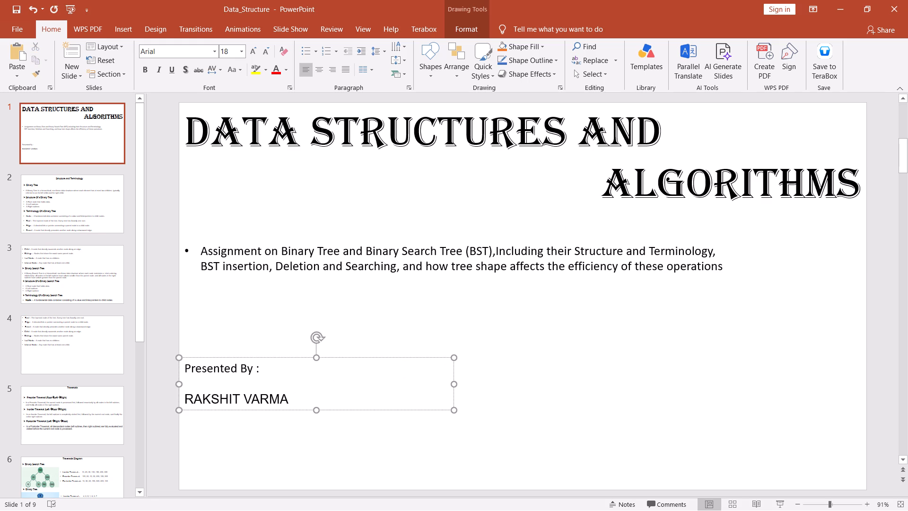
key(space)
key(Tab)
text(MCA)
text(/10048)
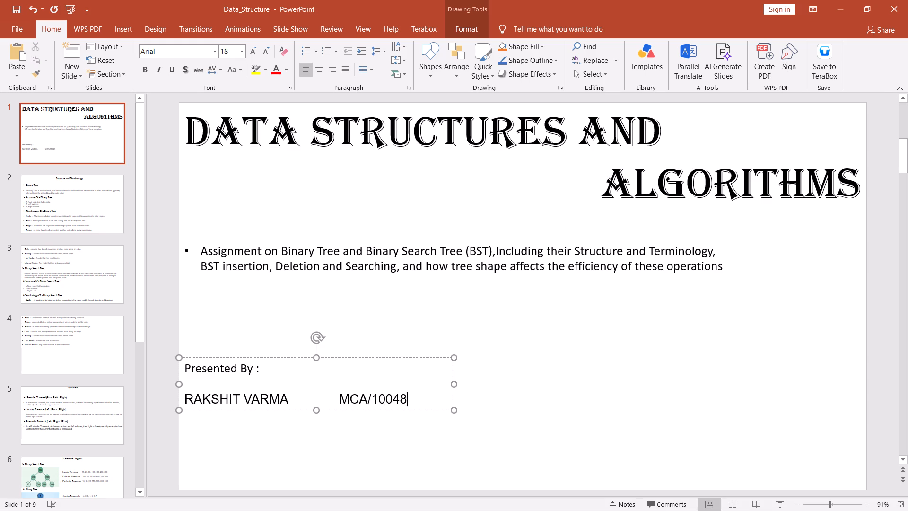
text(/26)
Start a new tab-indented line below the presenter's name and roll number.
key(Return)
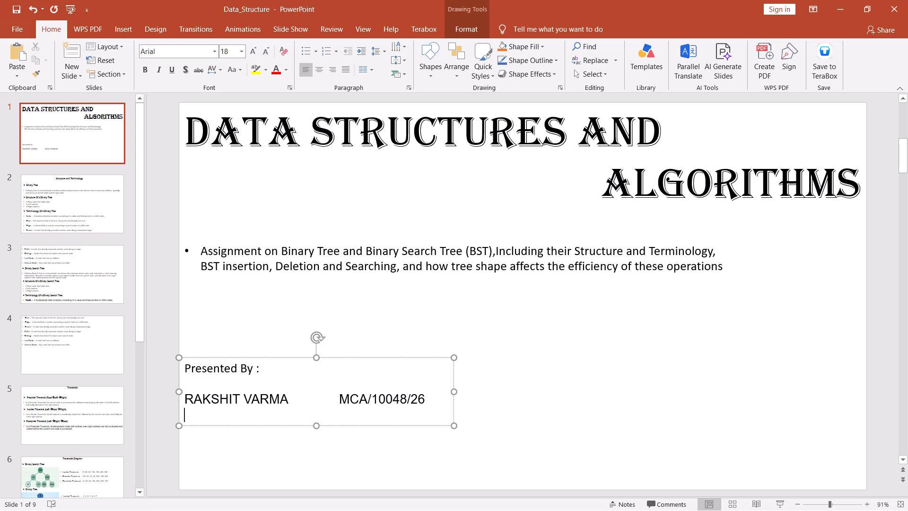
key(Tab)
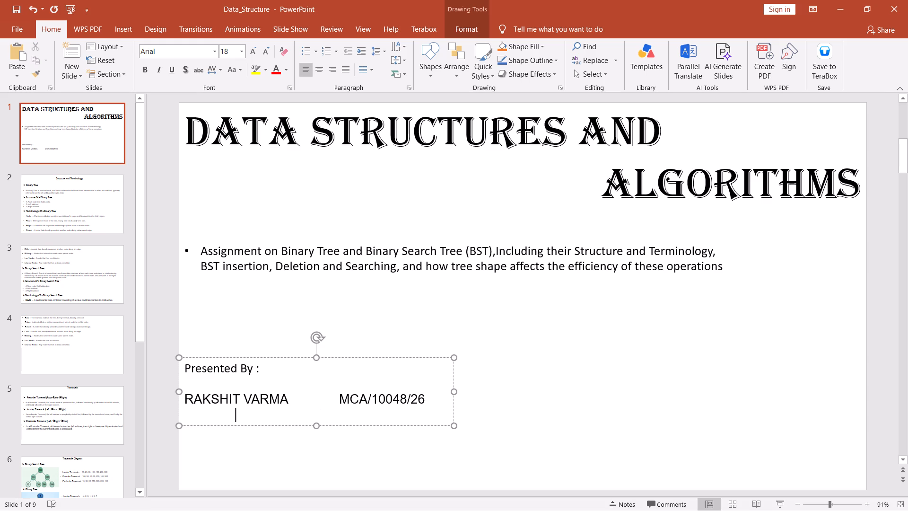
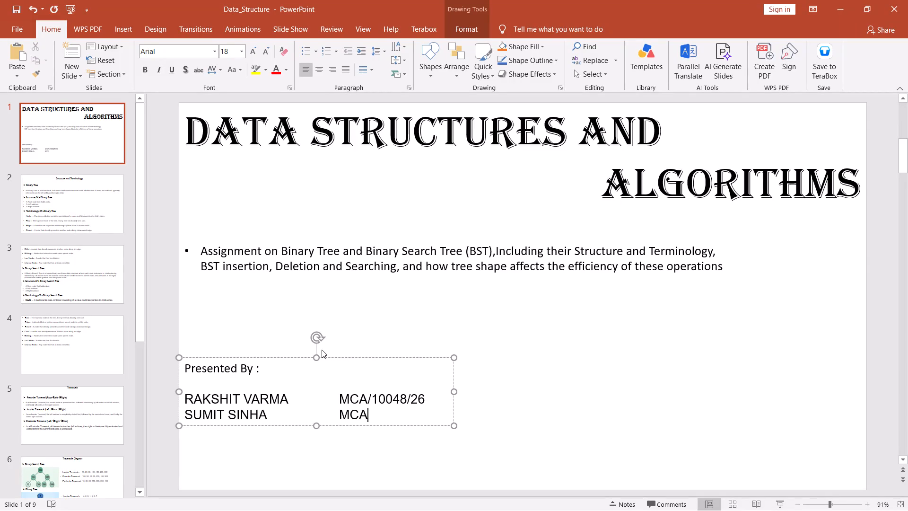
Complete the second presenter's MCA roll number and start a new line below it.
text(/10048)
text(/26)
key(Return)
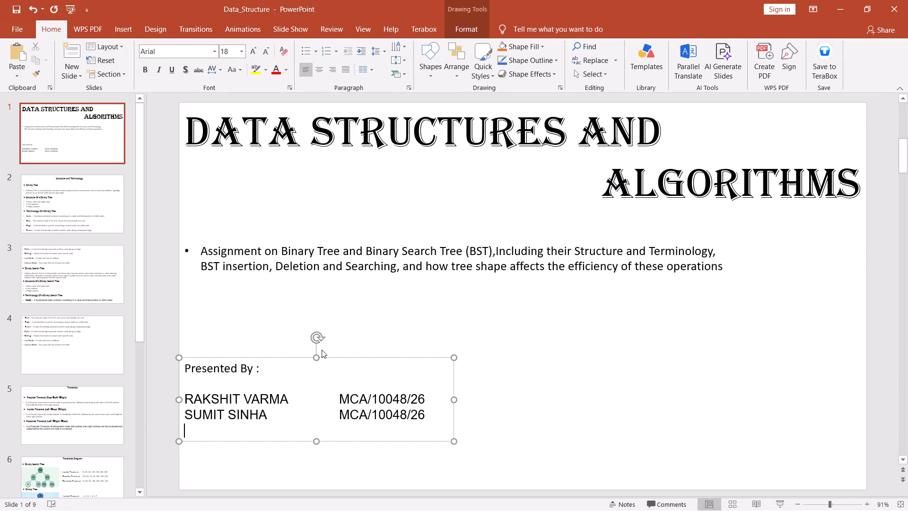
Enter the third presenter's full name in capital letters on the new line.
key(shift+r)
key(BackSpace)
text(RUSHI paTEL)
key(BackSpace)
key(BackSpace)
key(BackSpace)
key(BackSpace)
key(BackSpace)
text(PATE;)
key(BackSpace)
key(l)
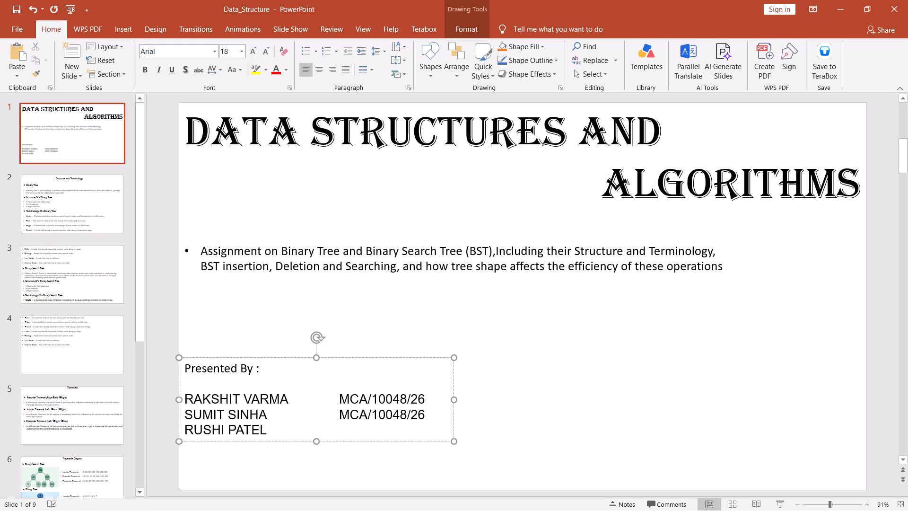
Add the third presenter's MCA roll number after the name, spaced with two tabs to align with the others.
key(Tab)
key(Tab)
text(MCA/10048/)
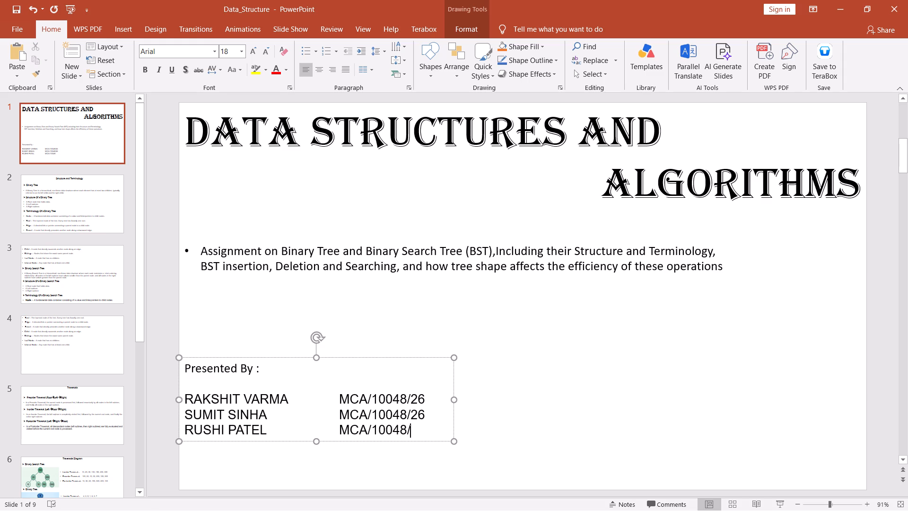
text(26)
Correct the last digit of the roll numbers' middle group to 7 for the second presenter and 6 for the first.
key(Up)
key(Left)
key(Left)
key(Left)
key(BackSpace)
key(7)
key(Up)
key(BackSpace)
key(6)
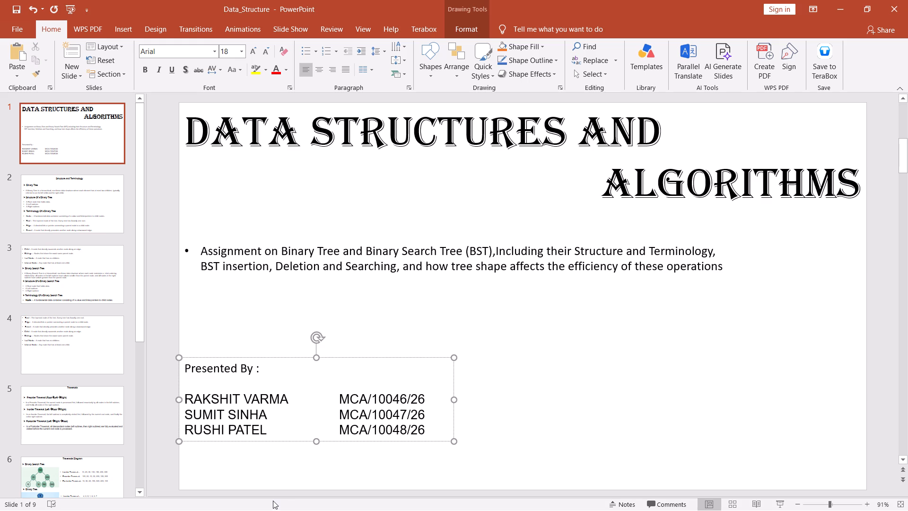
click(245, 481)
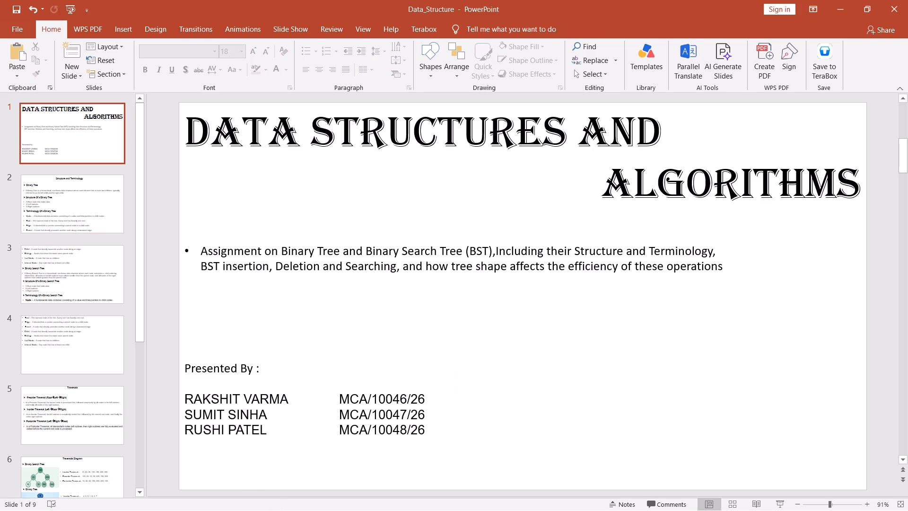
Change the font of the "Presented By :" heading to Arial.
click(271, 389)
click(247, 373)
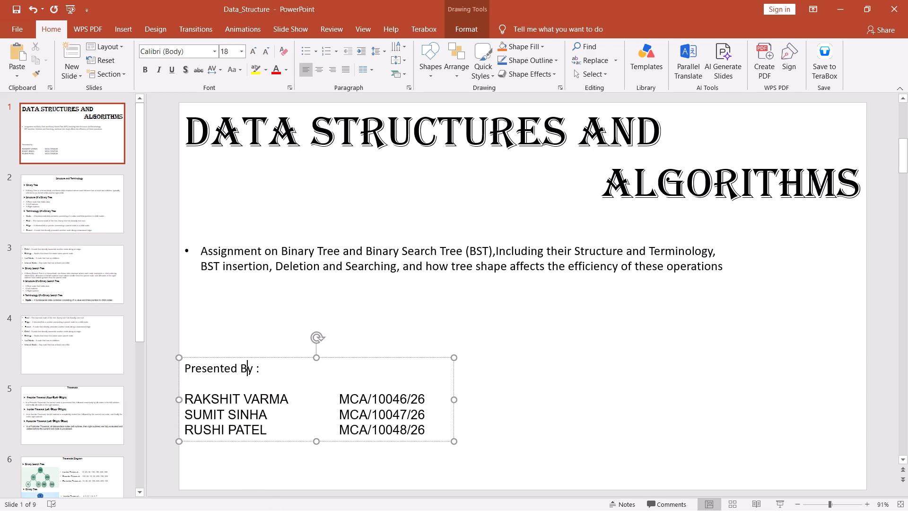
click(240, 414)
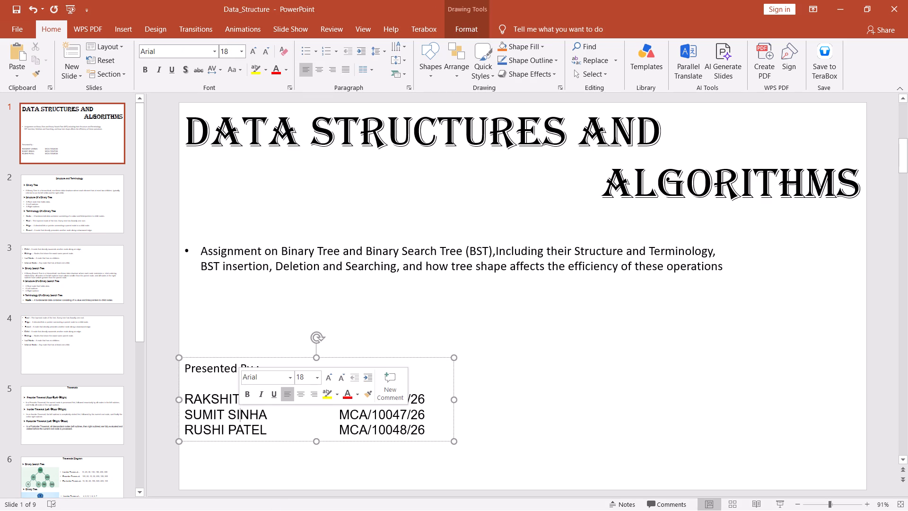
drag(185, 369, 236, 369)
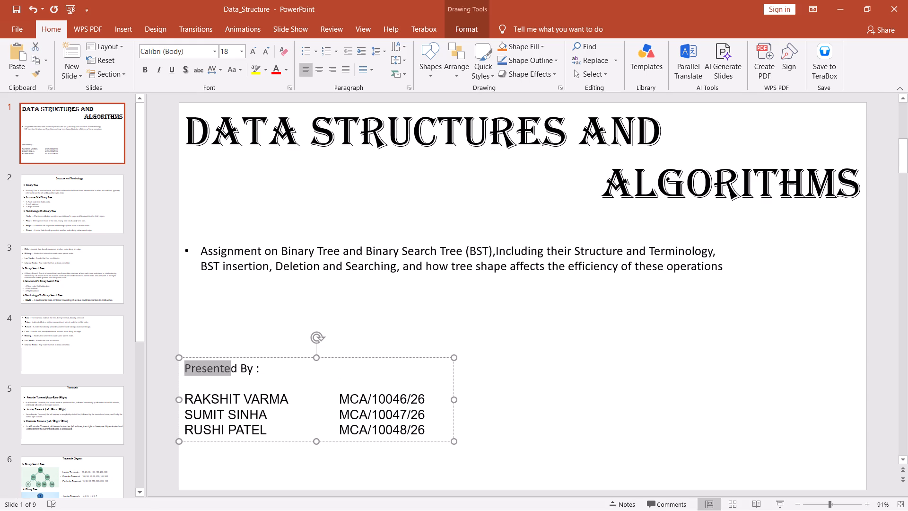
drag(236, 369, 259, 368)
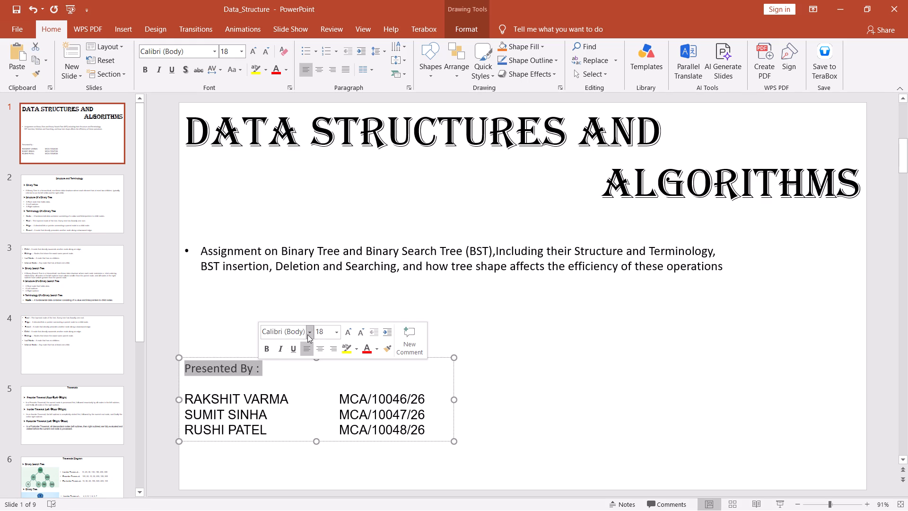
click(310, 332)
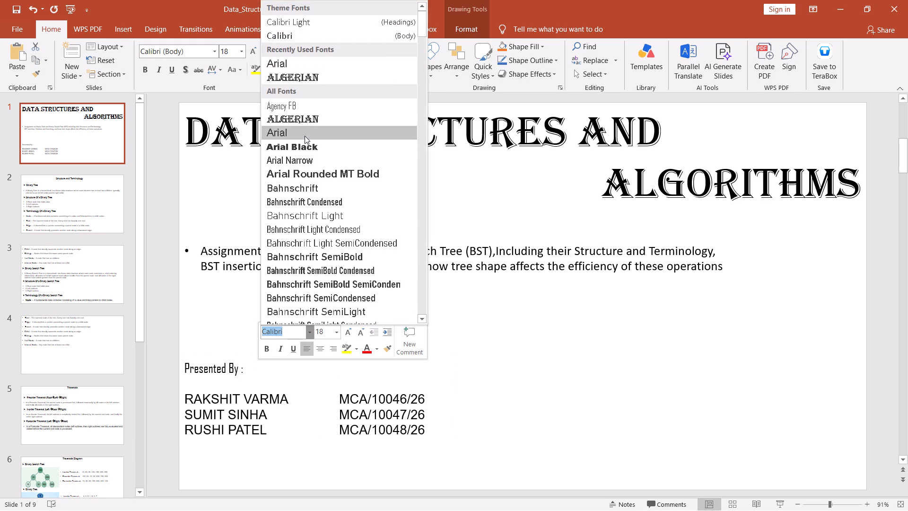
click(305, 136)
Set the font size of the three lines of presenter names and roll numbers to 16.
click(228, 393)
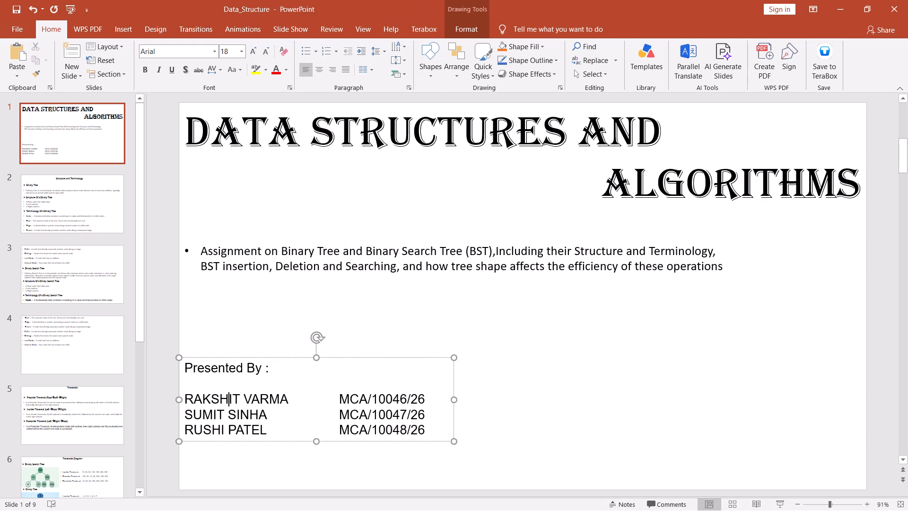
drag(187, 395, 424, 438)
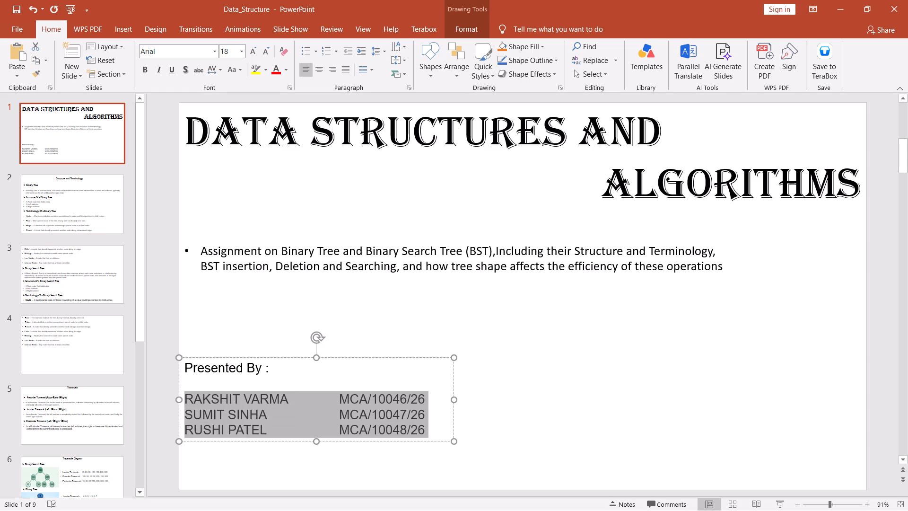
drag(424, 438, 432, 436)
click(511, 399)
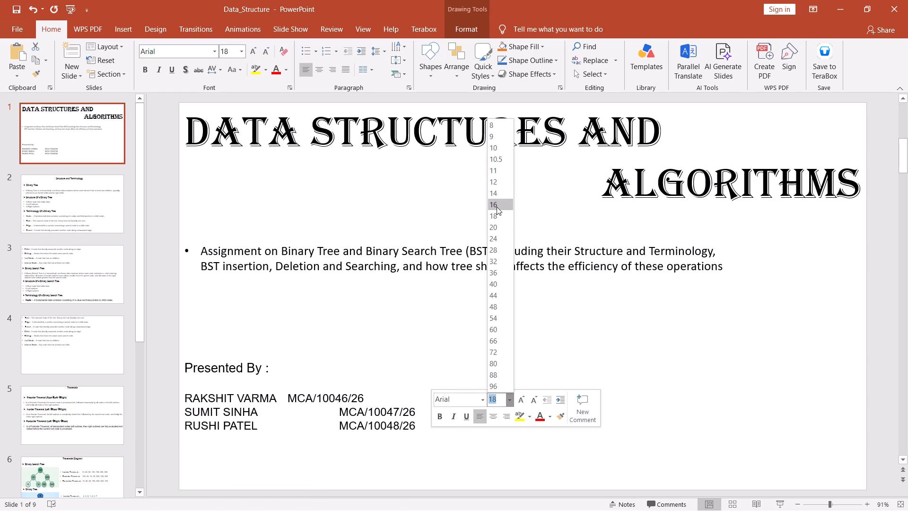
click(497, 207)
Insert a tab before the first presenter's roll number to line it up with the two below.
click(291, 393)
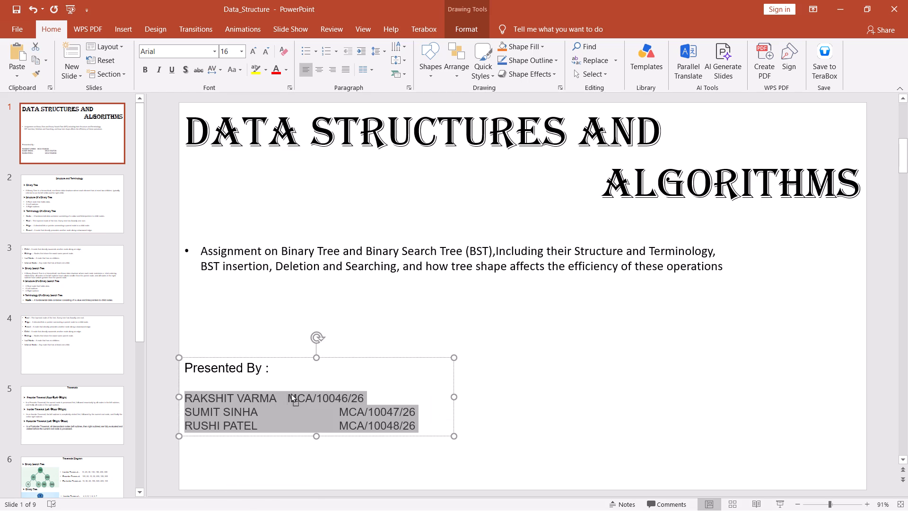
click(289, 396)
key(Tab)
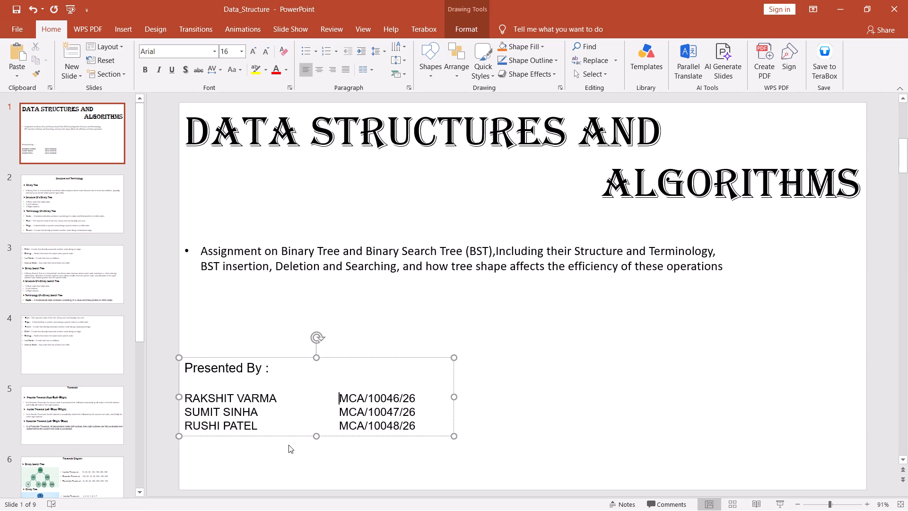
Move the "Presented By :" text box down to the slide's bottom edge, keeping it flush with the left edge.
click(288, 445)
click(296, 357)
drag(293, 355, 288, 402)
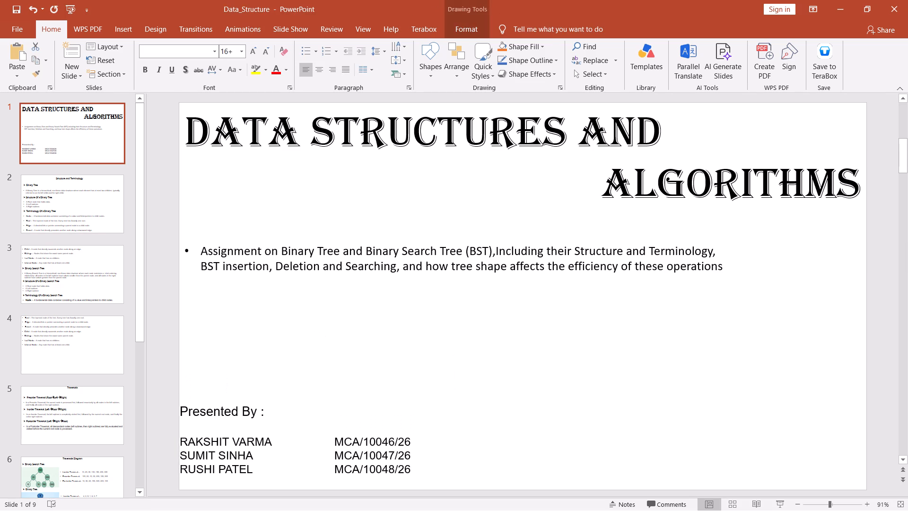
drag(288, 402, 296, 408)
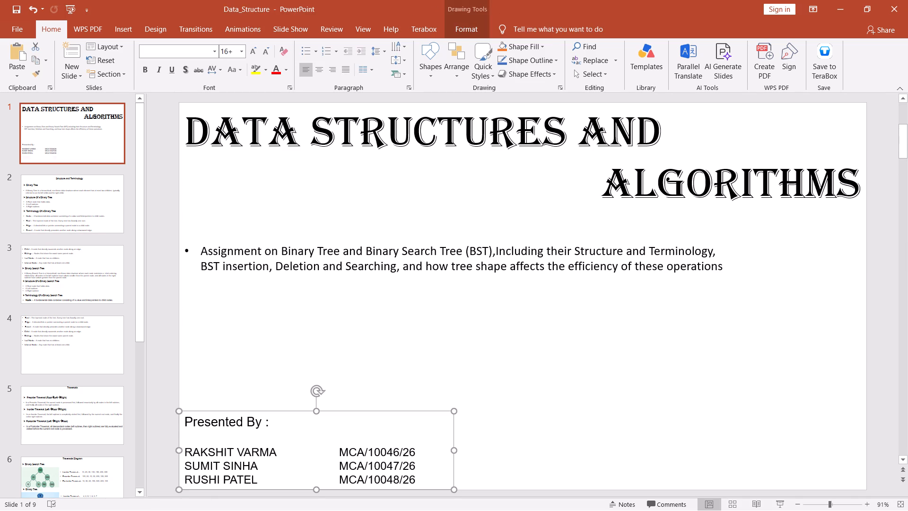
Deselect the text box and save the presentation.
click(325, 349)
key(ctrl+s)
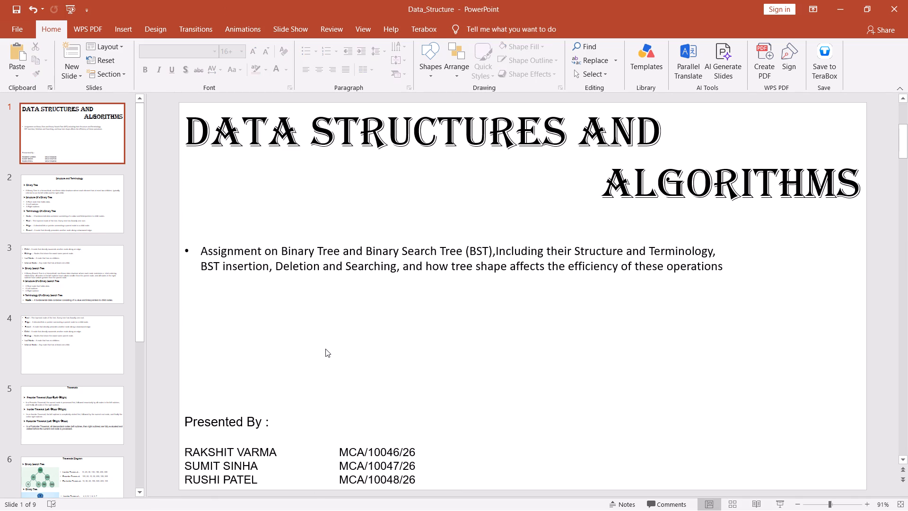
click(494, 444)
Draw a new text box in the slide's bottom-right corner, about a third of the slide's width and reaching the right edge.
click(131, 32)
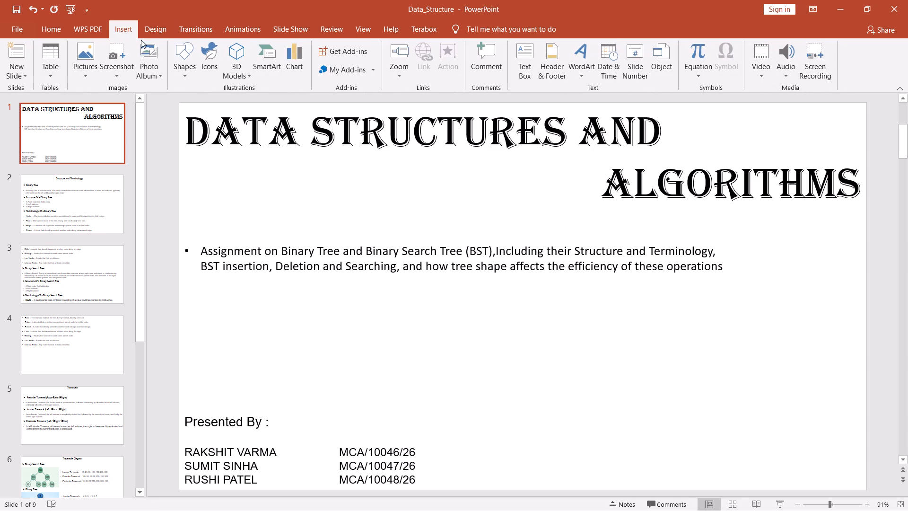
click(194, 57)
click(181, 99)
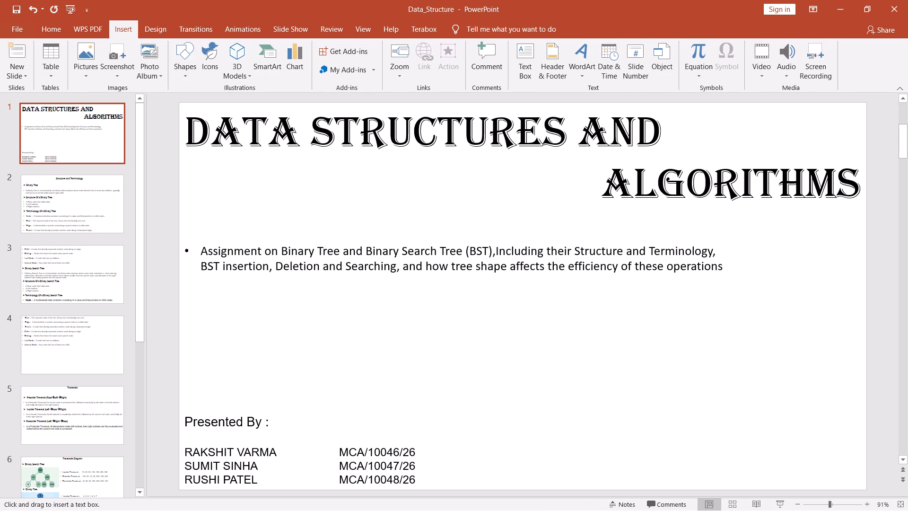
drag(637, 381, 861, 491)
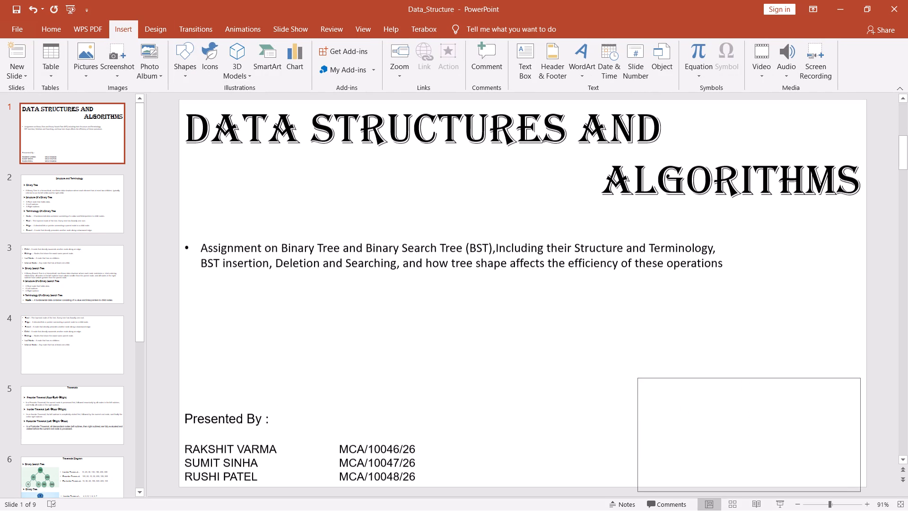
drag(861, 491, 866, 491)
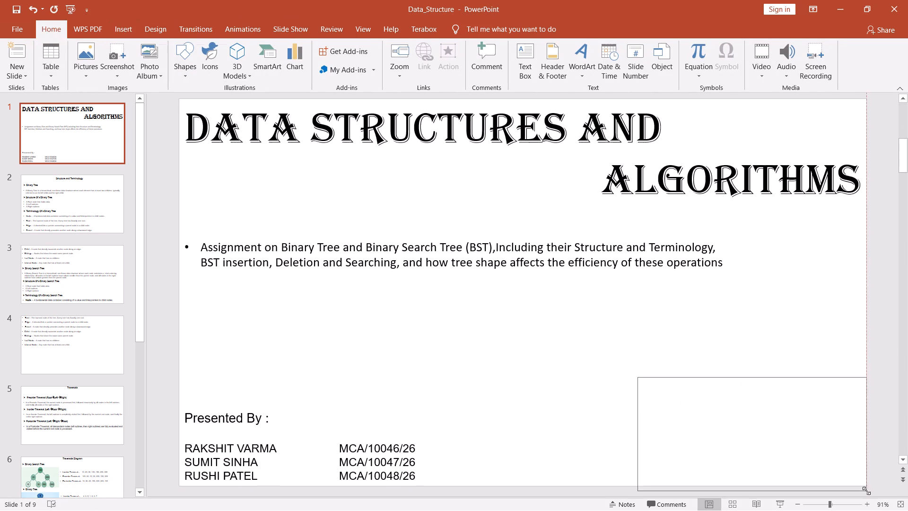
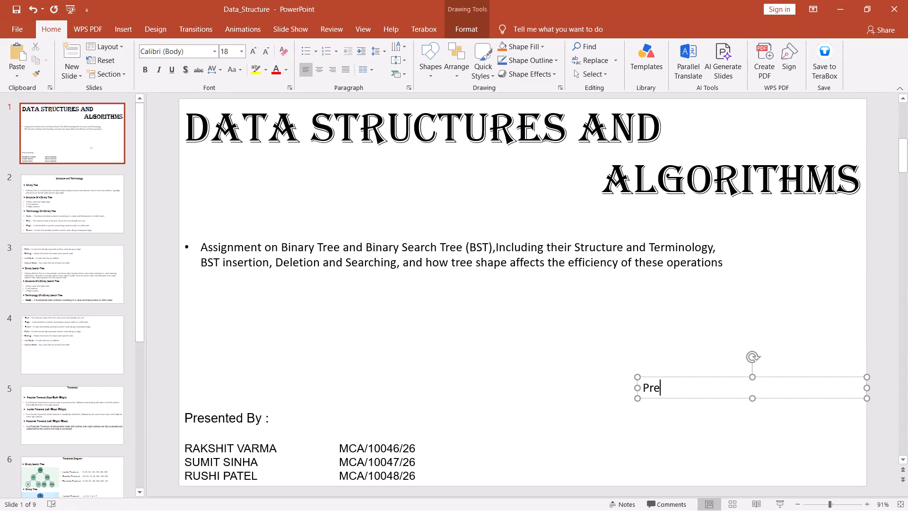
Complete the heading in the new text box so that it reads "Presented To".
text(sented TO)
key(BackSpace)
key(BackSpace)
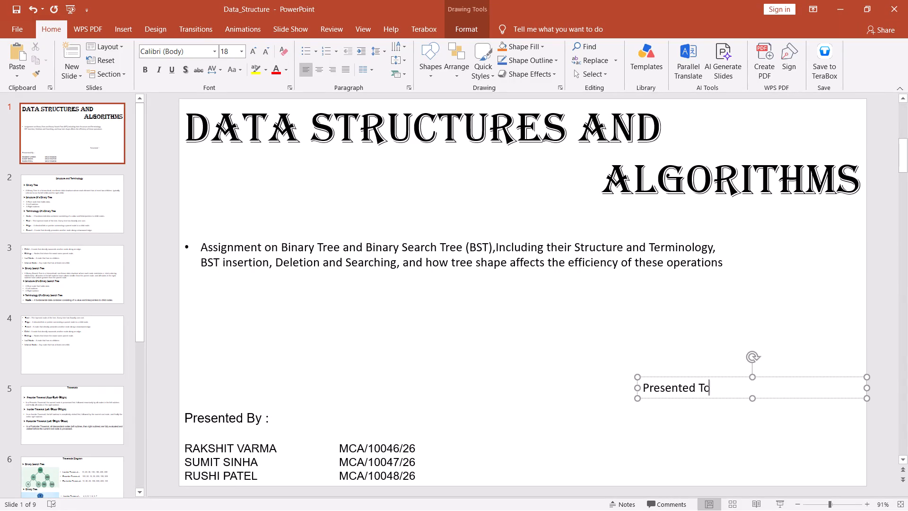
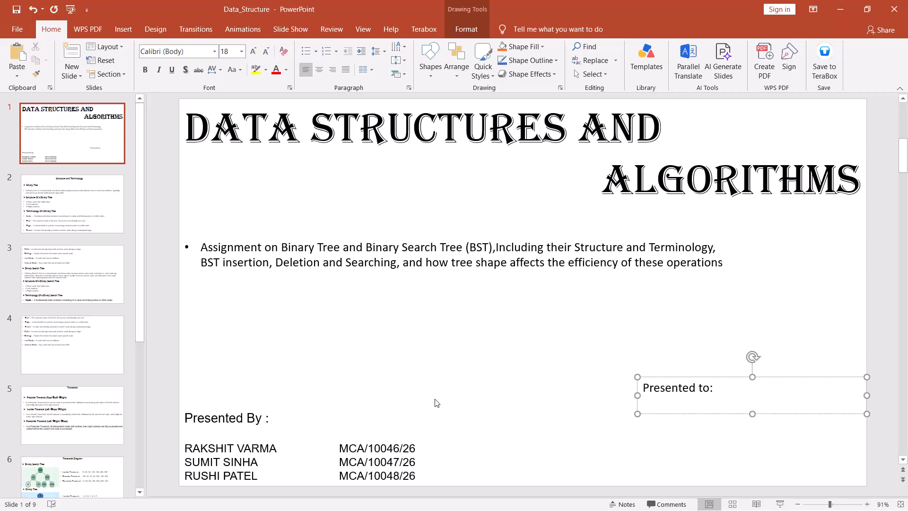
Start the recipient's line below the "Presented to:" heading, leaving a blank line between, with the text "MA'".
key(Return)
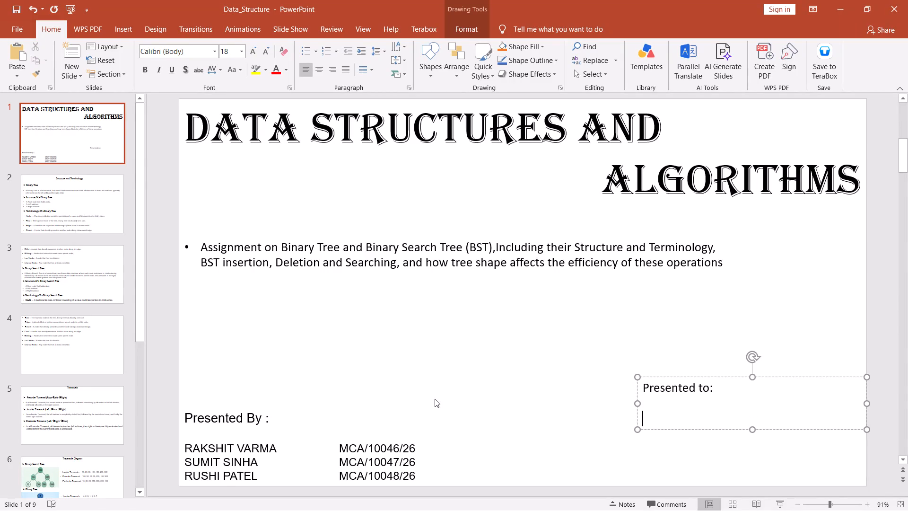
text(MA)
text(',)
key(BackSpace)
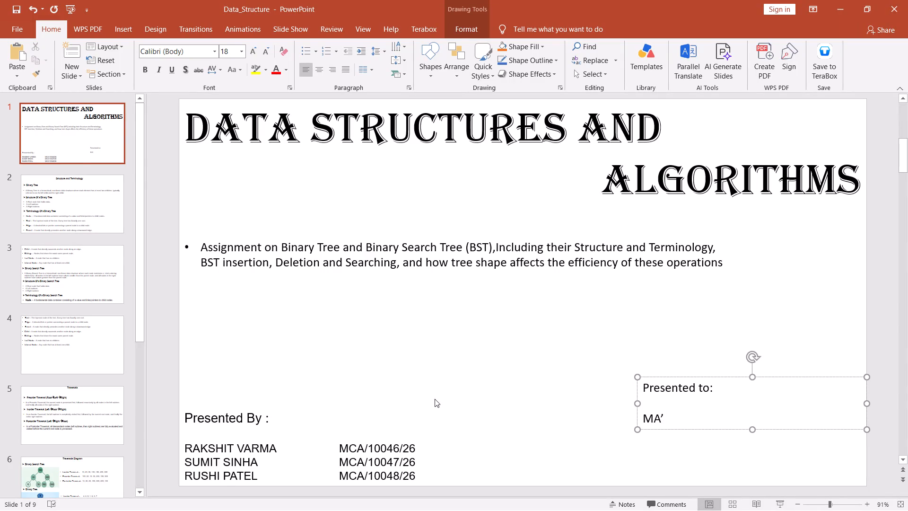
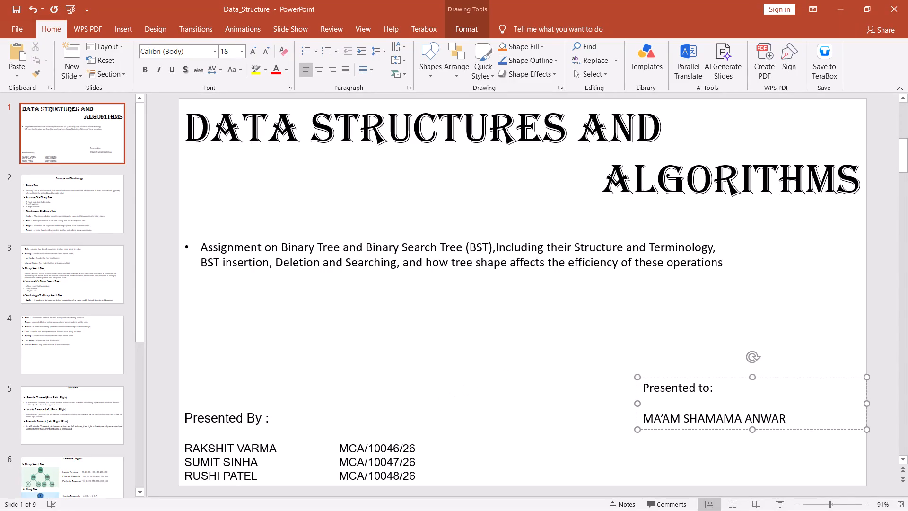
Move the "Presented to:" block down into the slide's bottom-right corner and narrow its text box slightly.
drag(722, 377, 703, 425)
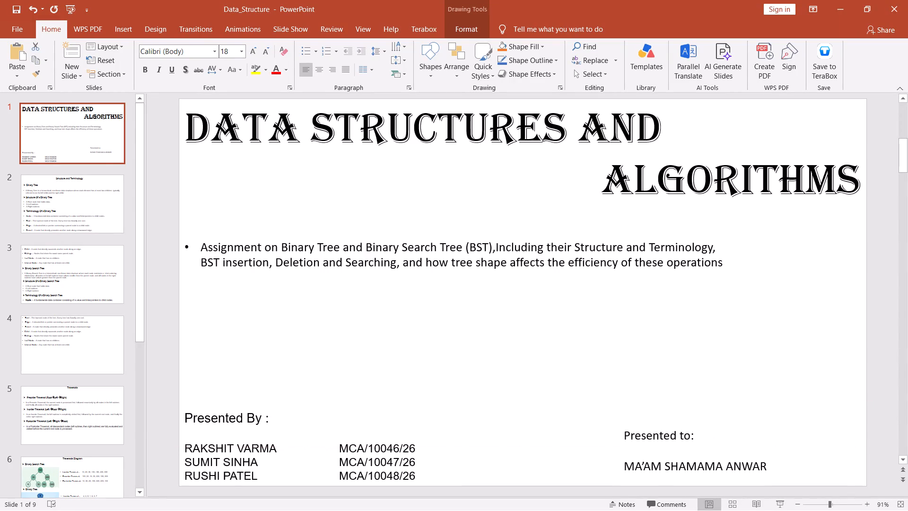
drag(703, 425, 703, 426)
drag(766, 427, 782, 426)
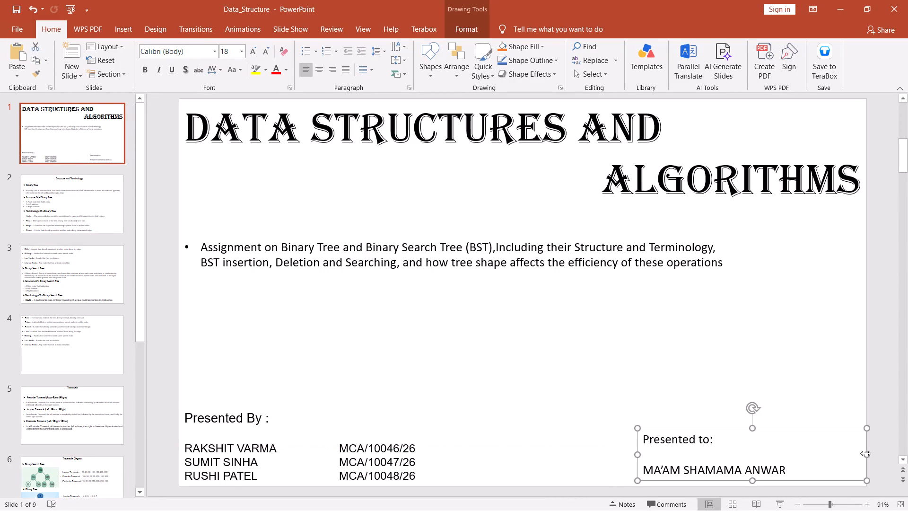
drag(866, 453, 850, 456)
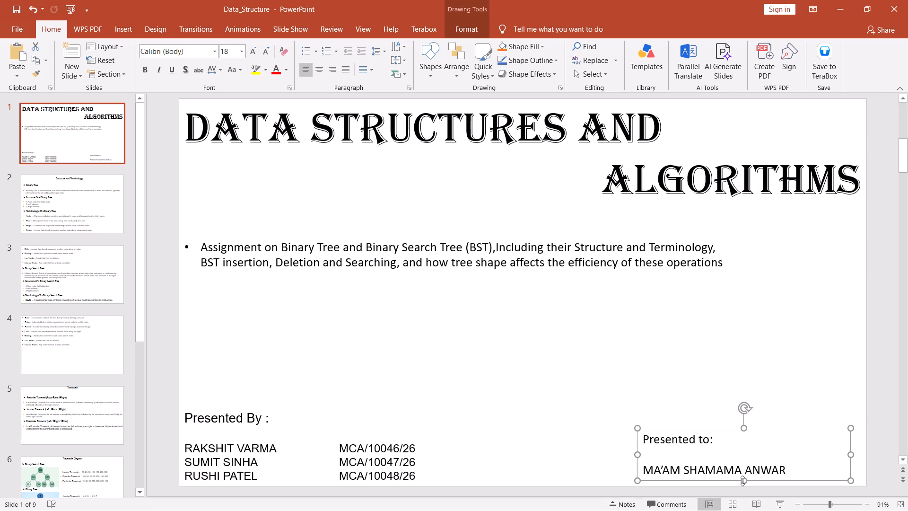
click(742, 481)
drag(758, 426, 758, 431)
drag(759, 431, 777, 431)
click(768, 401)
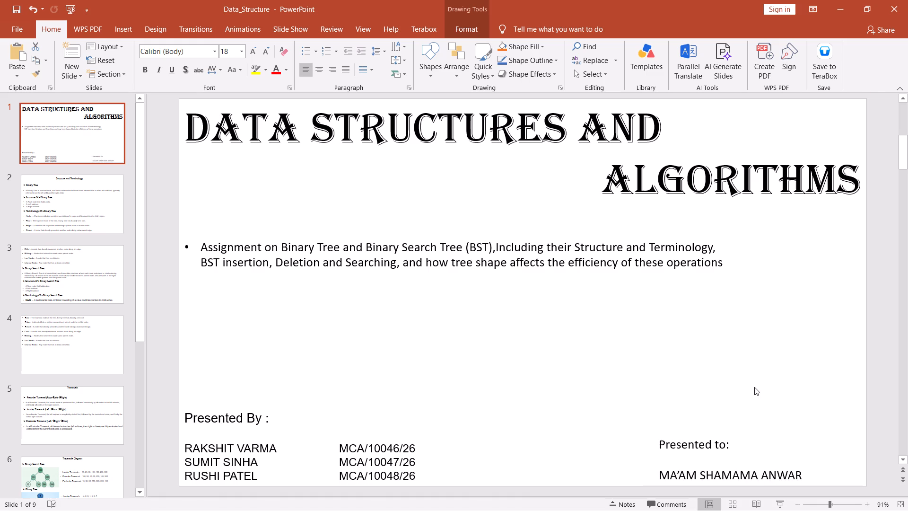
Save the presentation.
key(ctrl+s)
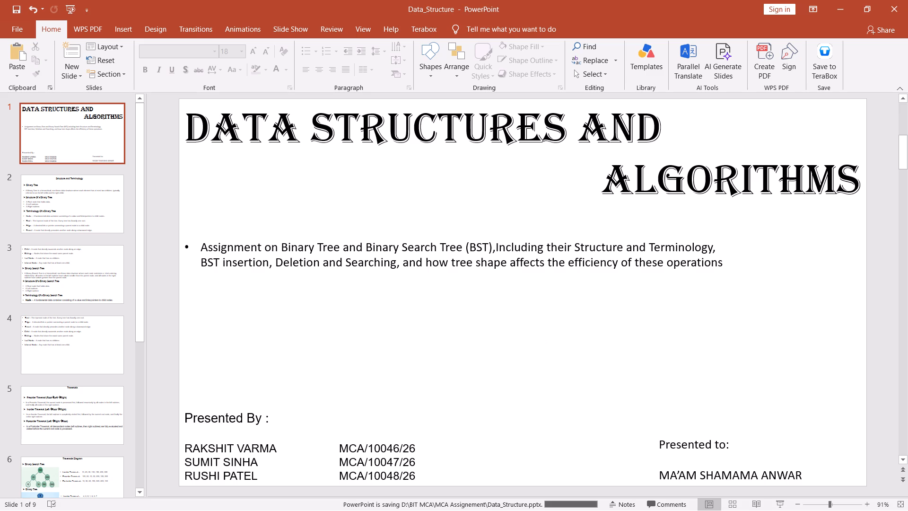
Change the font of all text in the "Presented to:" block to Arial, matching the "Presented By :" block.
click(692, 424)
click(690, 471)
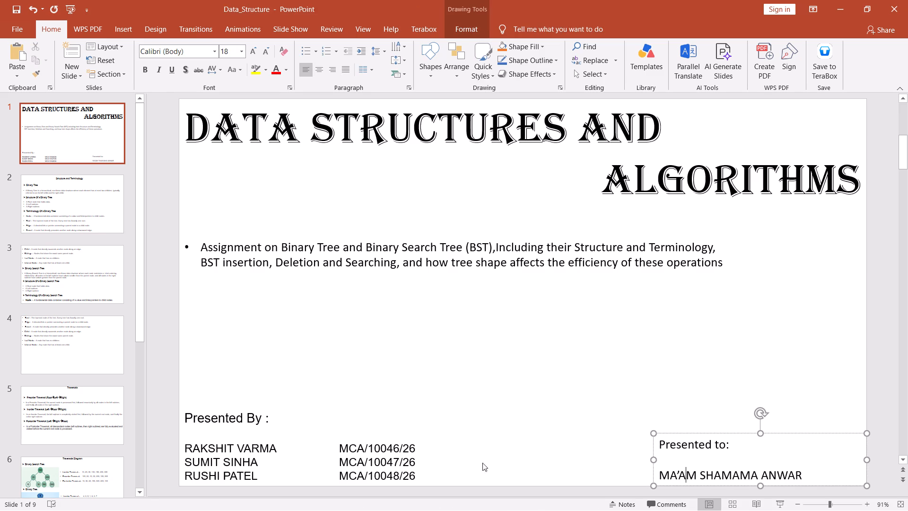
click(403, 459)
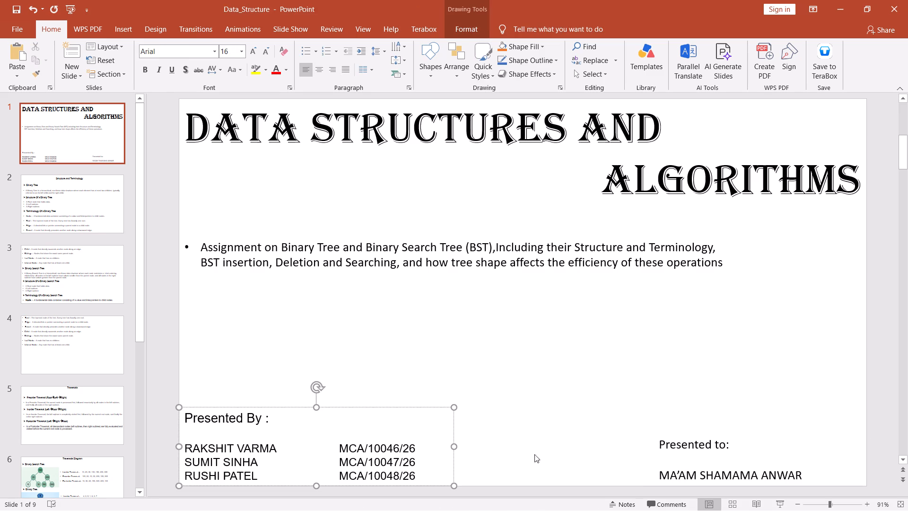
click(670, 467)
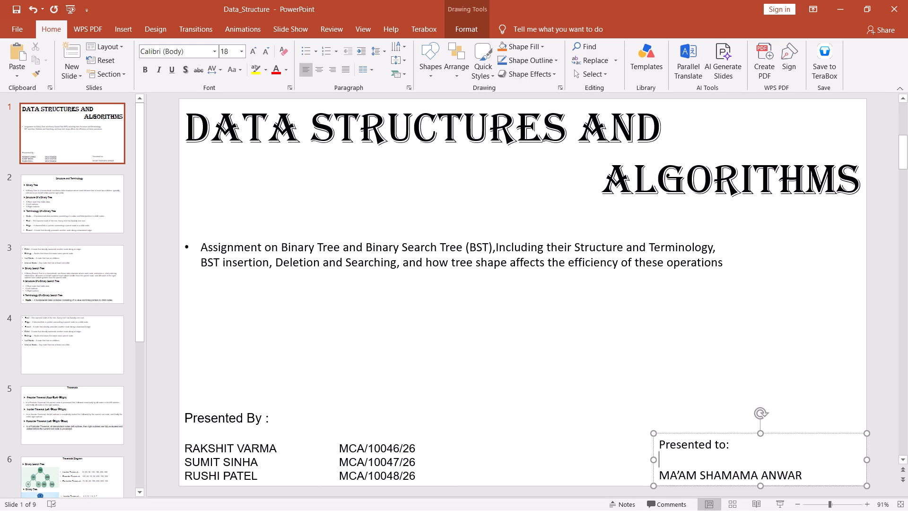
key(ctrl+a)
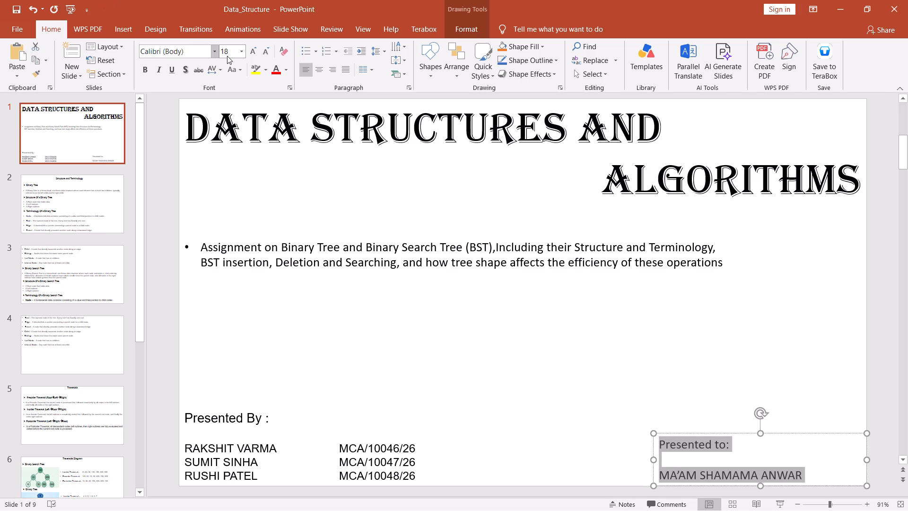
click(214, 53)
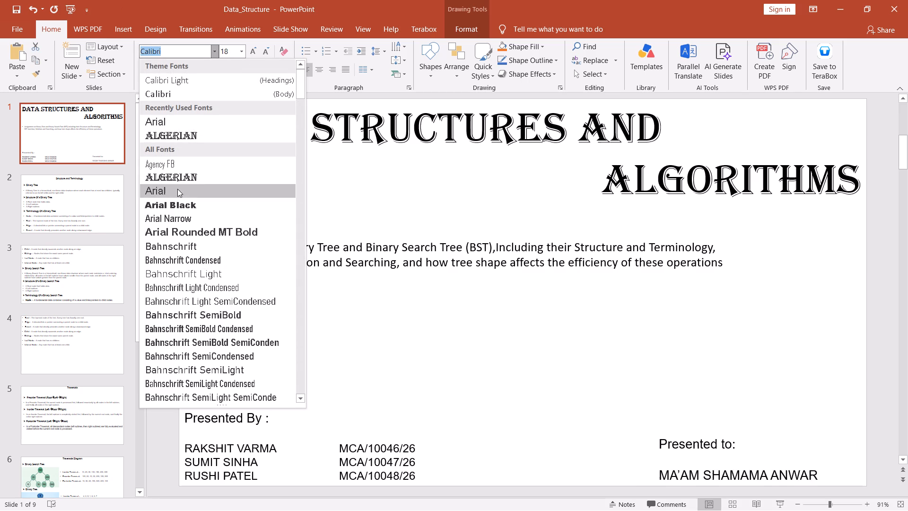
click(177, 189)
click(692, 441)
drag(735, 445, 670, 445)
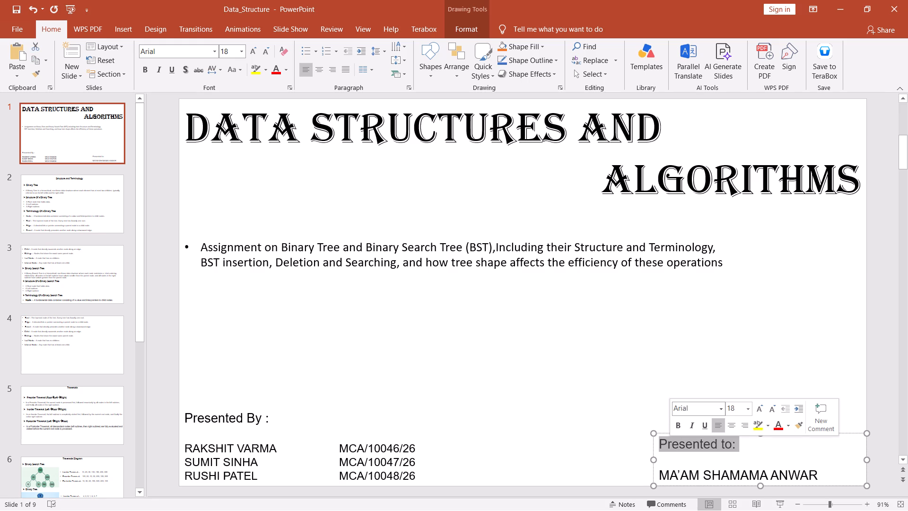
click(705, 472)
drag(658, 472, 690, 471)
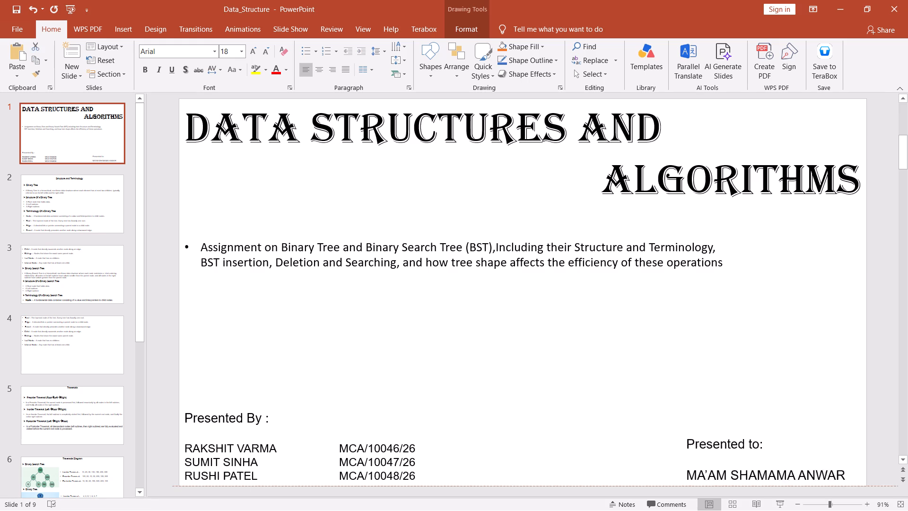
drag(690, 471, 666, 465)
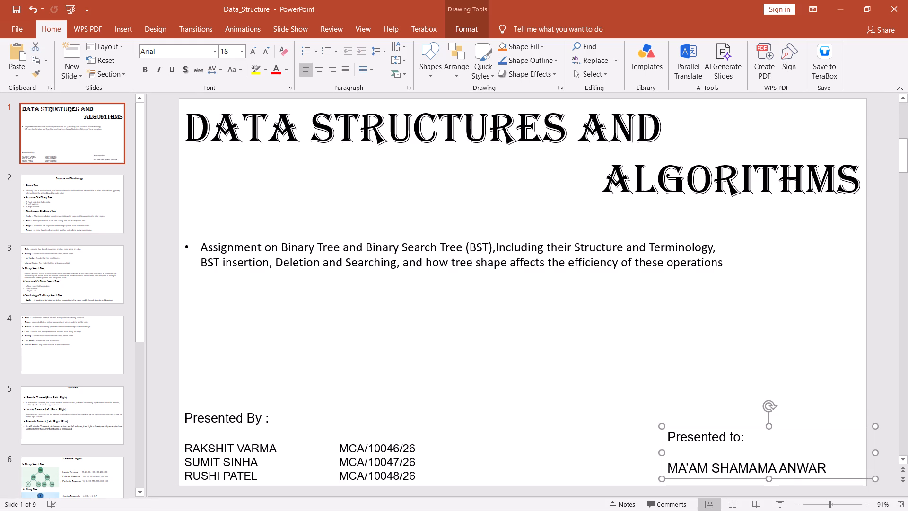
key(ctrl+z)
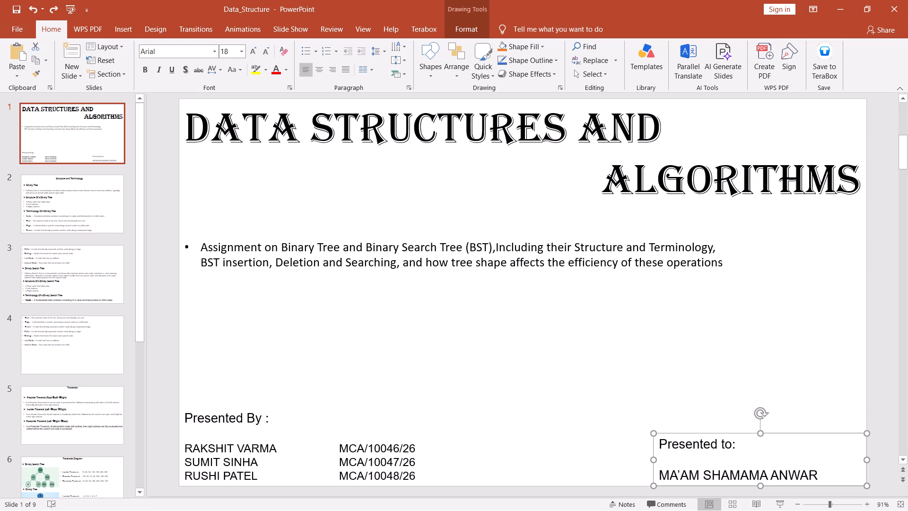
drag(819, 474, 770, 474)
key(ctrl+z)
Set the font size of the recipient's name line below the "Presented to:" heading to 16.
click(789, 471)
drag(816, 474, 815, 474)
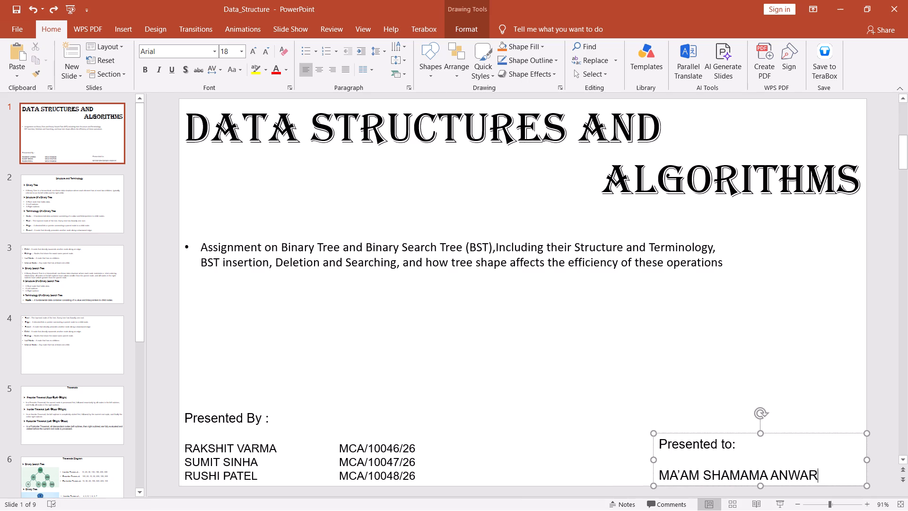
drag(815, 474, 689, 474)
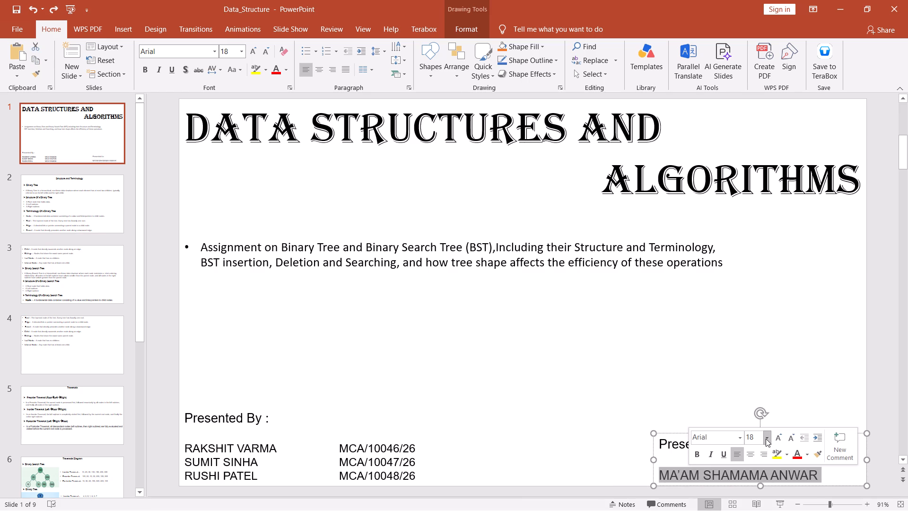
click(766, 438)
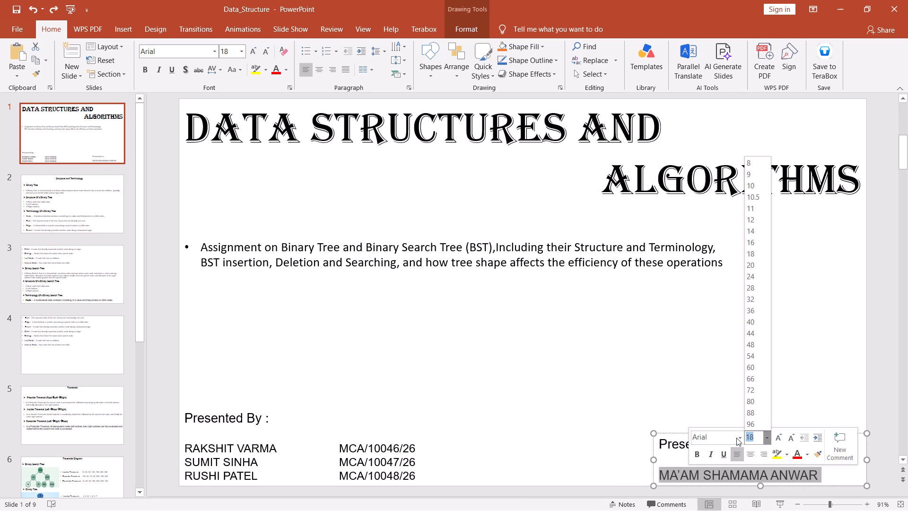
click(760, 243)
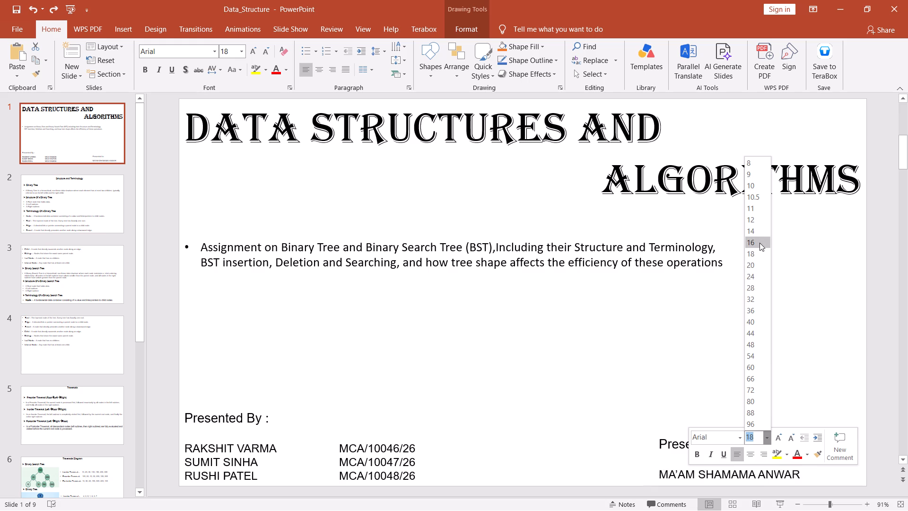
click(641, 289)
click(681, 458)
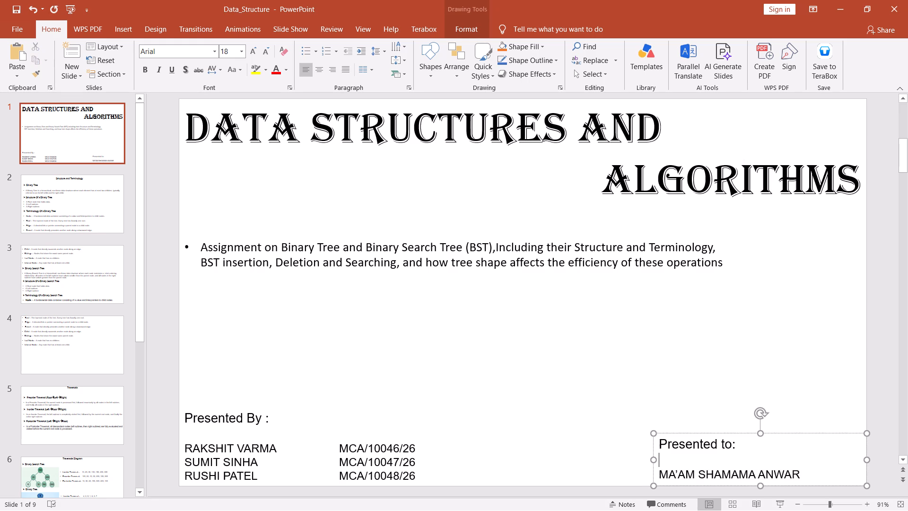
click(622, 424)
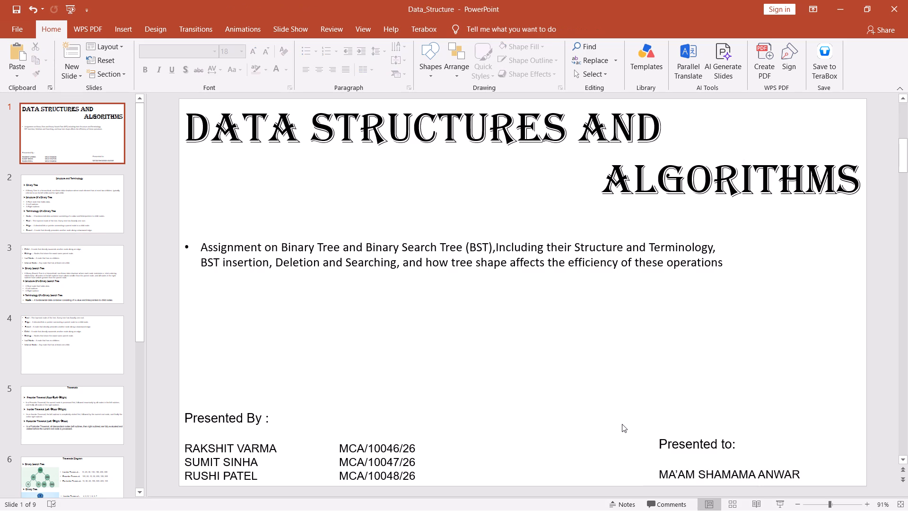
Save the presentation with the updated recipient block.
key(ctrl+s)
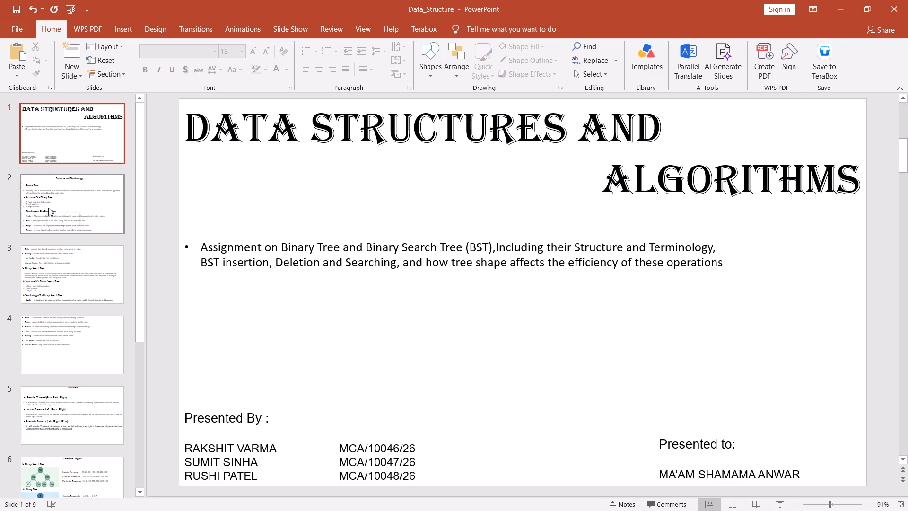
Change the font of the whole assignment overview bullet below the title to Arial.
click(253, 273)
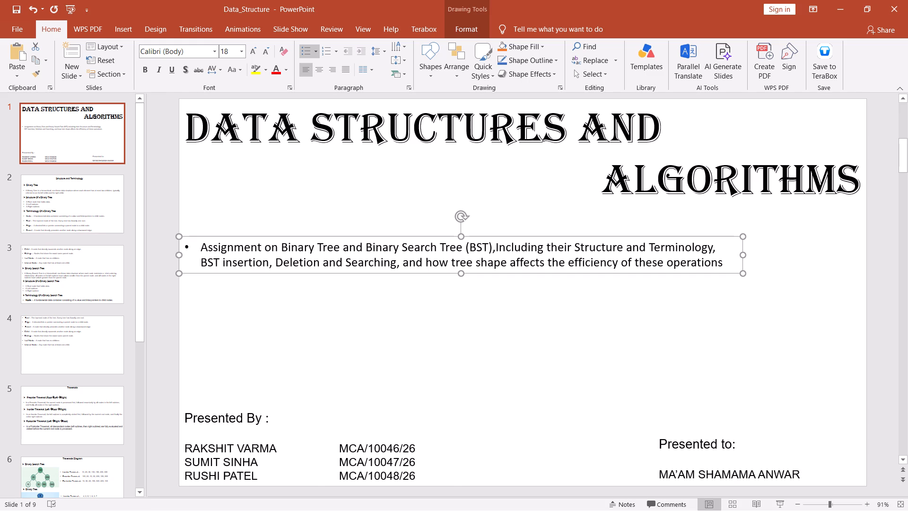
key(ctrl+a)
click(234, 256)
key(ctrl+a)
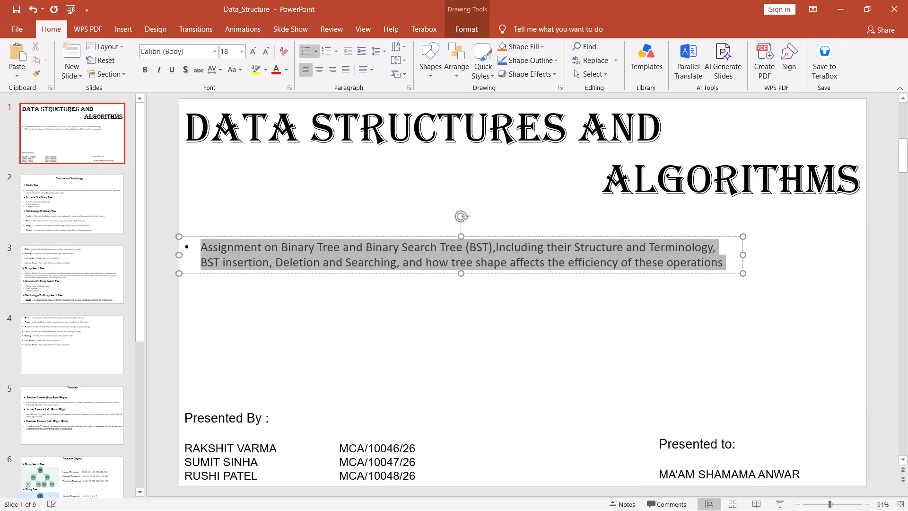
click(214, 52)
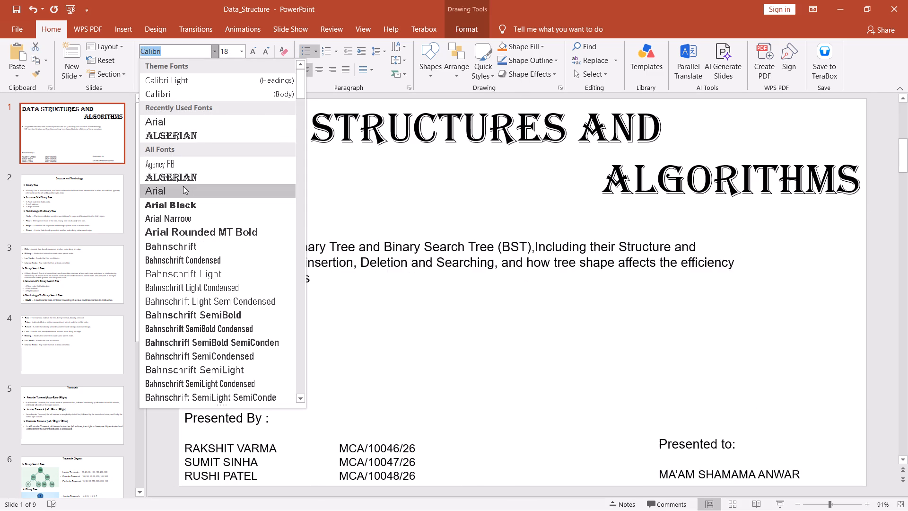
click(183, 186)
click(233, 316)
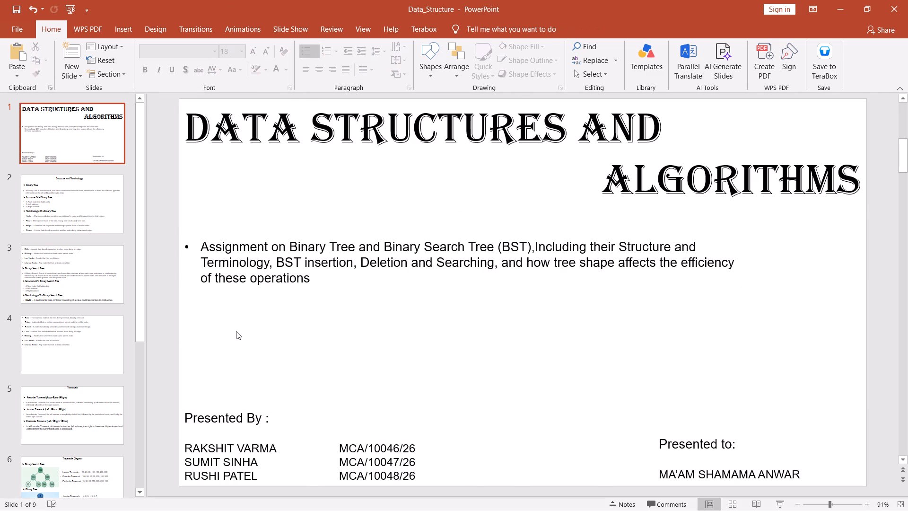
Save the presentation with the reformatted overview bullet.
key(ctrl+s)
Check the last slide, on the effect of tree shape on efficiency, and return to the title slide.
scroll(75, 230, down, 8)
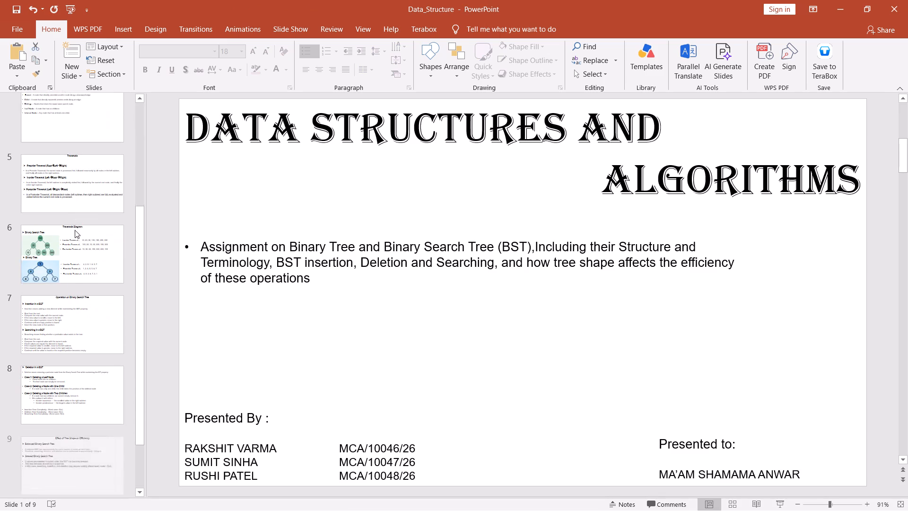
click(75, 438)
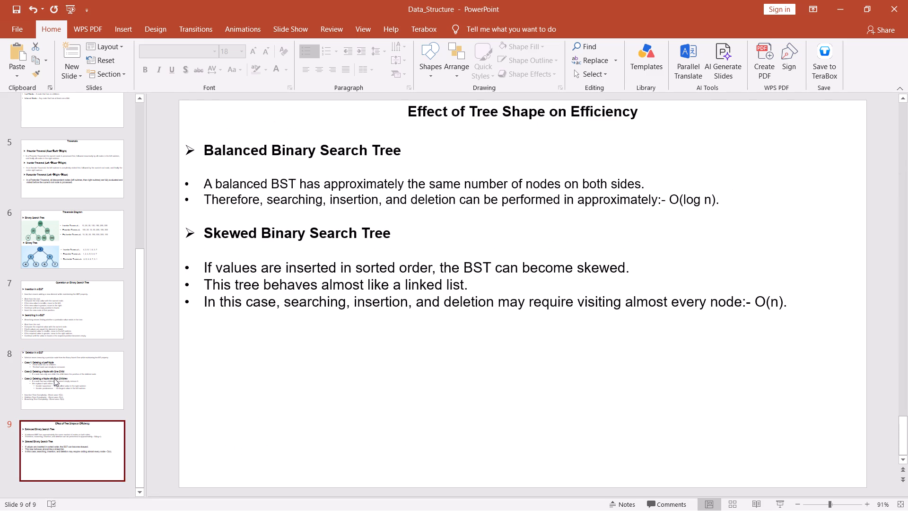
scroll(45, 309, up, 9)
click(61, 125)
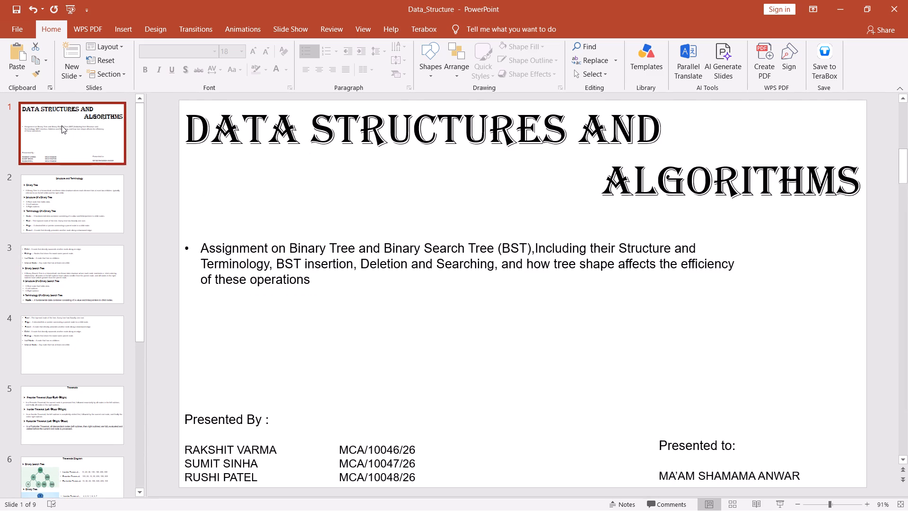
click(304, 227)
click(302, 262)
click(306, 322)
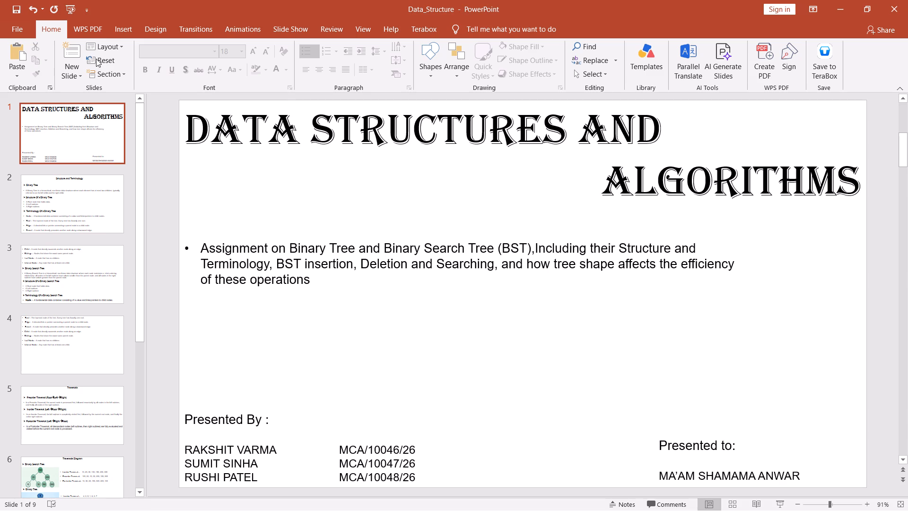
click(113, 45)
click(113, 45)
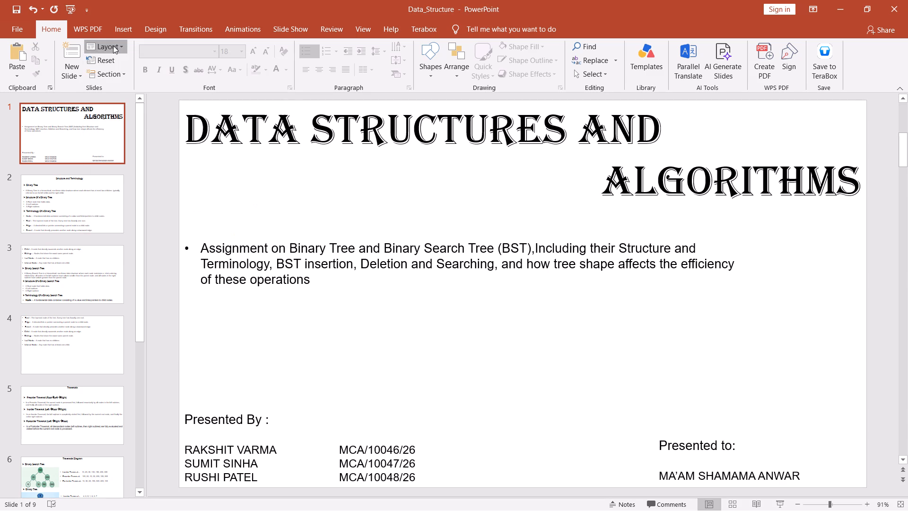
Open the template library to look for a presentation design.
click(648, 51)
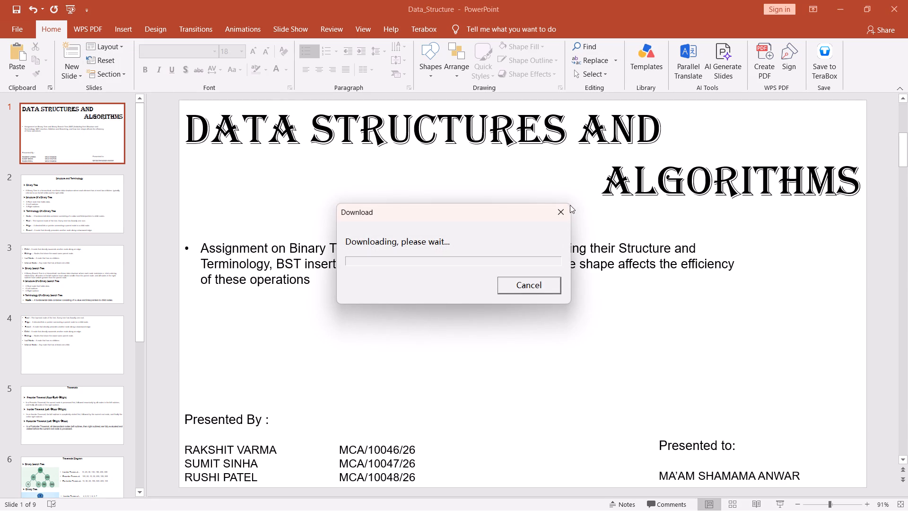
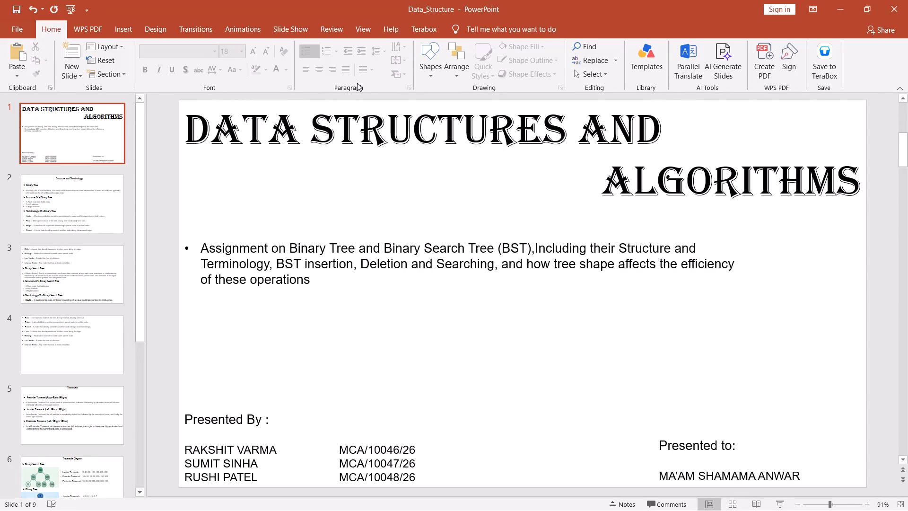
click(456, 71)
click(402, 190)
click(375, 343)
Review slides 2 to 9 in order, checking the text, headings and traversal diagrams on each.
click(47, 218)
click(42, 257)
click(54, 308)
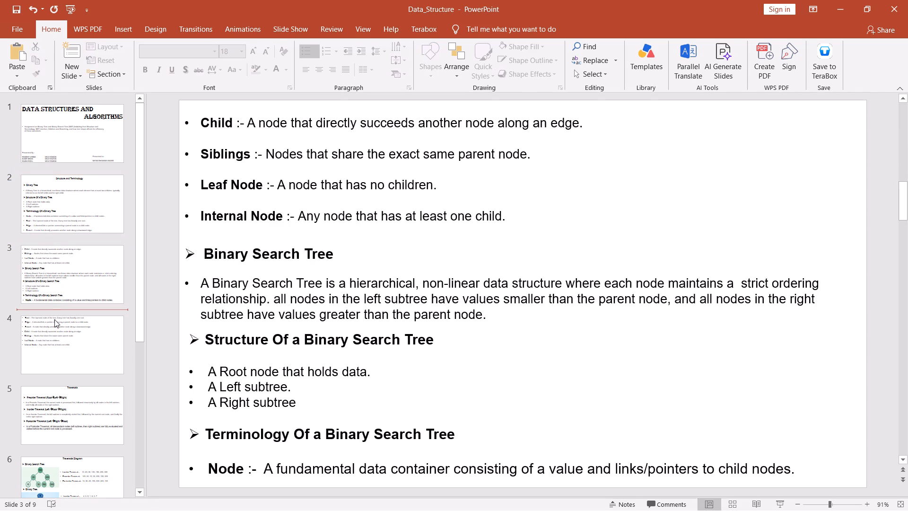
click(56, 332)
scroll(56, 332, down, 2)
click(56, 331)
scroll(56, 331, down, 2)
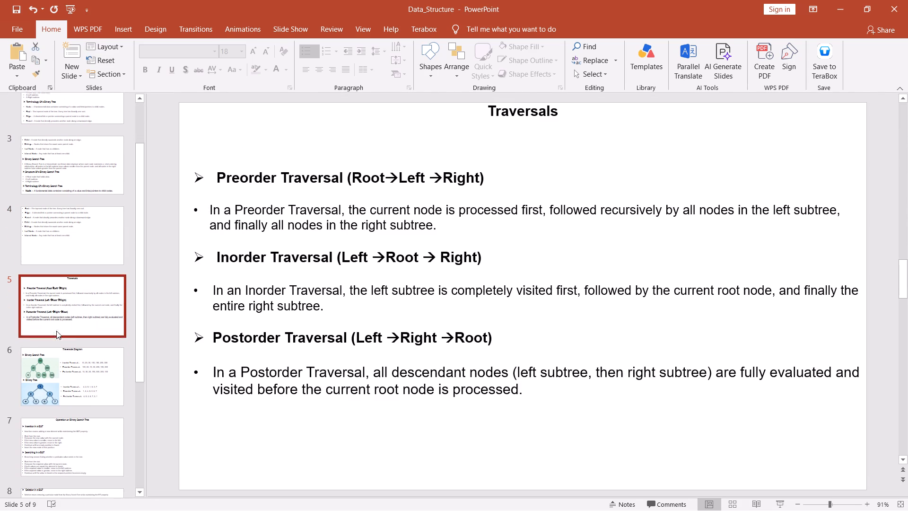
click(56, 335)
scroll(56, 335, down, 1)
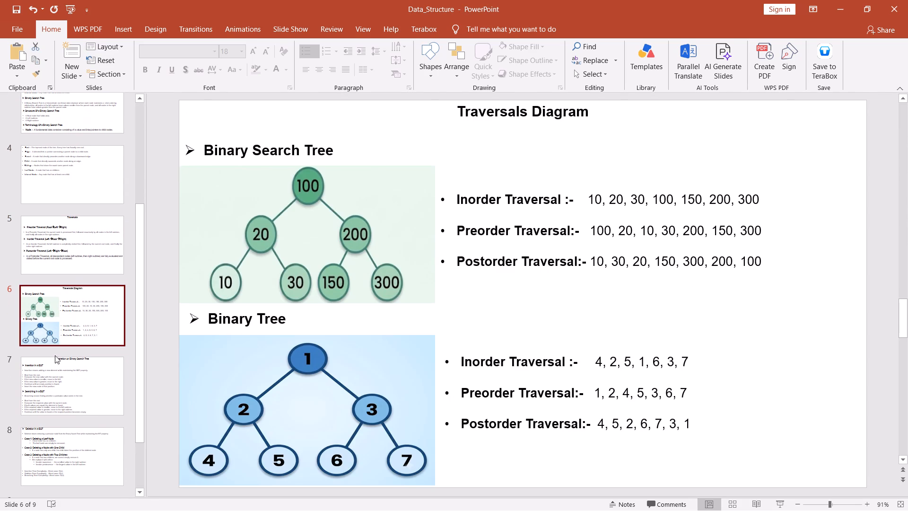
click(55, 363)
scroll(55, 363, down, 4)
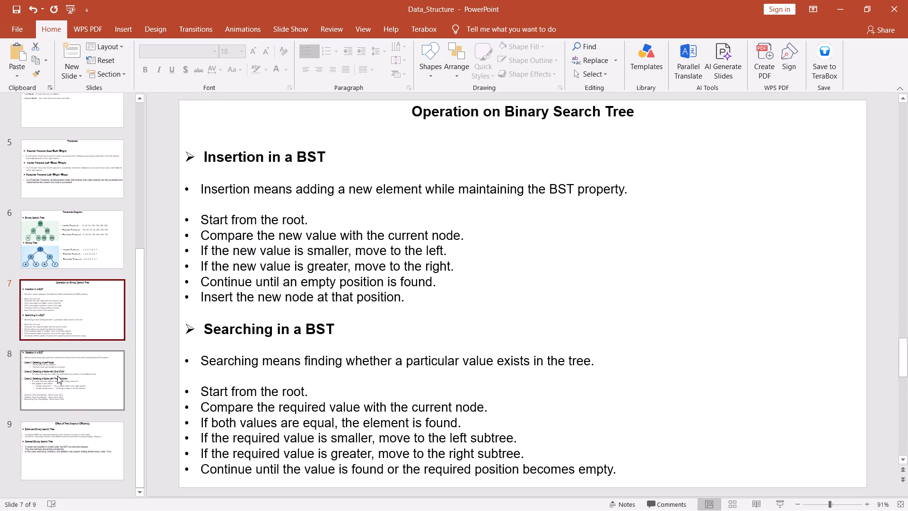
click(59, 380)
scroll(59, 380, down, 3)
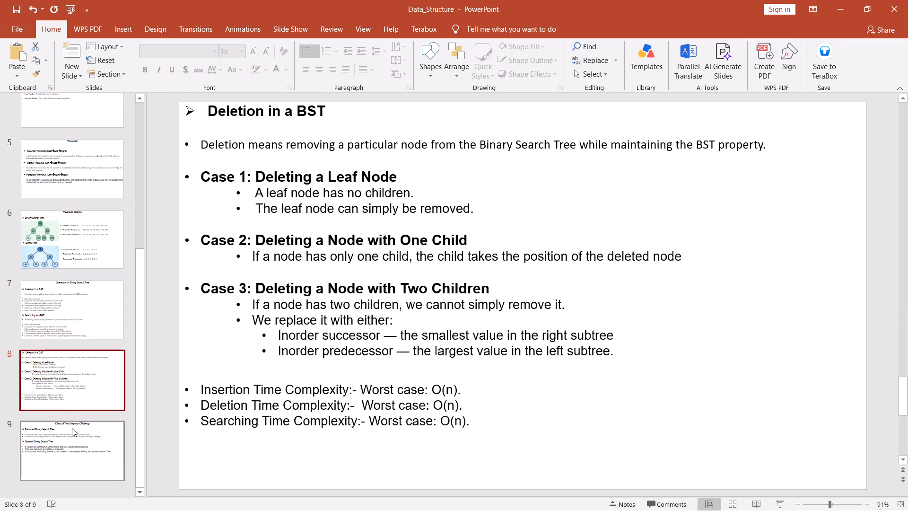
click(72, 428)
Look back through the slides from slide 8 up to the opening slide, checking their content again.
click(68, 396)
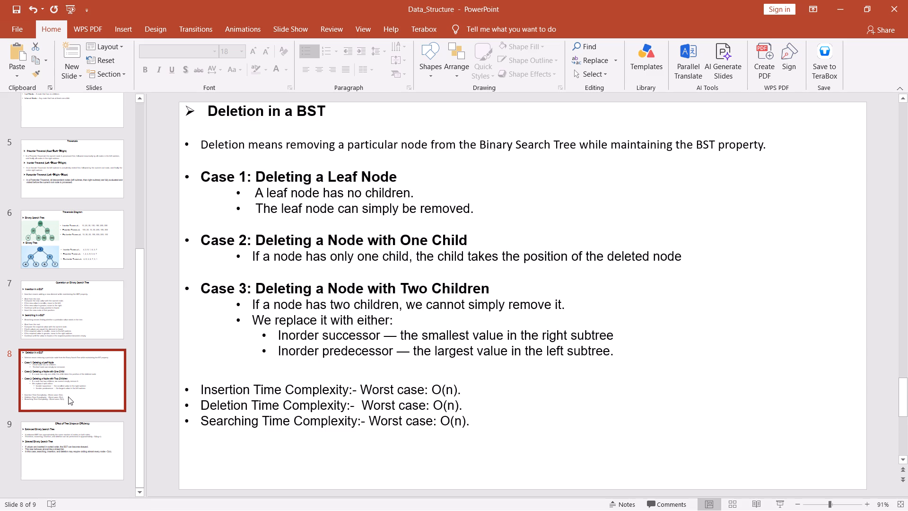
click(60, 324)
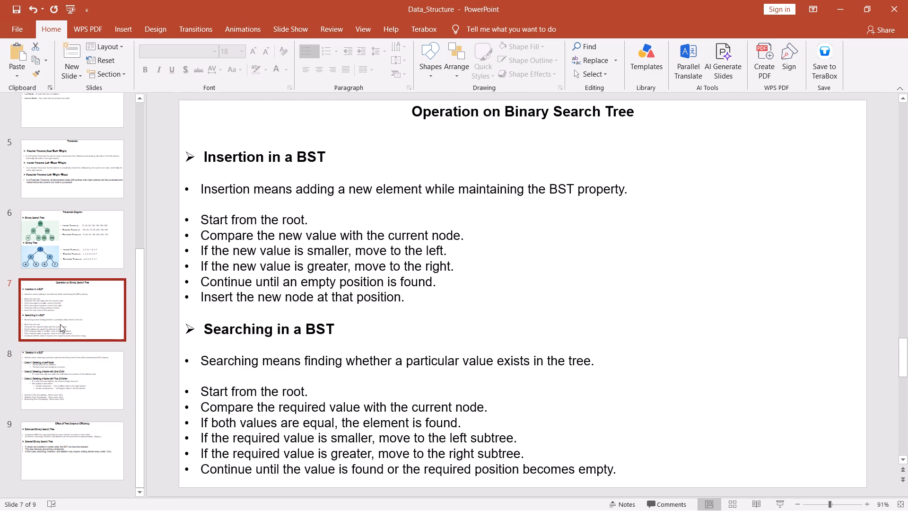
click(72, 260)
click(71, 180)
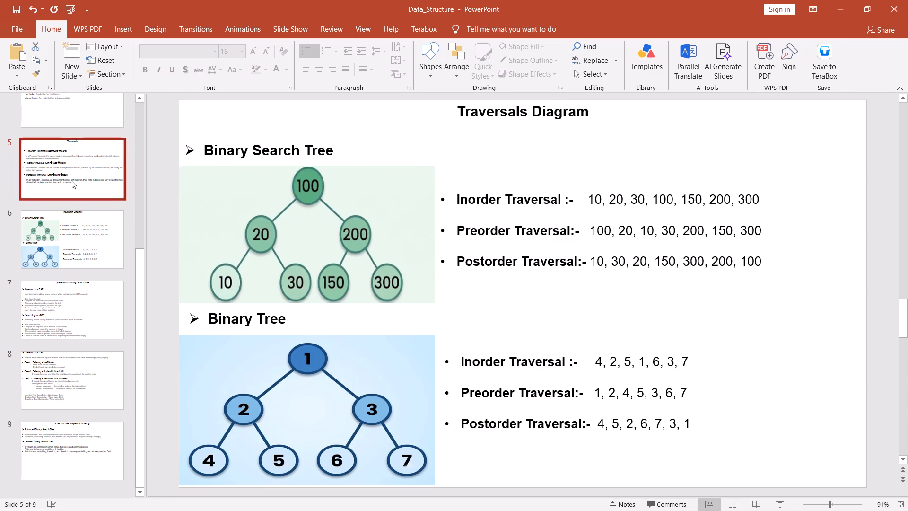
scroll(71, 199, up, 2)
click(70, 194)
scroll(70, 190, up, 2)
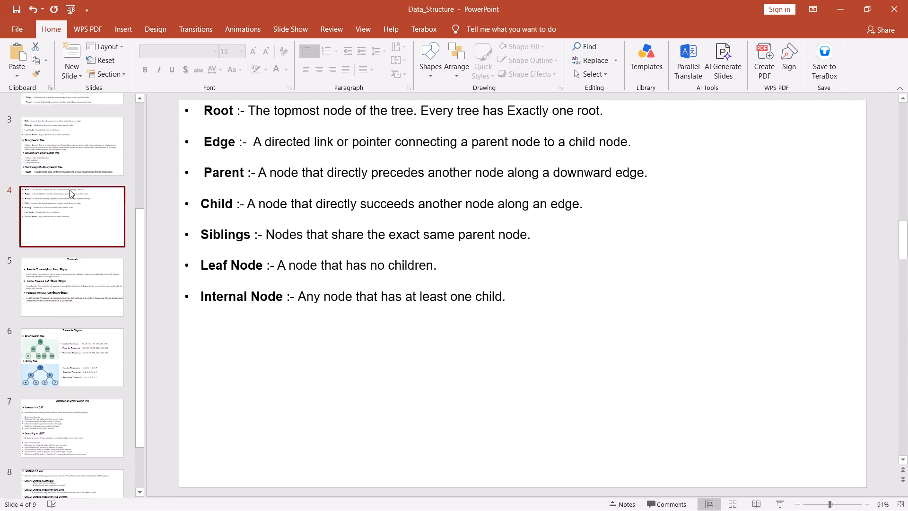
scroll(70, 190, up, 2)
click(70, 190)
click(67, 197)
click(67, 231)
scroll(63, 213, up, 2)
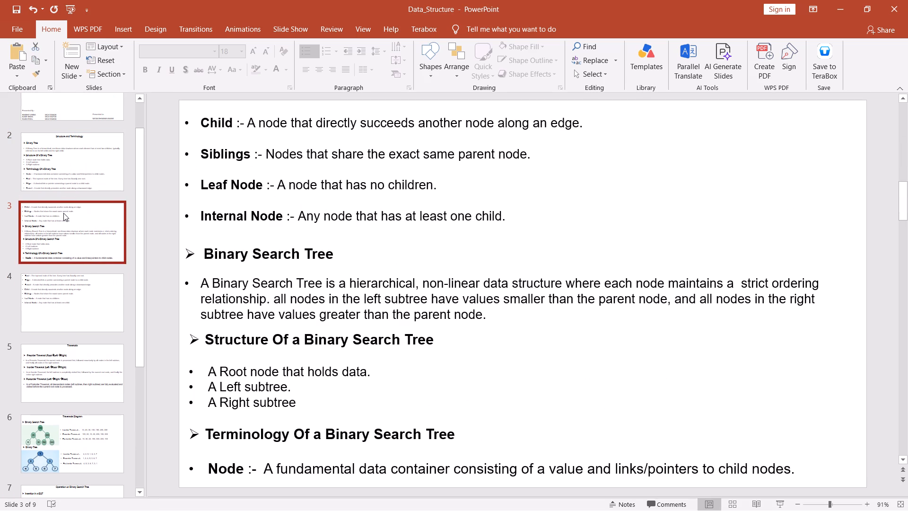
scroll(63, 213, up, 1)
click(56, 190)
click(52, 143)
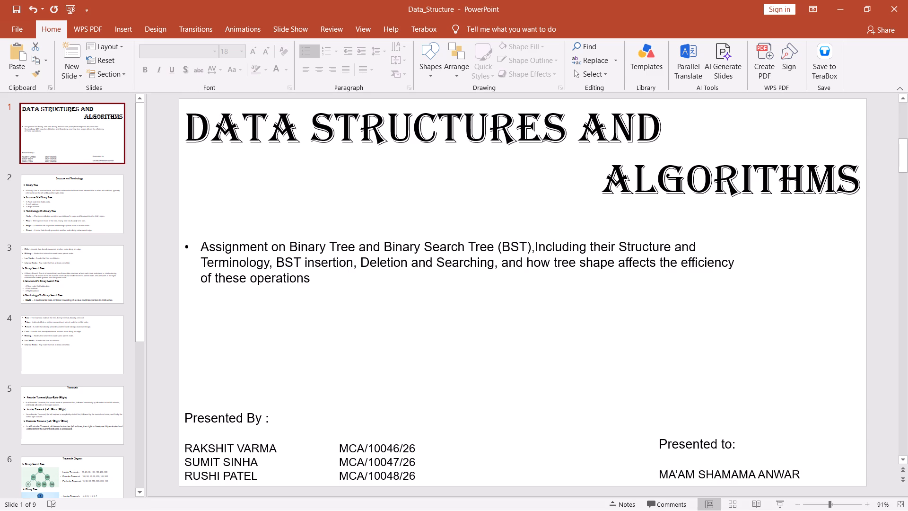
Save the presentation with the reformatted assignment overview.
key(ctrl+s)
Delete the assignment overview bullet text below the title on the opening slide, along with its text box.
drag(326, 277, 198, 246)
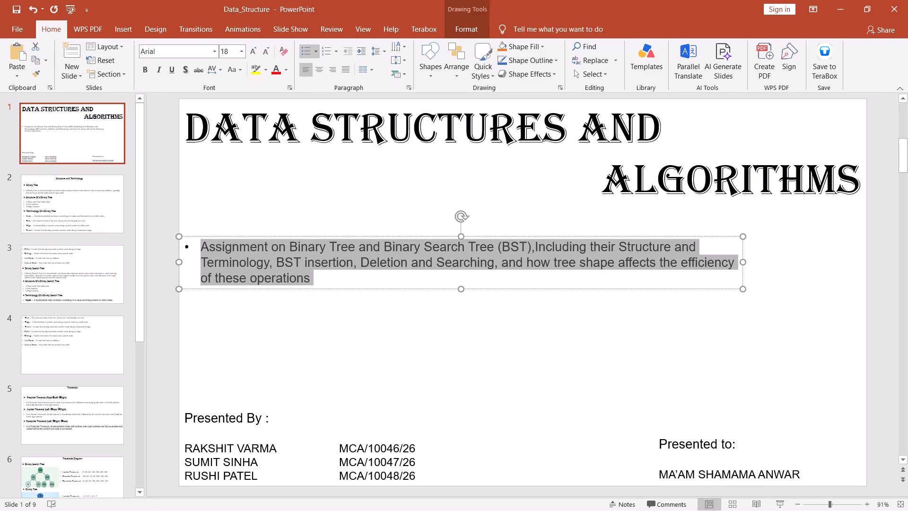
drag(198, 246, 184, 246)
click(439, 276)
drag(317, 280, 187, 257)
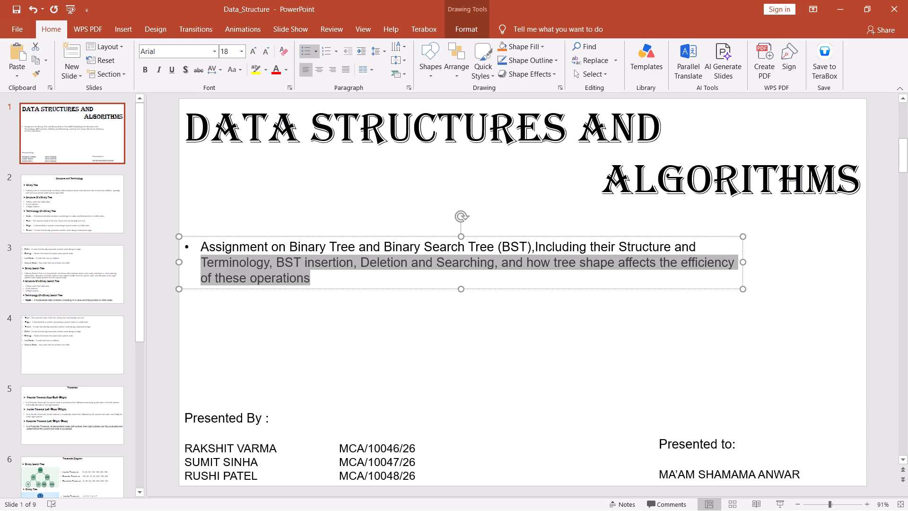
drag(187, 257, 171, 249)
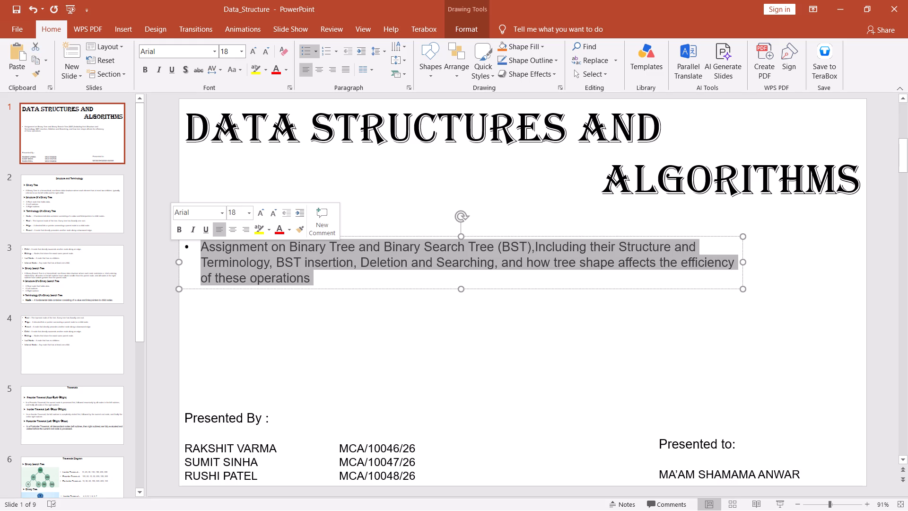
key(BackSpace)
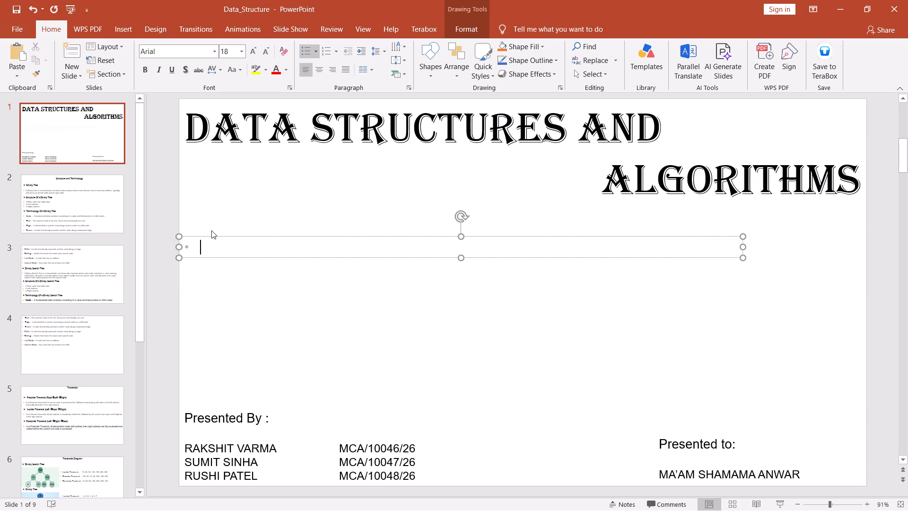
click(213, 234)
key(Delete)
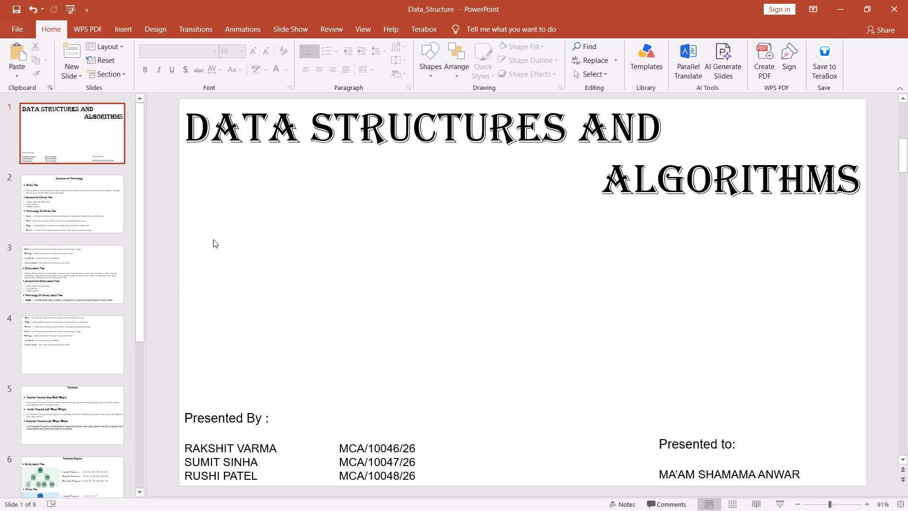
Move the "Presented By :" block up from the slide's bottom edge and slightly inward from its left edge.
drag(257, 447, 243, 454)
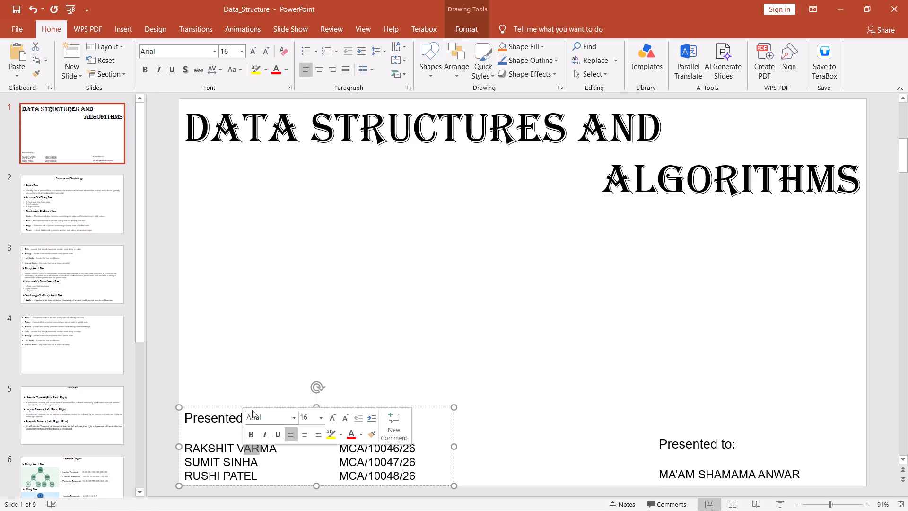
drag(224, 408, 221, 390)
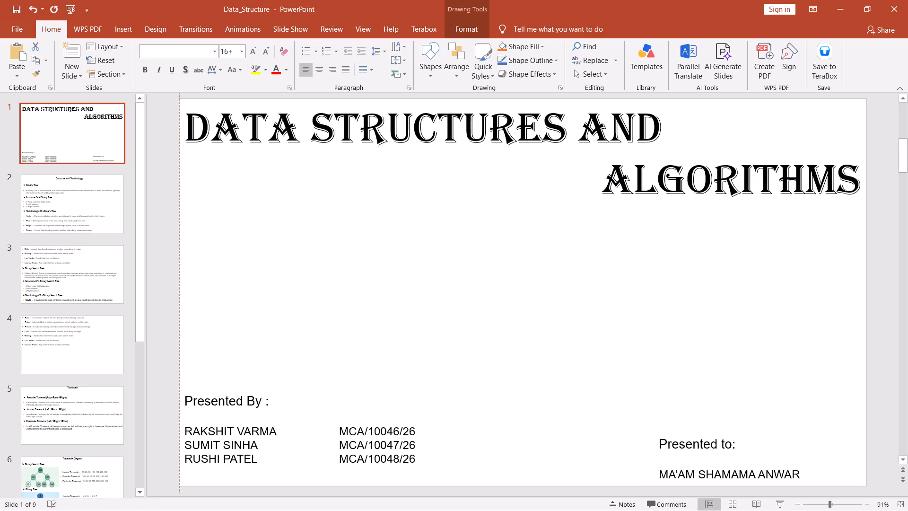
drag(221, 390, 224, 385)
click(349, 363)
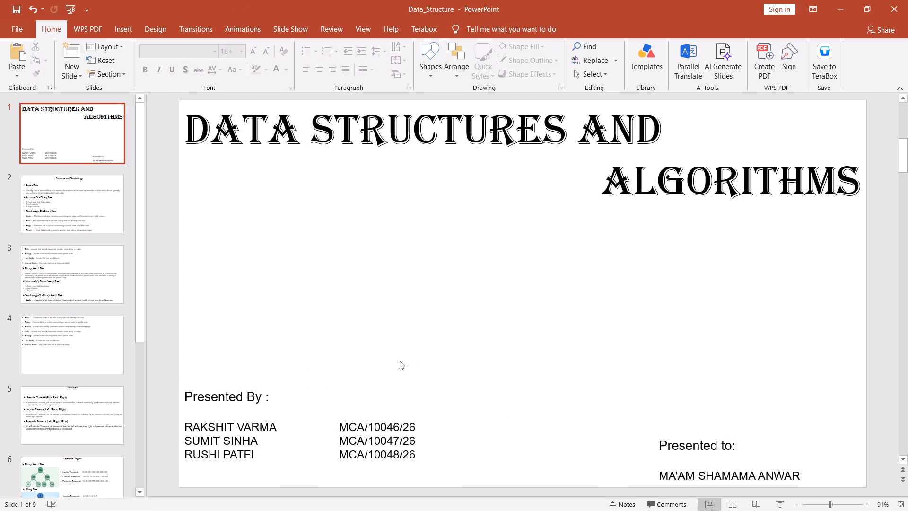
click(341, 401)
drag(336, 386, 338, 383)
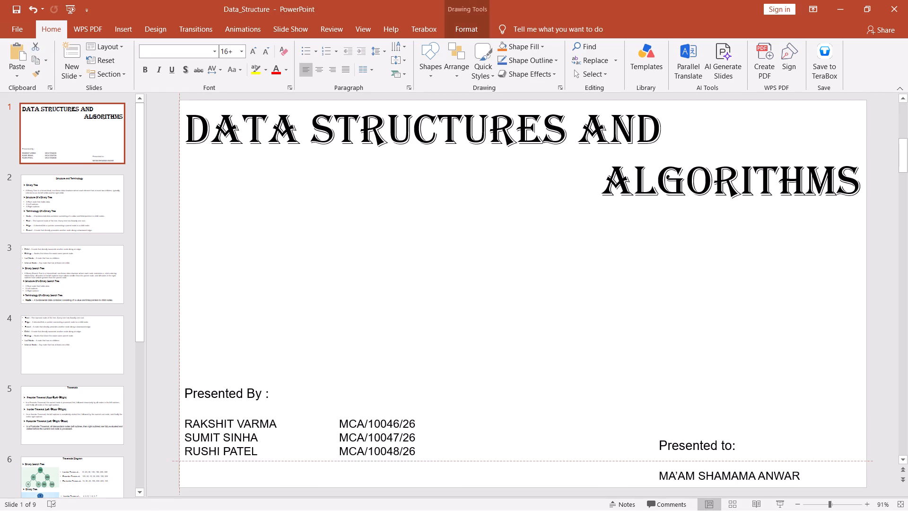
drag(338, 383, 339, 381)
click(335, 331)
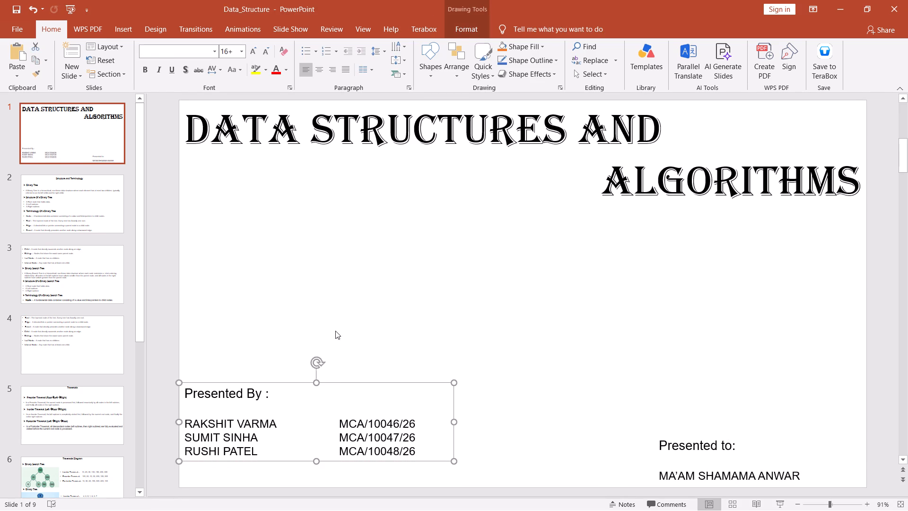
click(339, 289)
click(345, 414)
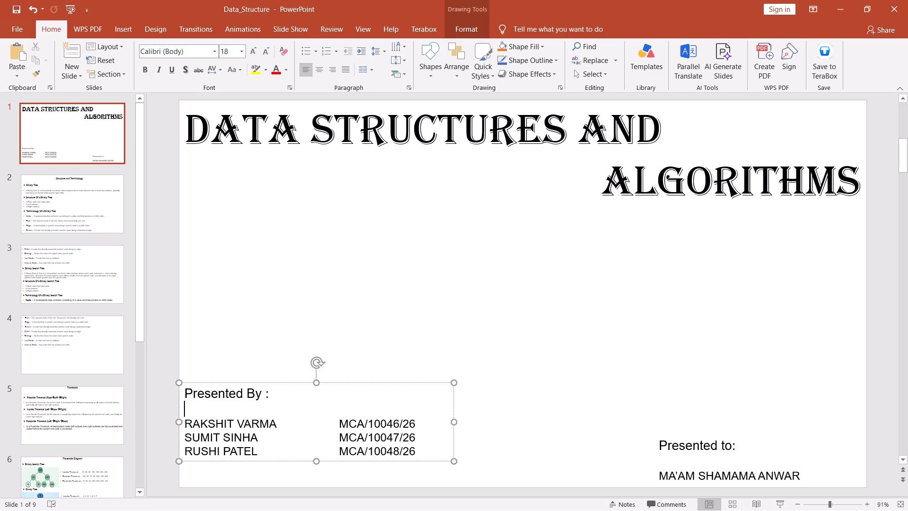
drag(349, 381, 349, 378)
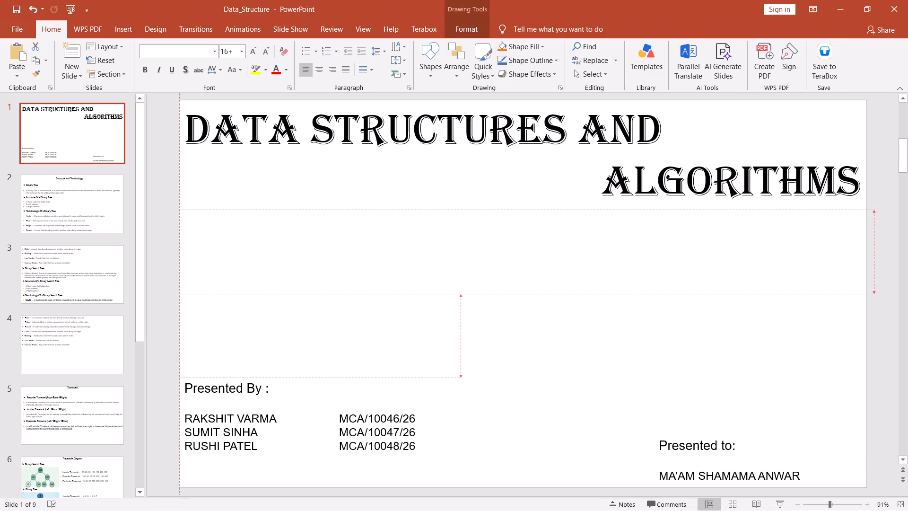
drag(349, 378, 354, 376)
drag(354, 376, 363, 376)
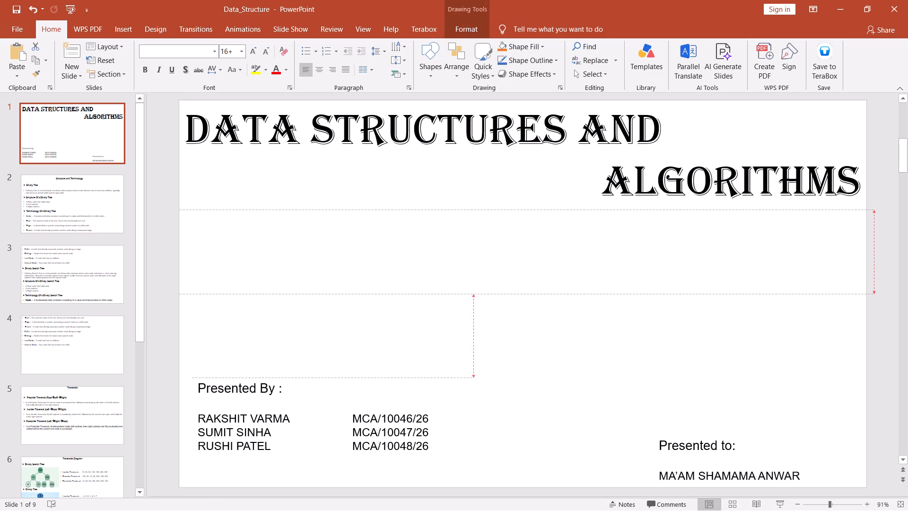
drag(363, 376, 372, 376)
click(408, 343)
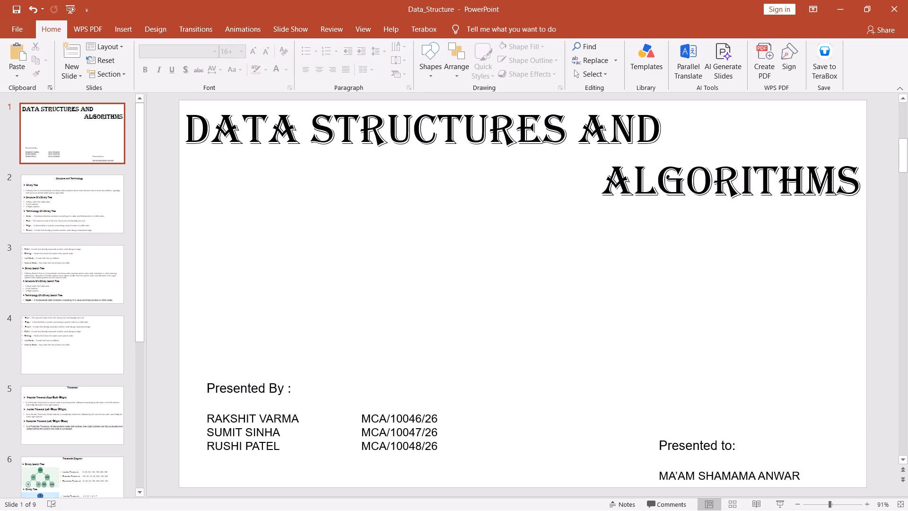
Move the "Presented to:" block up and to the left, roughly level with the "Presented By :" block.
click(706, 443)
drag(704, 434, 697, 396)
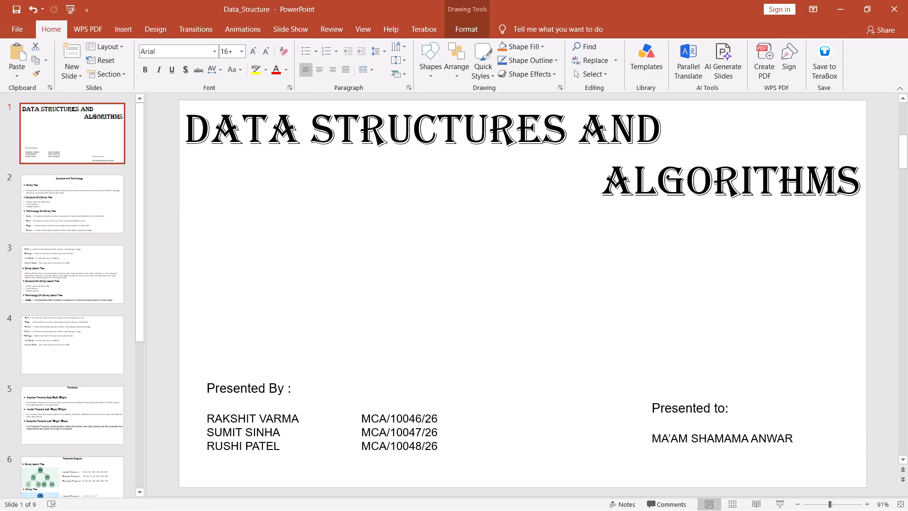
drag(697, 396, 665, 404)
click(671, 339)
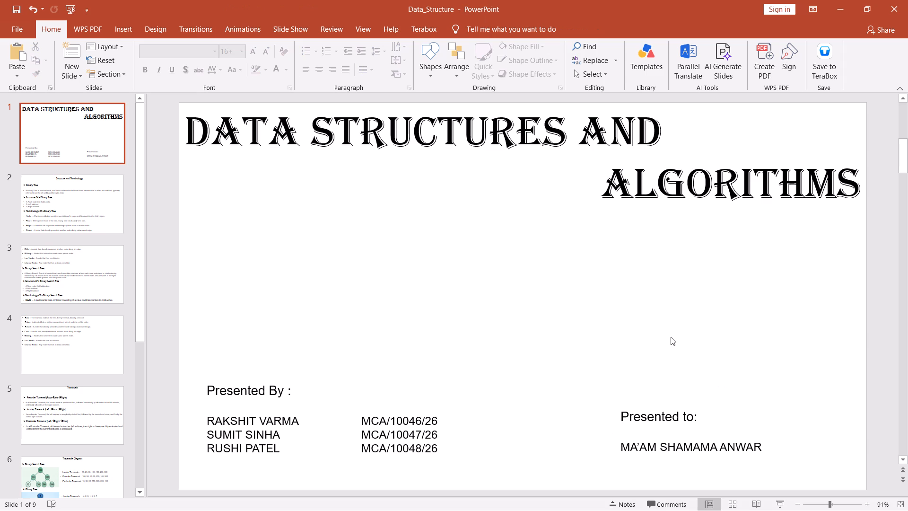
Save the presentation with the repositioned presenter and recipient blocks.
key(ctrl+s)
Apply center alignment to the whole "Data Structures and Algorithms" title on the opening slide.
click(556, 140)
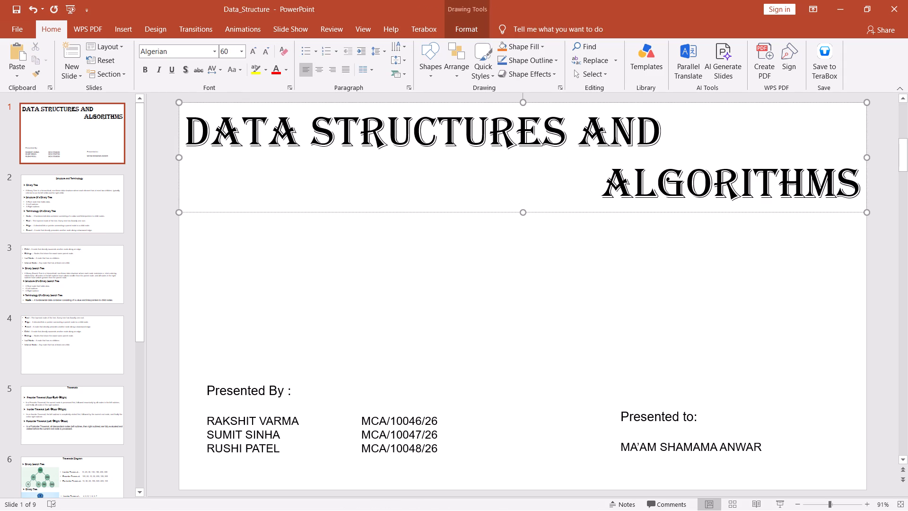
key(ctrl+a)
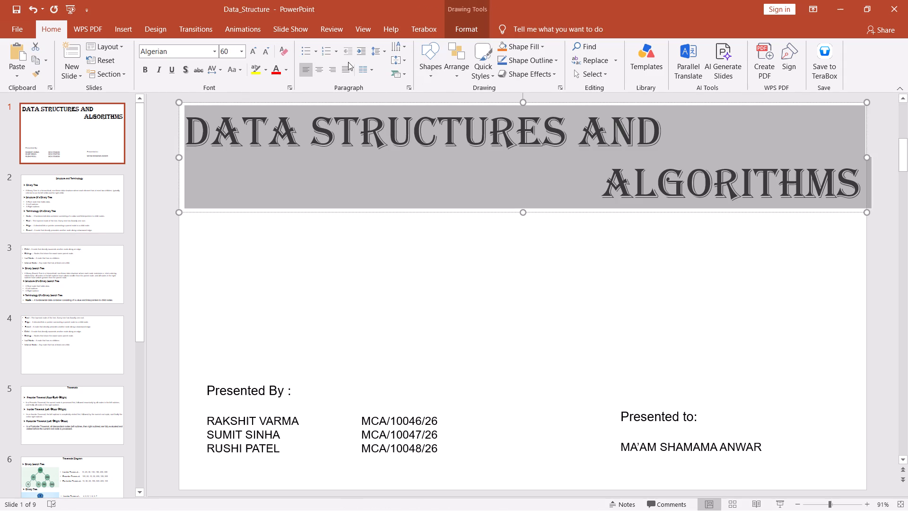
click(319, 68)
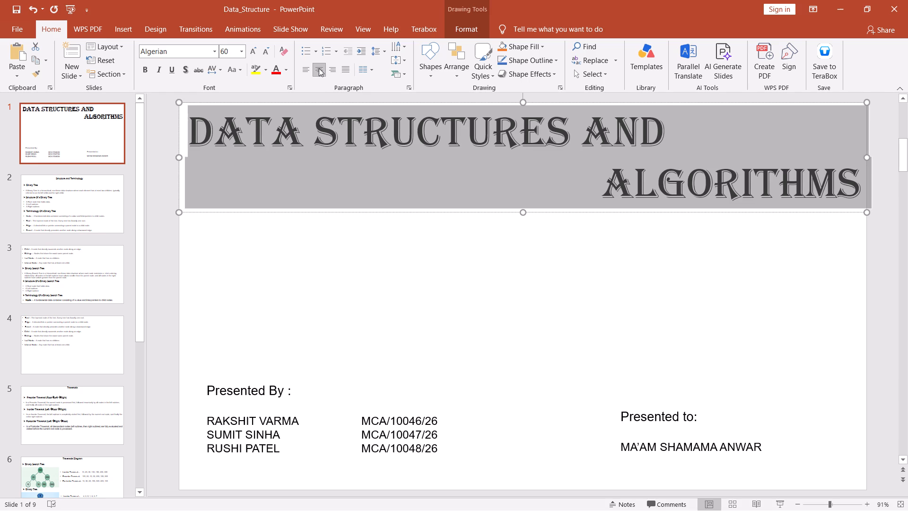
click(319, 68)
click(363, 269)
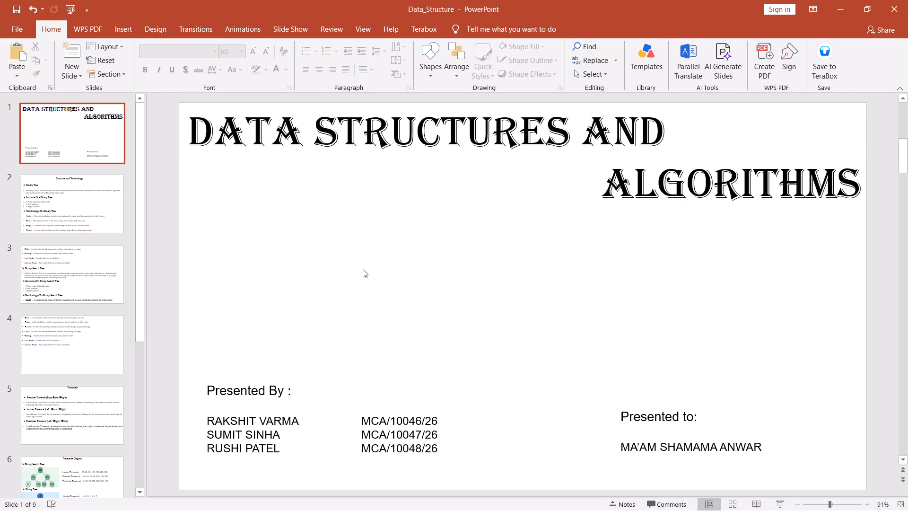
Save the presentation after aligning the opening slide's title.
key(ctrl+s)
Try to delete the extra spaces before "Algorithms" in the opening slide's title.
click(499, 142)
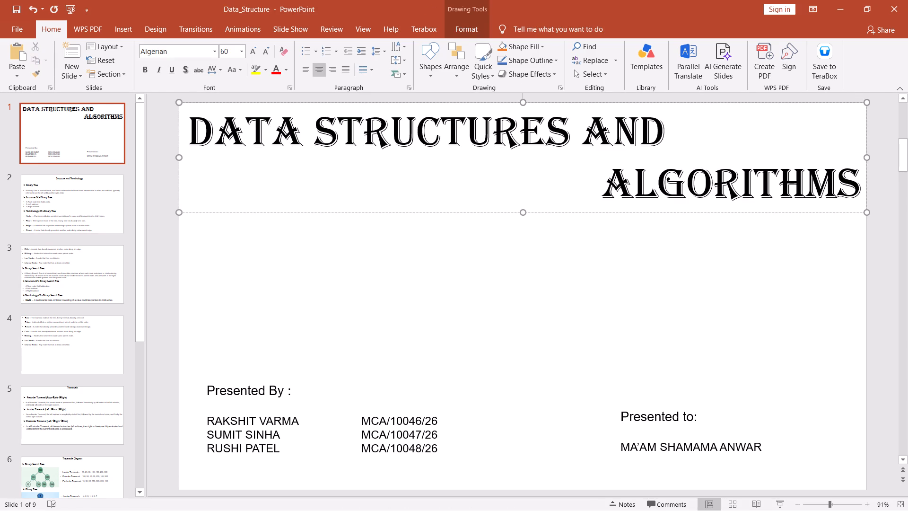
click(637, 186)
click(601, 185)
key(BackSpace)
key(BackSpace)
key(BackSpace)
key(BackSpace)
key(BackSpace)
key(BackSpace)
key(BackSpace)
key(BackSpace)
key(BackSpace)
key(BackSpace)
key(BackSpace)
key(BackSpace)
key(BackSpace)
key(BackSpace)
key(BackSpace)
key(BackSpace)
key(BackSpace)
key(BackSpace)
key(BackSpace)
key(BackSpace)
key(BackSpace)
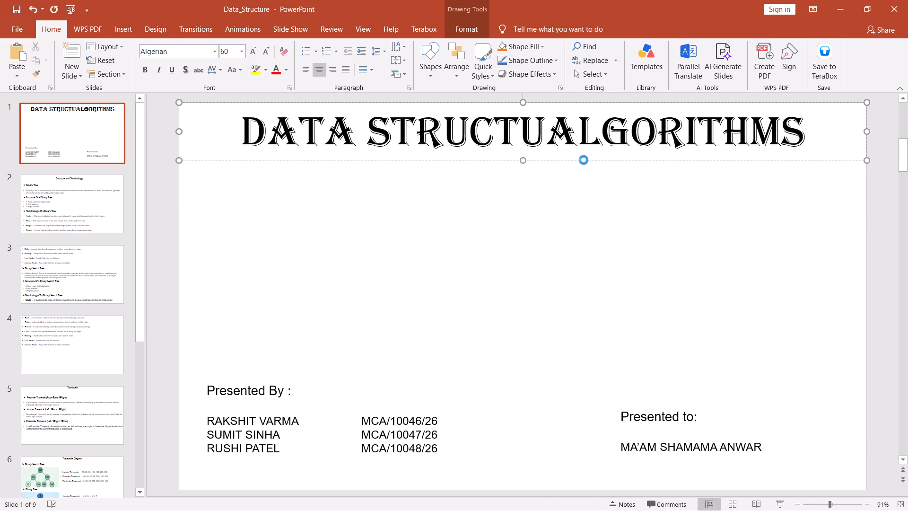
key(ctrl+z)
Delete the extra spaces between "and" and "Algorithms" in the opening slide's title.
key(BackSpace)
key(BackSpace)
key(BackSpace)
key(BackSpace)
key(BackSpace)
key(BackSpace)
key(BackSpace)
key(BackSpace)
key(BackSpace)
key(BackSpace)
key(BackSpace)
key(BackSpace)
key(BackSpace)
key(BackSpace)
key(BackSpace)
key(BackSpace)
key(BackSpace)
key(BackSpace)
key(BackSpace)
key(BackSpace)
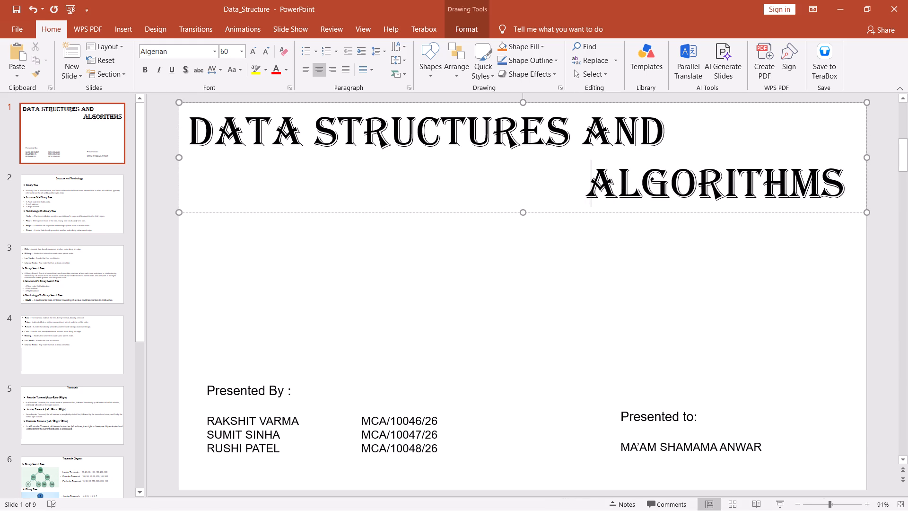
key(BackSpace)
key(BackSpace)
key(BackSpace)
key(BackSpace)
key(BackSpace)
key(BackSpace)
key(BackSpace)
key(BackSpace)
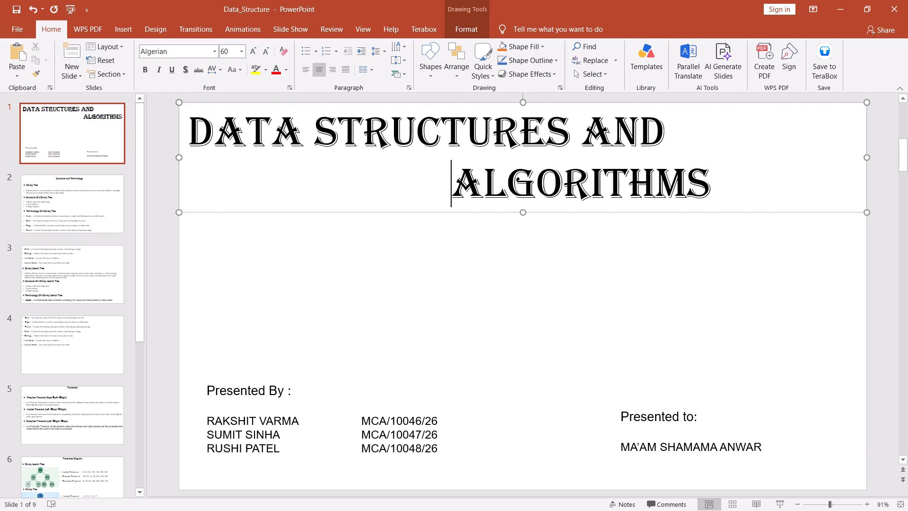
key(BackSpace)
key(BackSpace)
key(BackSpace)
key(BackSpace)
key(BackSpace)
key(BackSpace)
key(BackSpace)
key(BackSpace)
key(BackSpace)
key(BackSpace)
key(BackSpace)
key(BackSpace)
key(BackSpace)
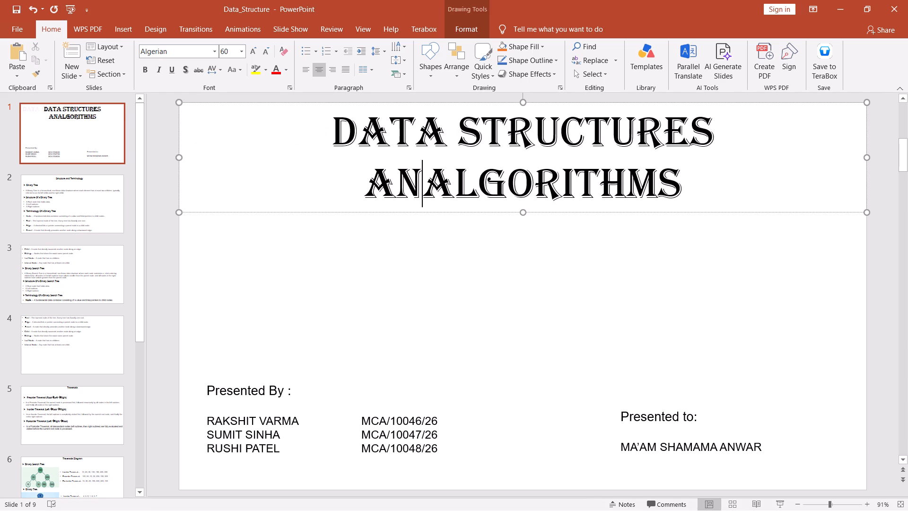
Restore the end of "and" with one space before "Algorithms", so the title reads "Data Structures and Algorithms".
key(space)
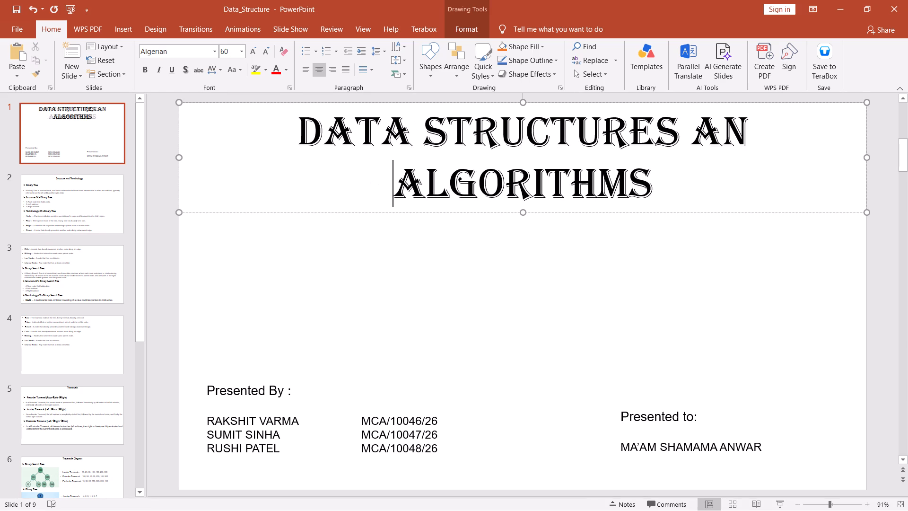
key(space)
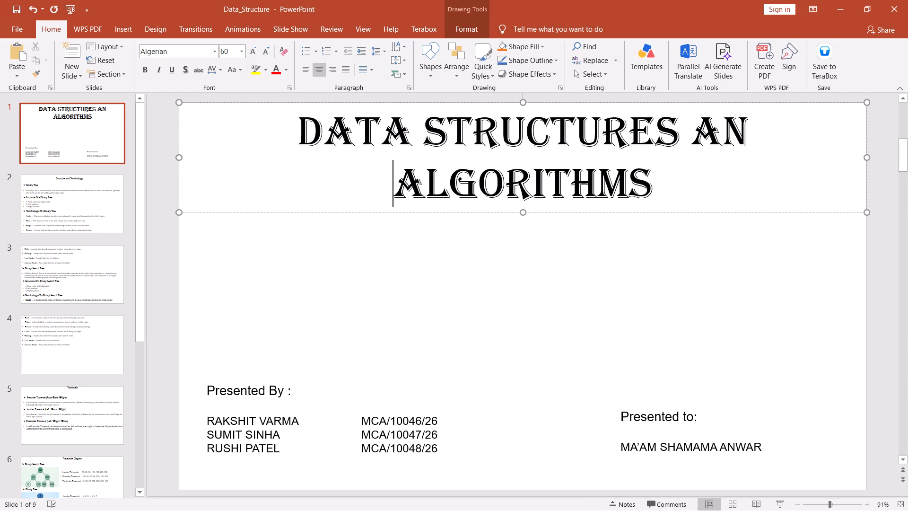
key(d)
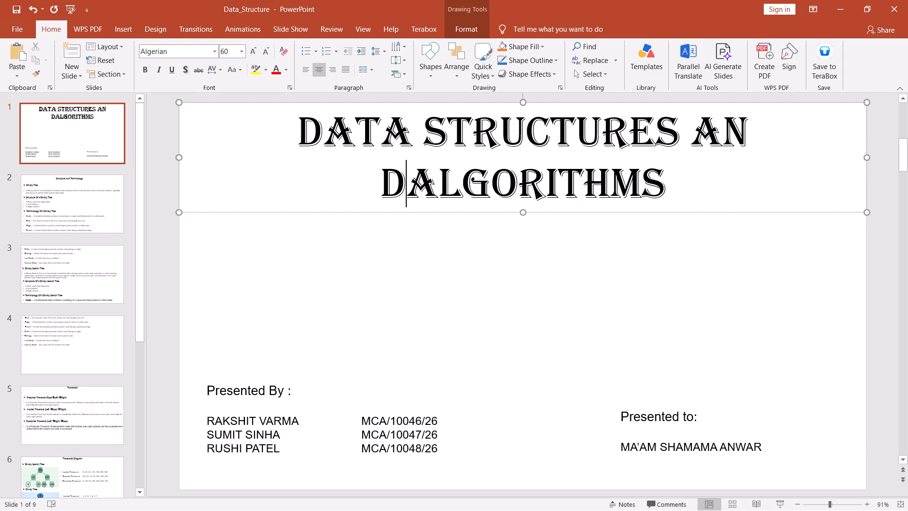
text(\\)
key(BackSpace)
key(BackSpace)
key(BackSpace)
key(BackSpace)
key(BackSpace)
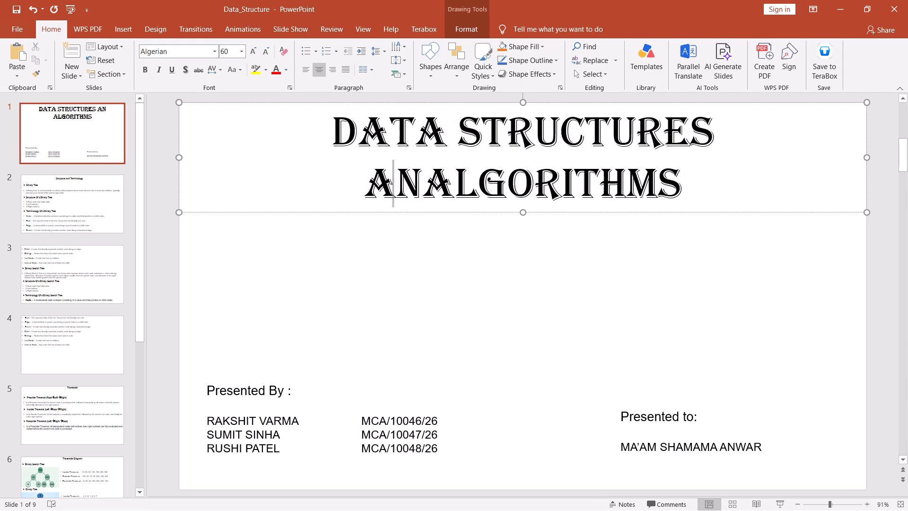
key(BackSpace)
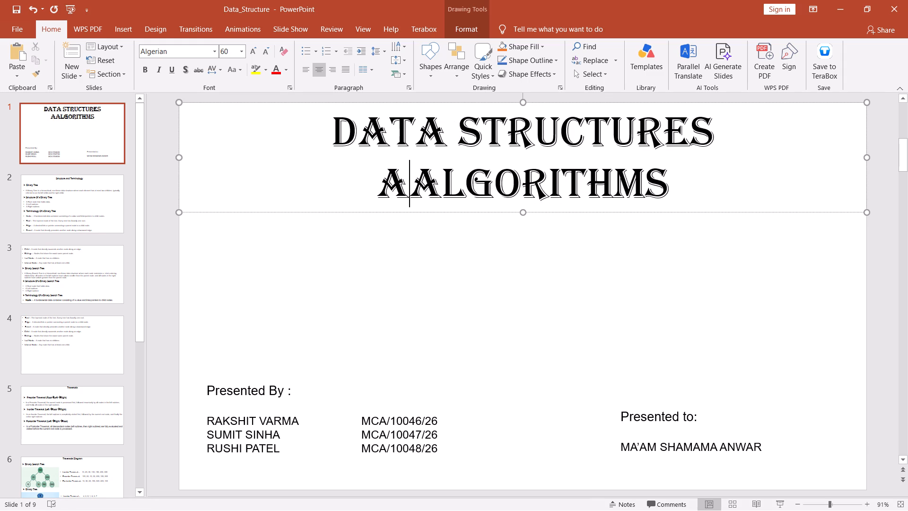
key(n)
text(d)
key(space)
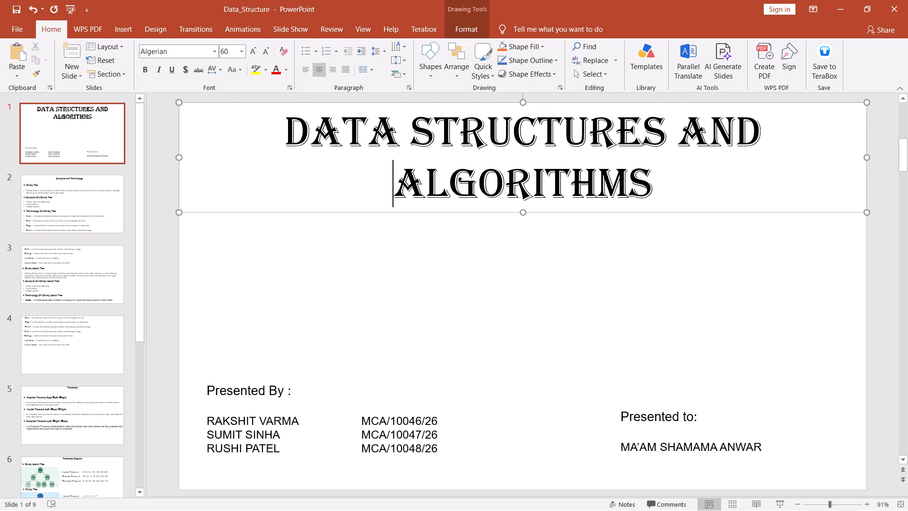
Apply center alignment to the entire "Data Structures and Algorithms" title text.
click(319, 68)
click(358, 271)
click(359, 159)
key(ctrl+a)
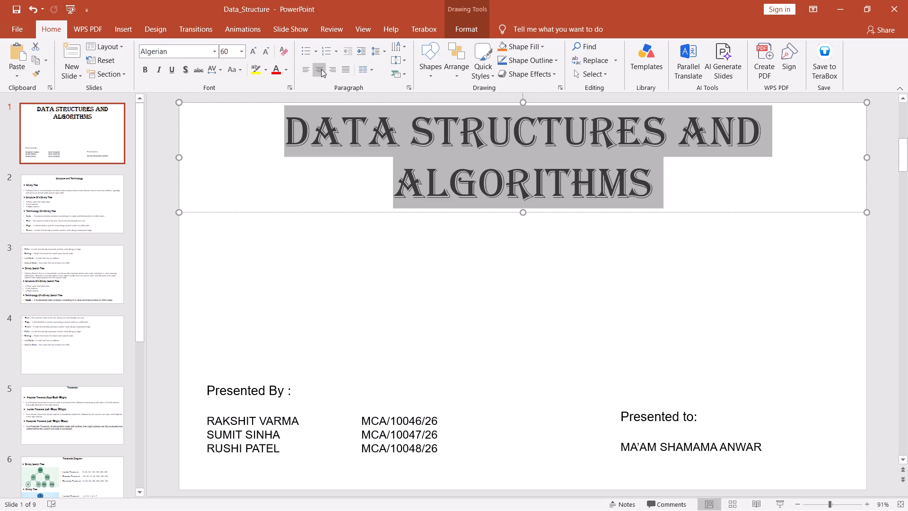
click(321, 69)
click(346, 255)
Move the title box straight down from the slide's top edge to just above mid-height, keeping it horizontally centered.
click(367, 152)
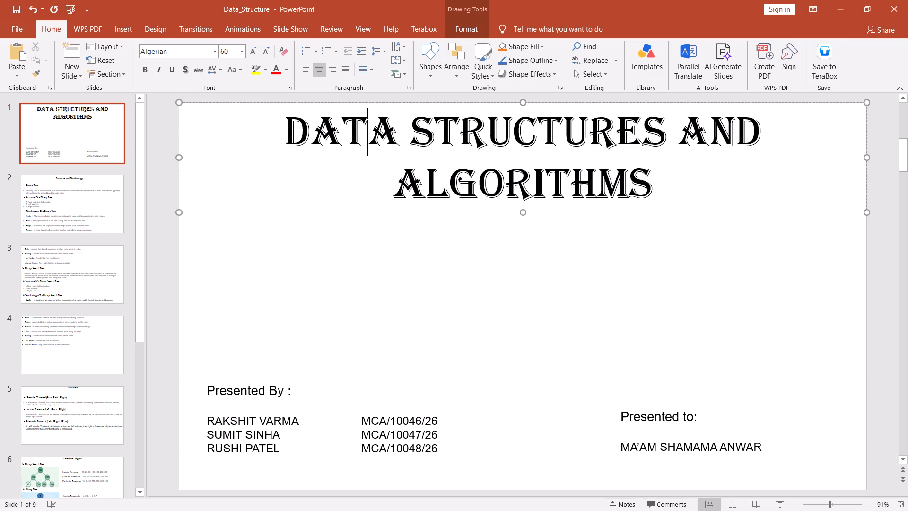
drag(390, 103, 391, 139)
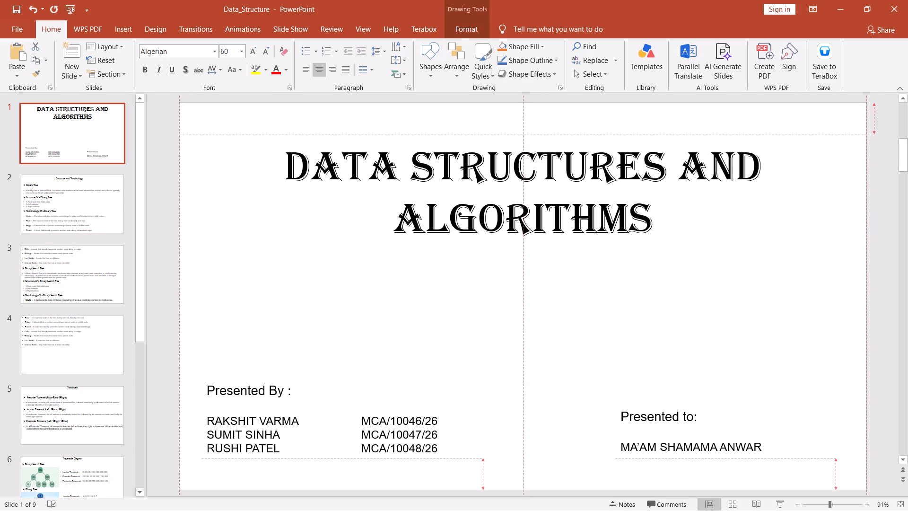
drag(391, 139, 389, 168)
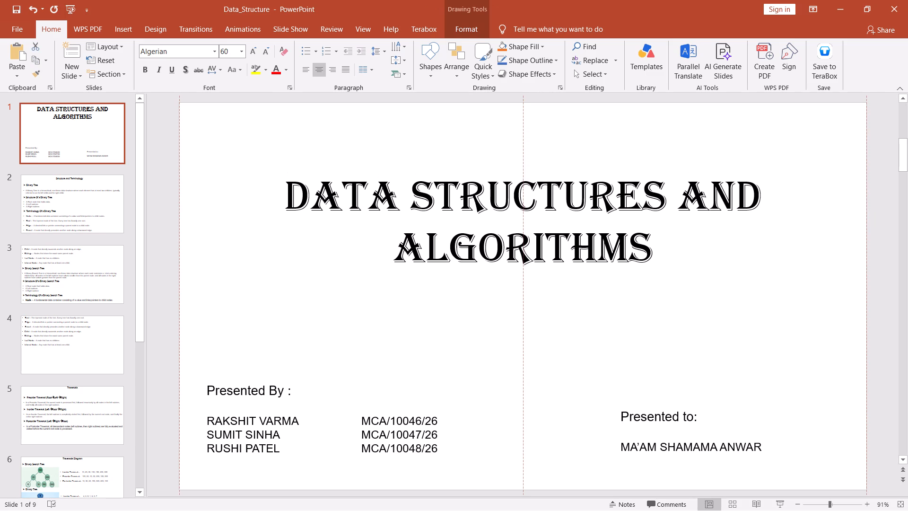
drag(389, 168, 389, 176)
click(391, 144)
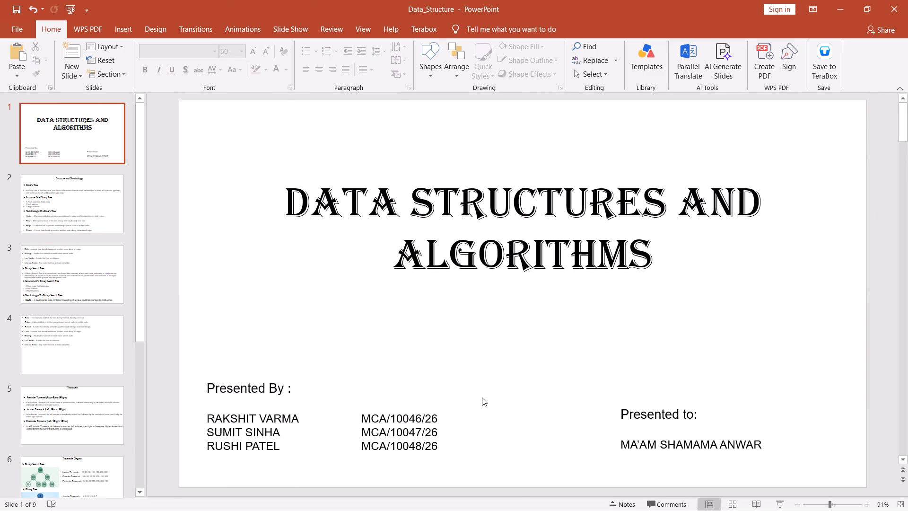
click(486, 245)
click(603, 329)
Save the presentation with the repositioned title.
key(ctrl+s)
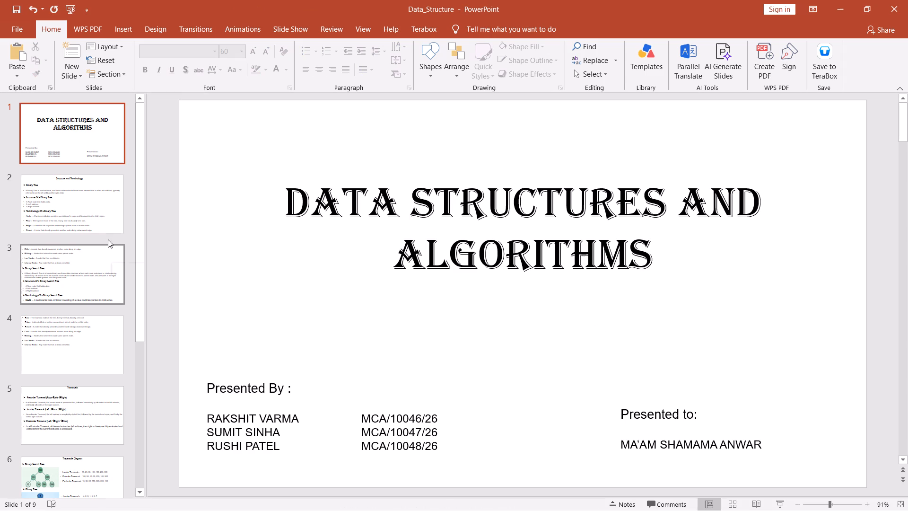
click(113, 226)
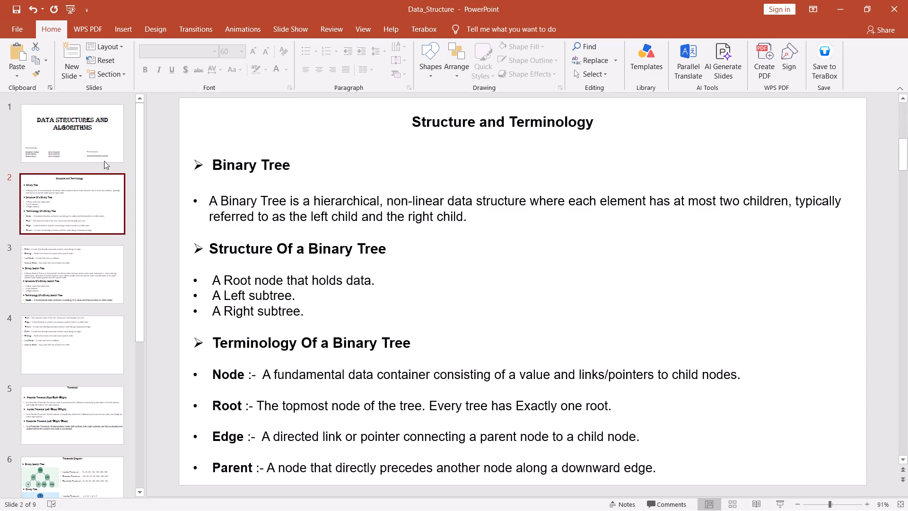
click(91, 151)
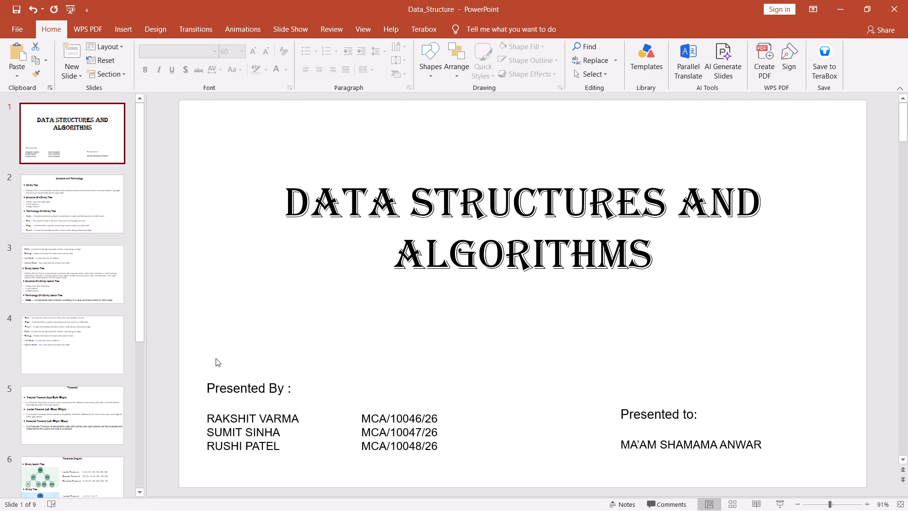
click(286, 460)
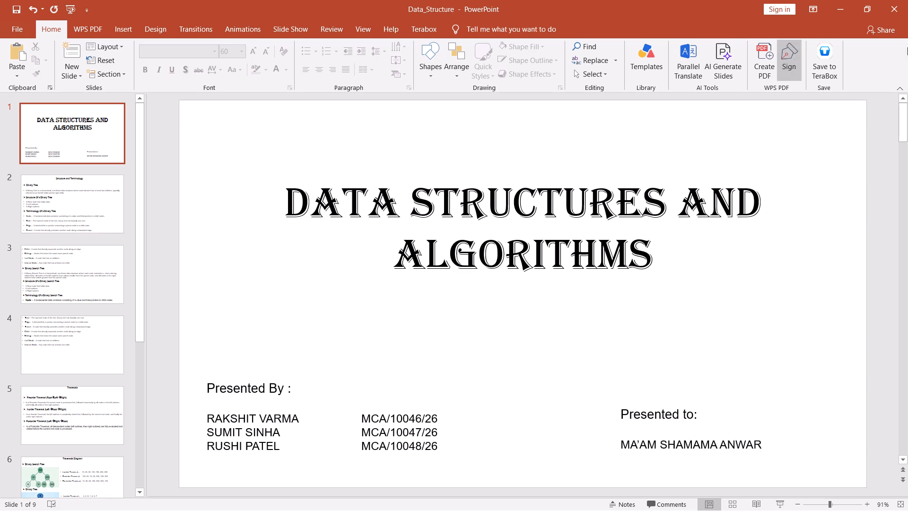
Save the presentation again with the opening slide shown.
key(ctrl+s)
key(ctrl+s)
key(ctrl+s)
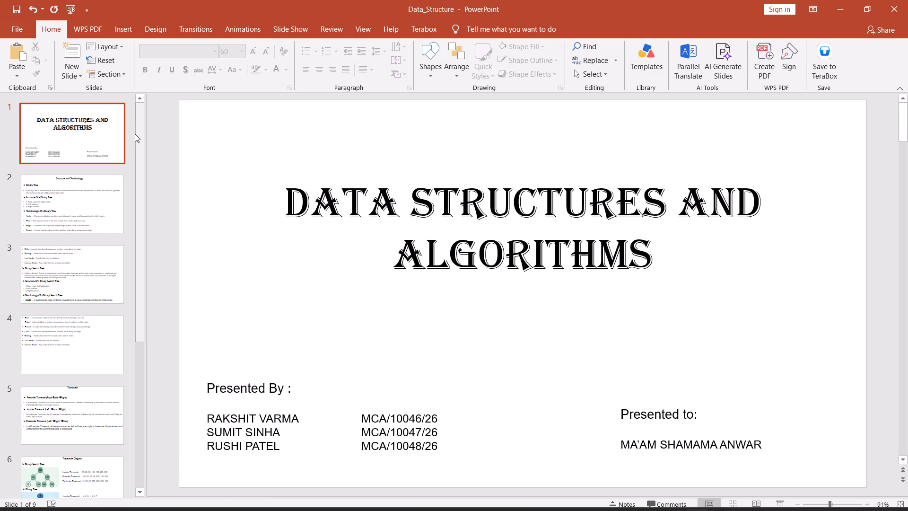
Apply the white design theme with overlapping green angular shapes along the edges to all slides.
click(132, 25)
click(157, 28)
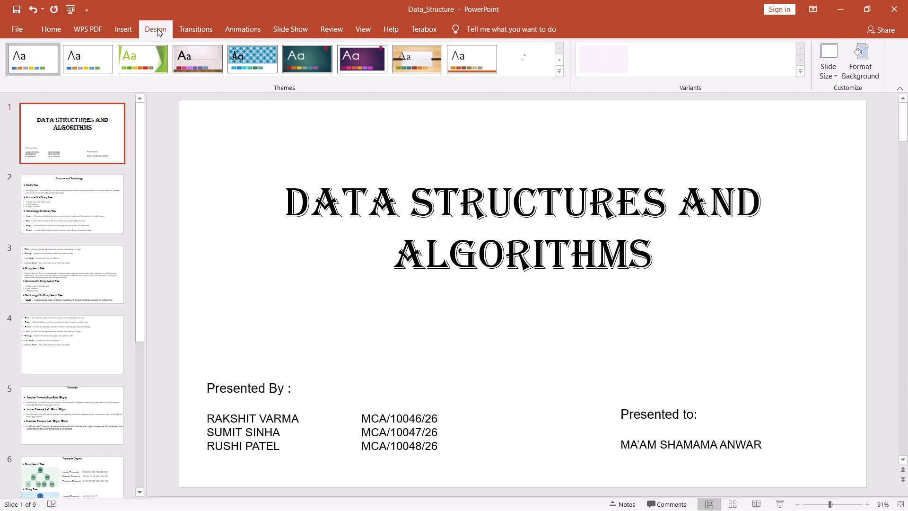
click(141, 64)
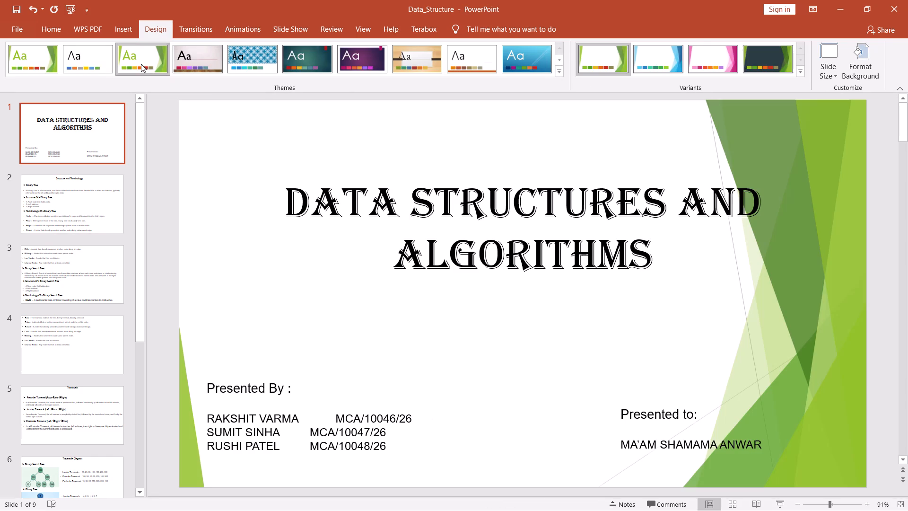
Look through the slides to examine how the green theme fits their text and tree diagrams, then return to the opening slide.
scroll(449, 510, down, 3)
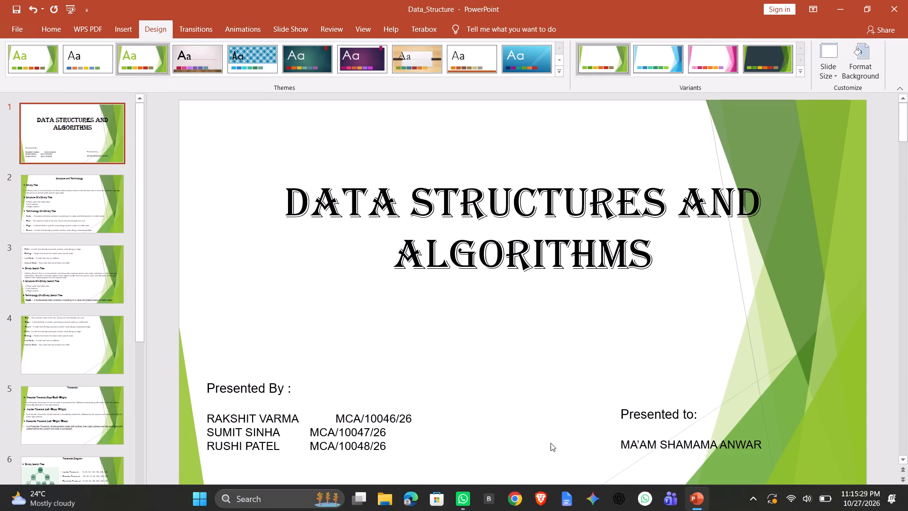
scroll(103, 510, down, 1)
scroll(314, 211, down, 5)
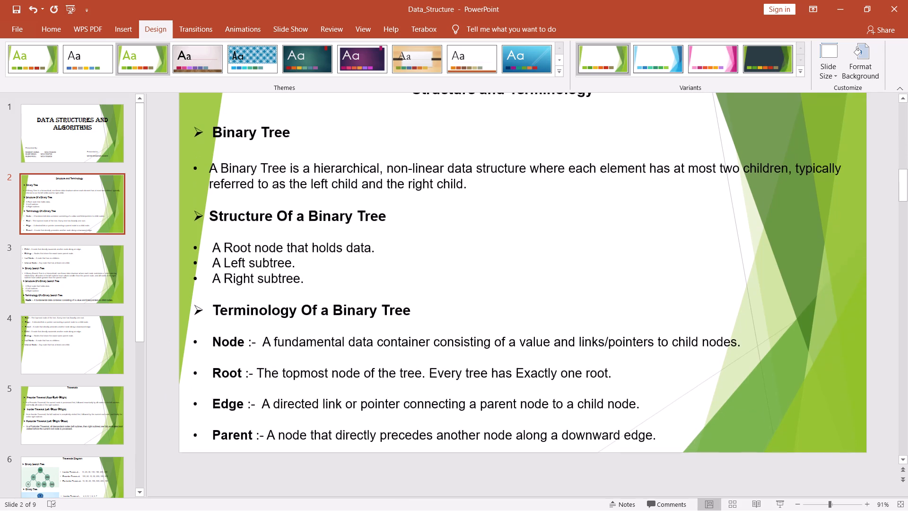
scroll(314, 211, down, 11)
scroll(314, 211, up, 5)
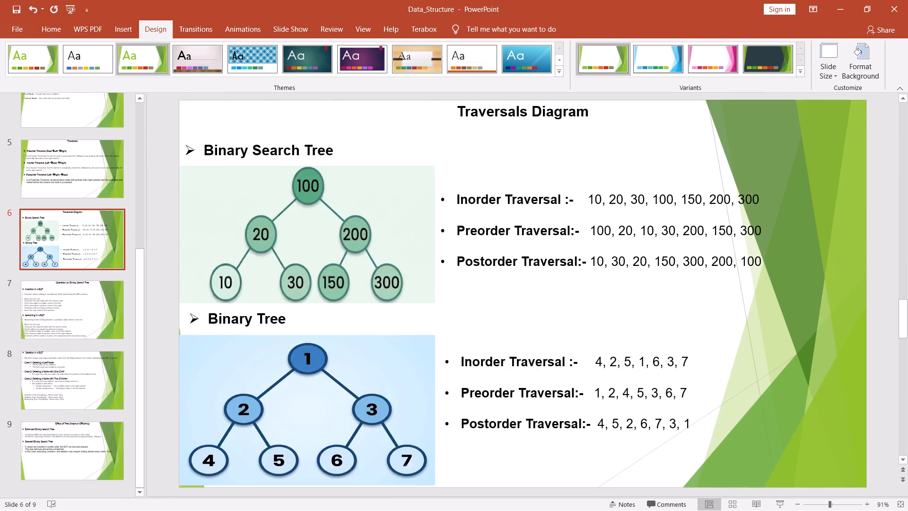
scroll(319, 207, up, 17)
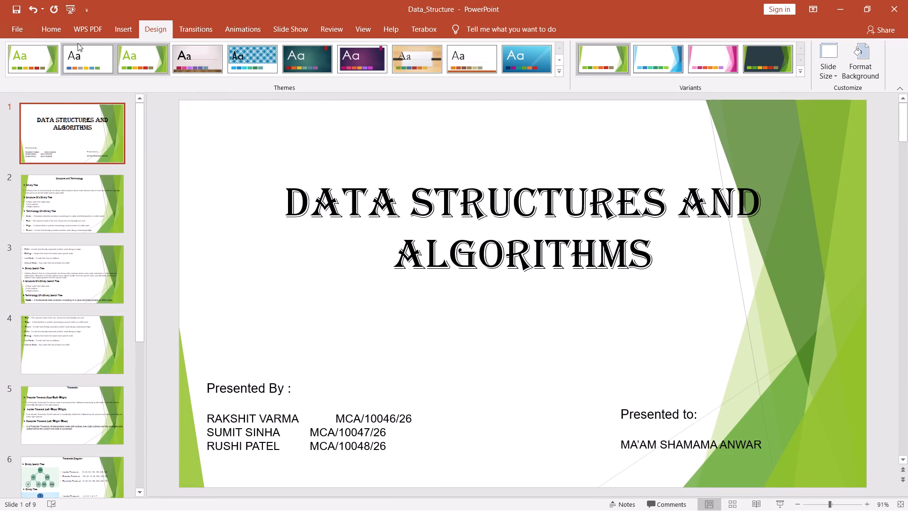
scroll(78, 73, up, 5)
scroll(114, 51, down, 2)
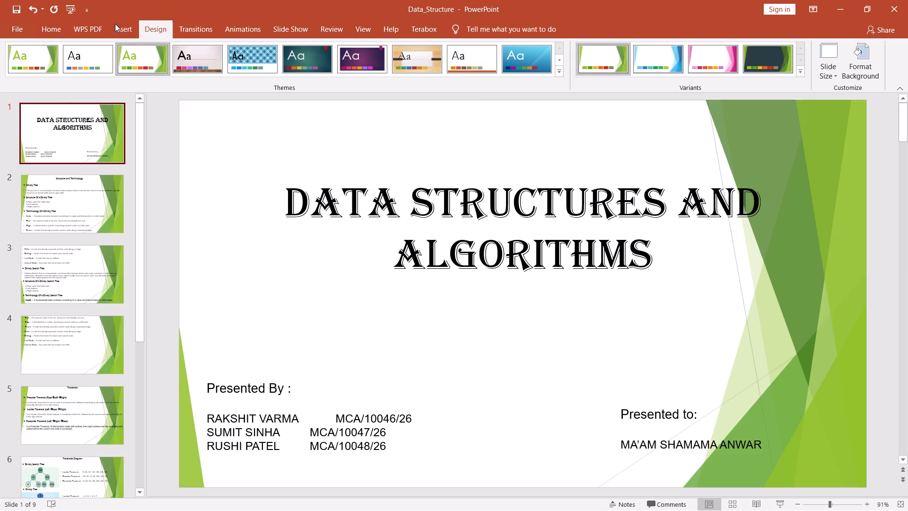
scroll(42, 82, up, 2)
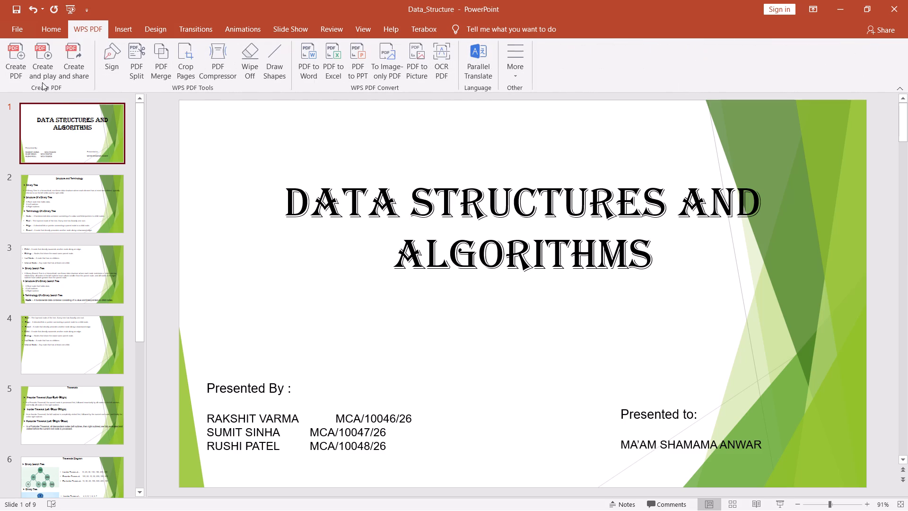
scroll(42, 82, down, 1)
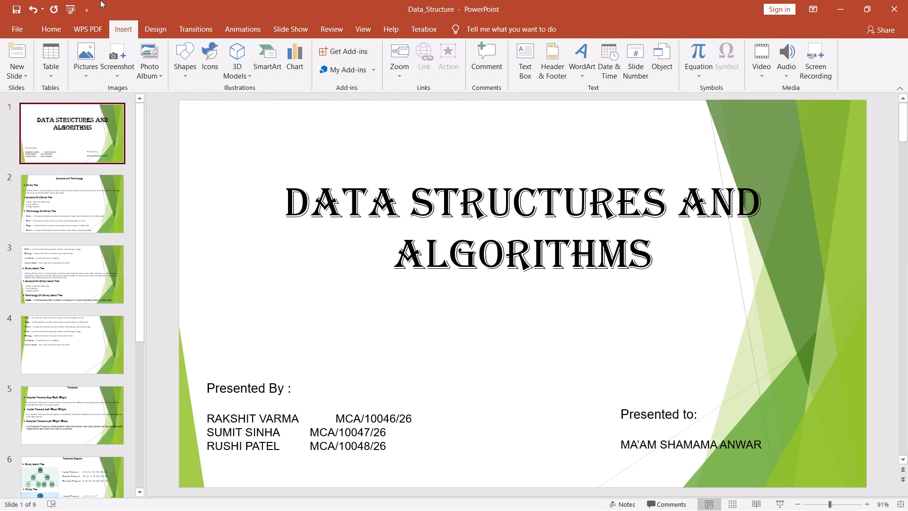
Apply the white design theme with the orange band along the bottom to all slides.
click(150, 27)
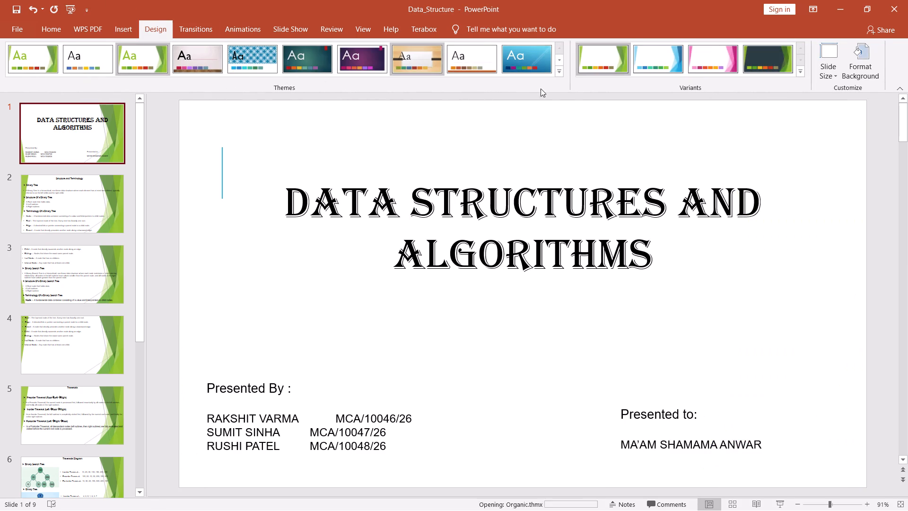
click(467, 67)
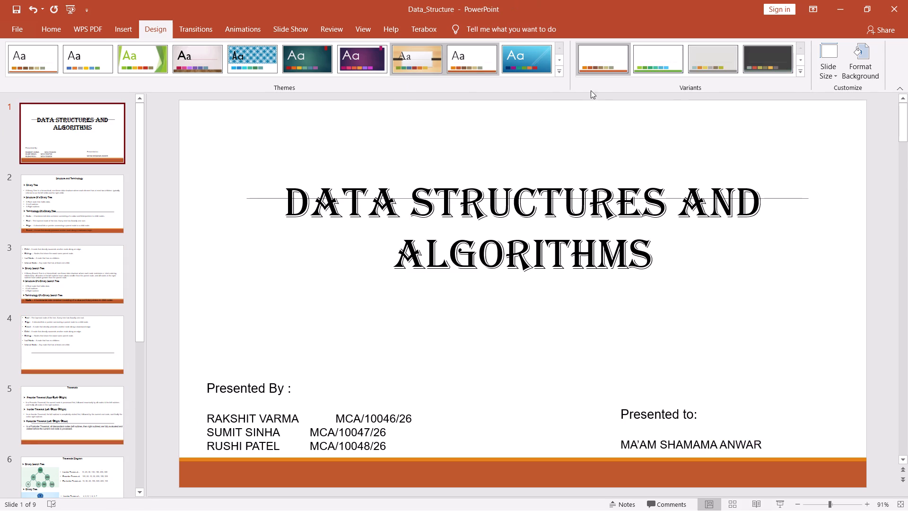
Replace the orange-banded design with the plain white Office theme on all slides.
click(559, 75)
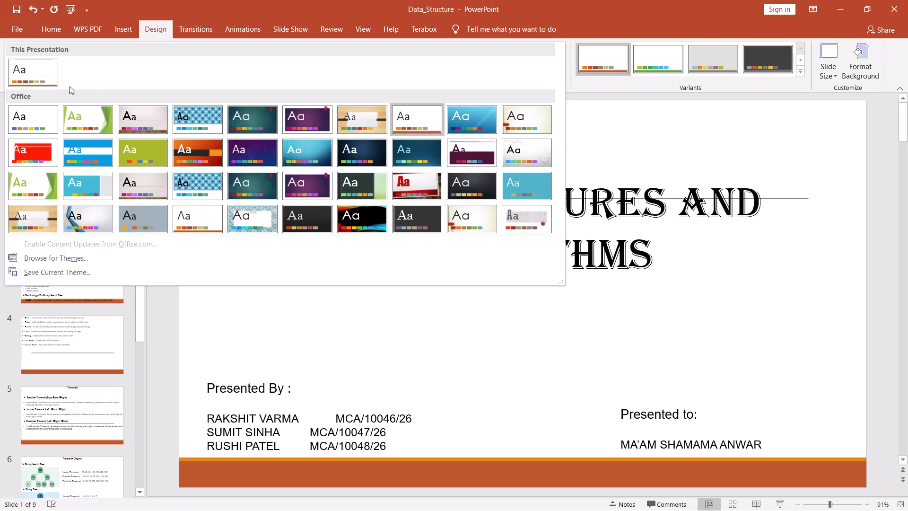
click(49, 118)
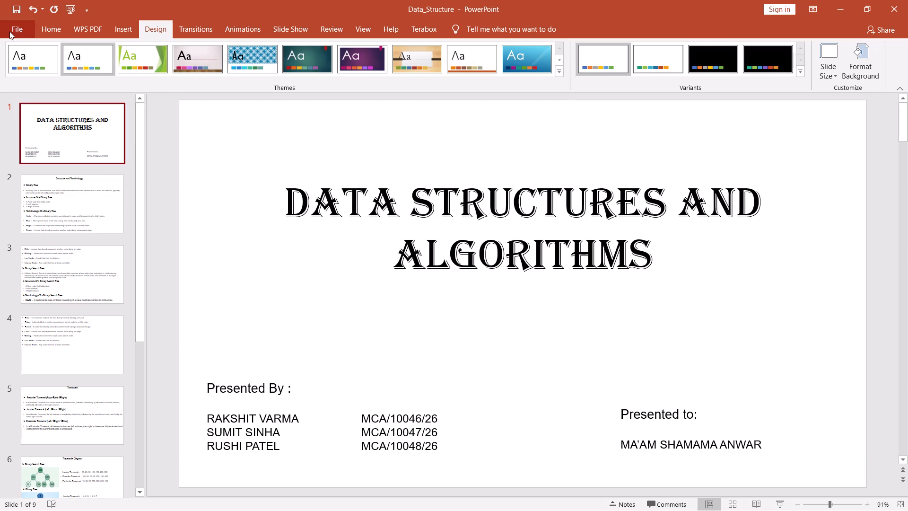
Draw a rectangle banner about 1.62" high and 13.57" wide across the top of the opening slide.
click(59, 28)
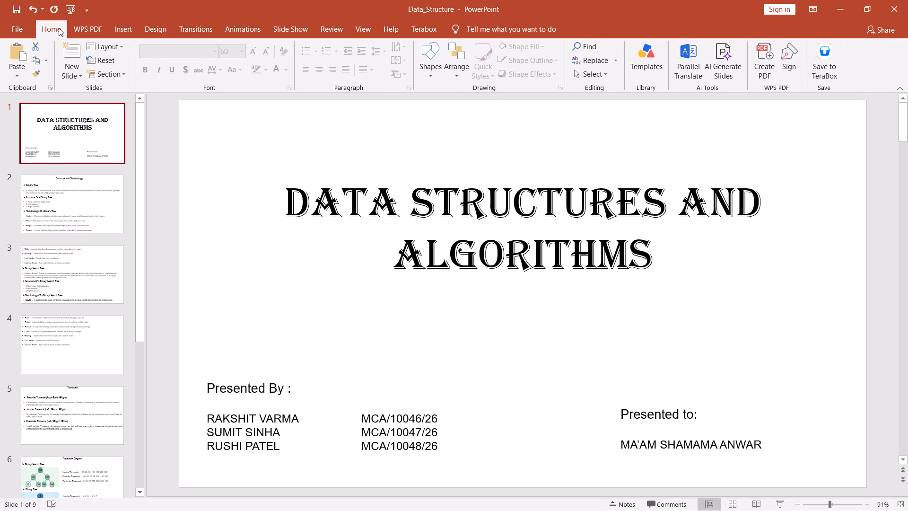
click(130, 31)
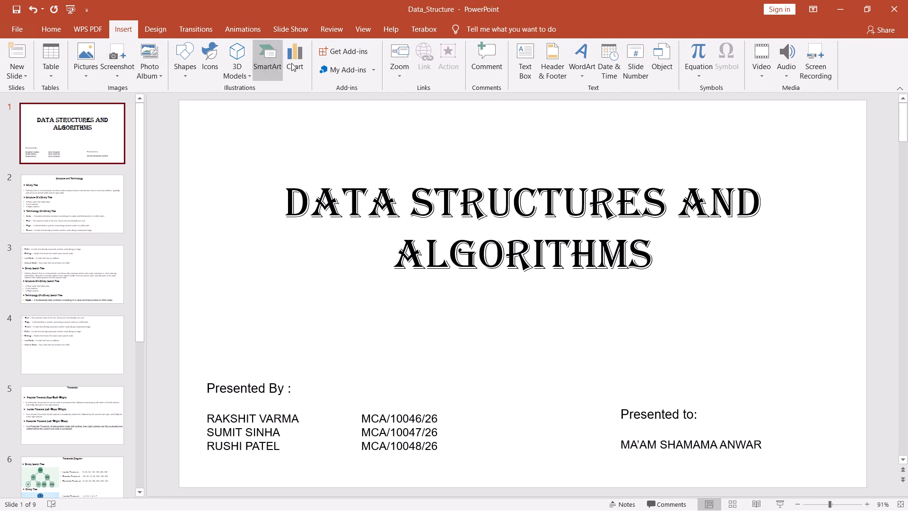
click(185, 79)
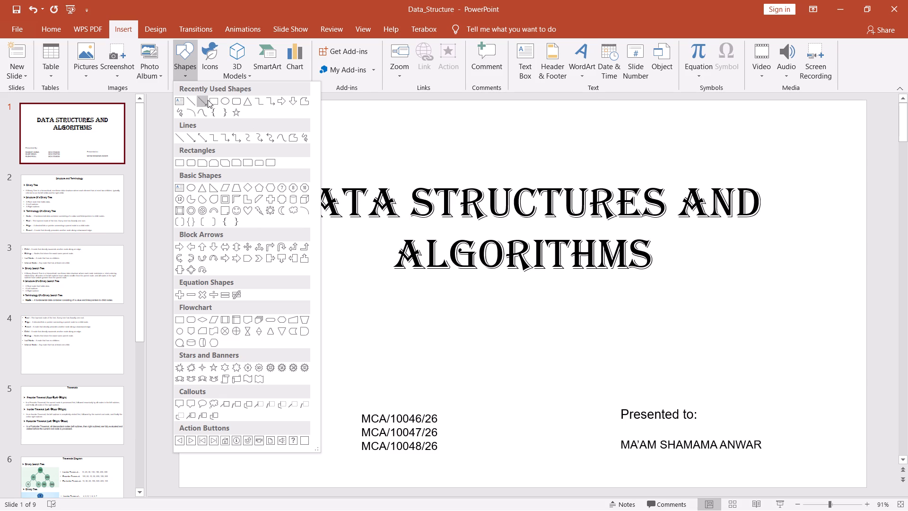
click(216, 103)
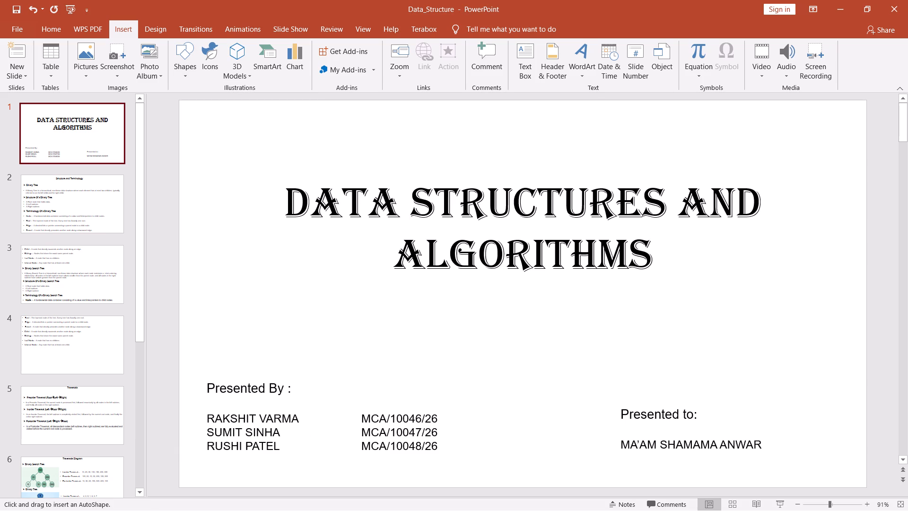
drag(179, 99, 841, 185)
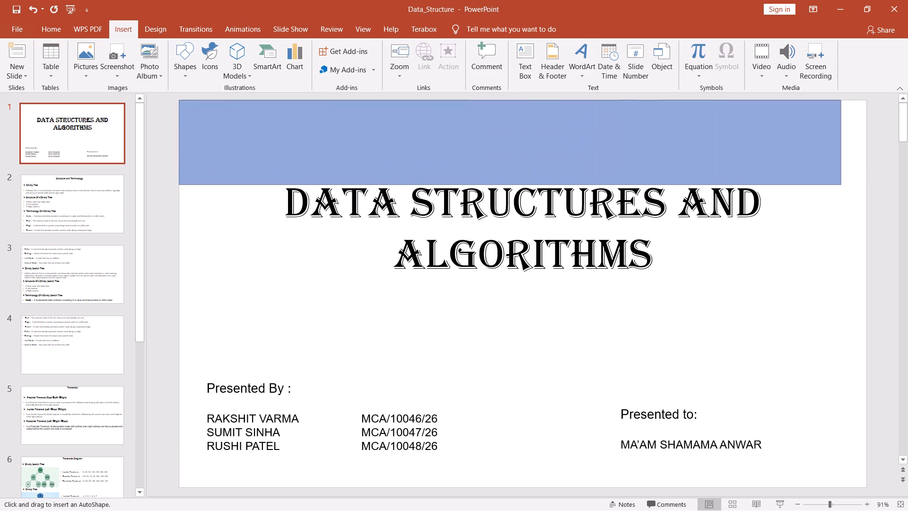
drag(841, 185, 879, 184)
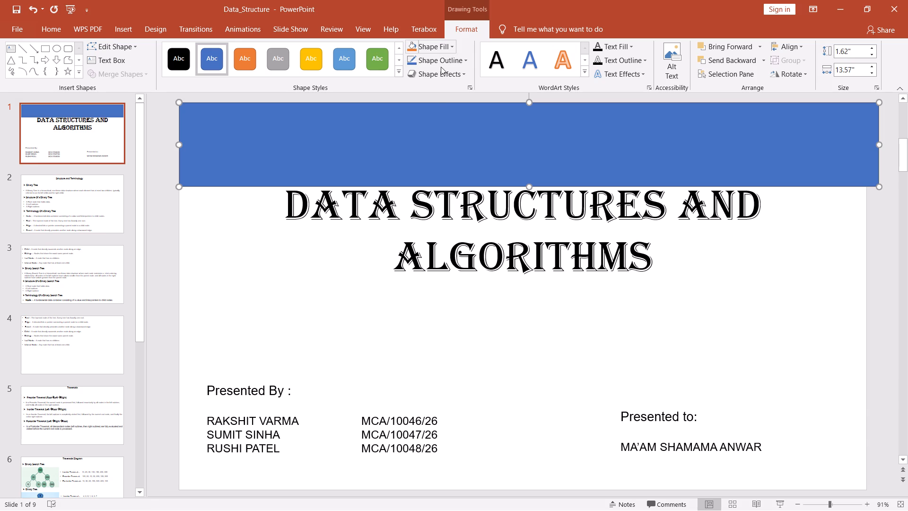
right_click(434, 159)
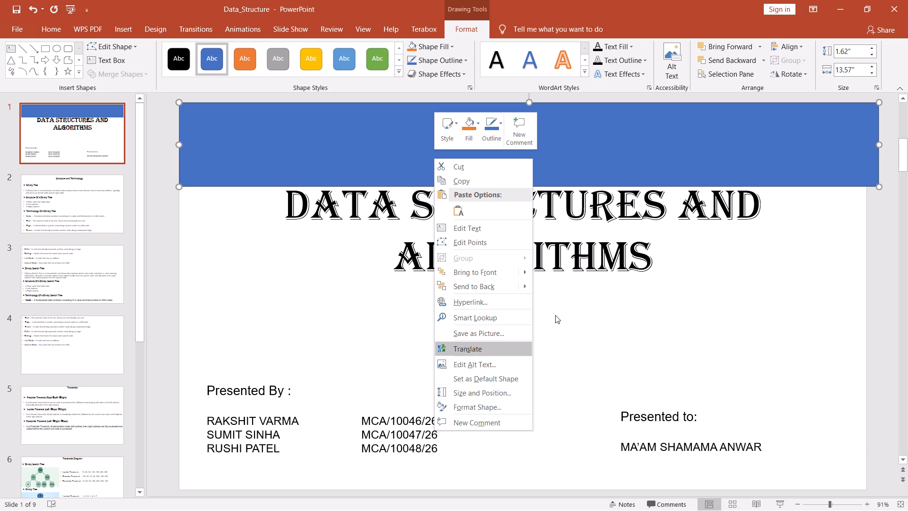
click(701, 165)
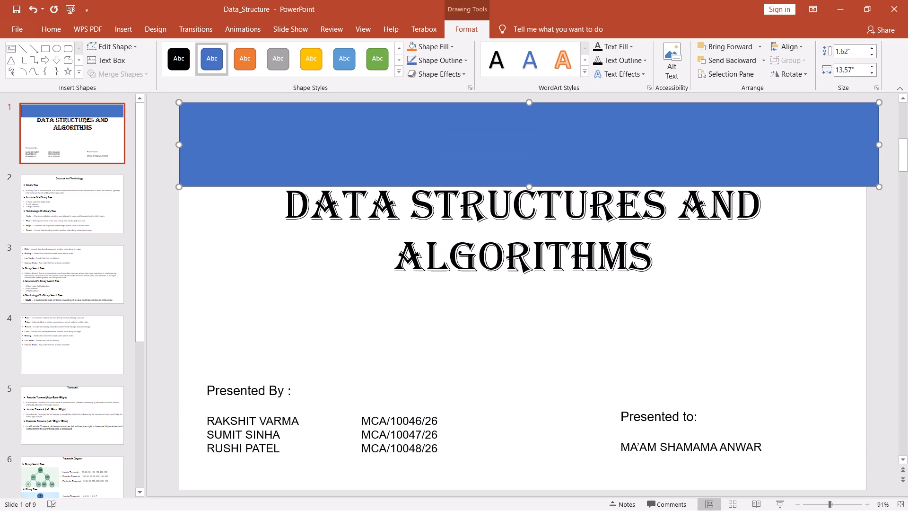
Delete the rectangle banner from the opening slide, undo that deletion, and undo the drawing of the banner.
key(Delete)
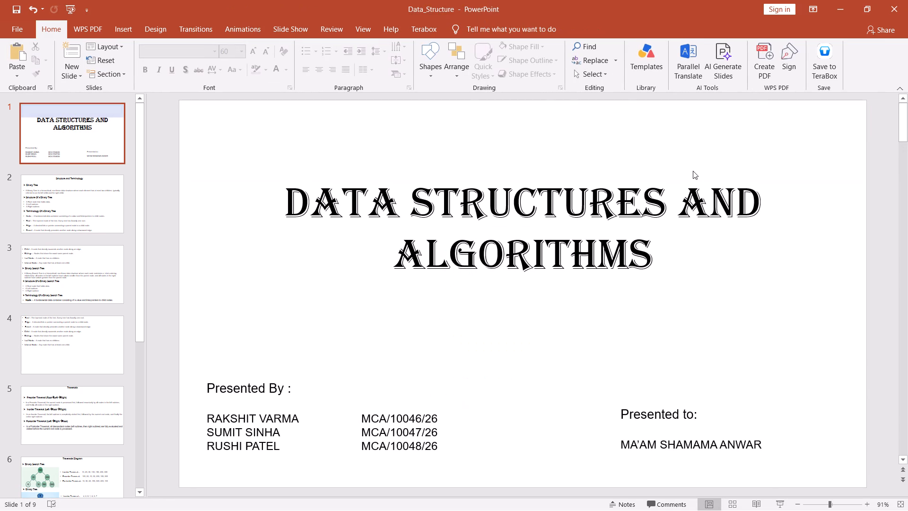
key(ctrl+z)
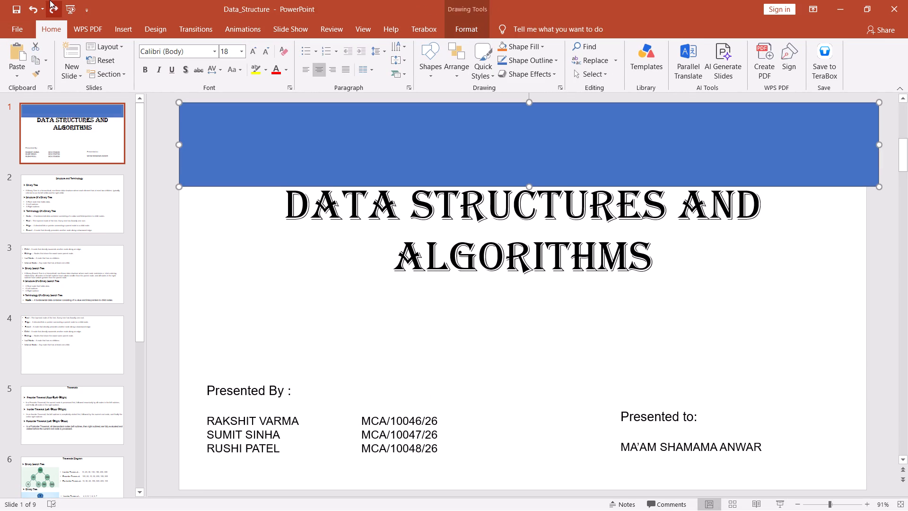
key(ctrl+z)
Save the presentation with the plain white theme and no banner on the opening slide.
key(ctrl+s)
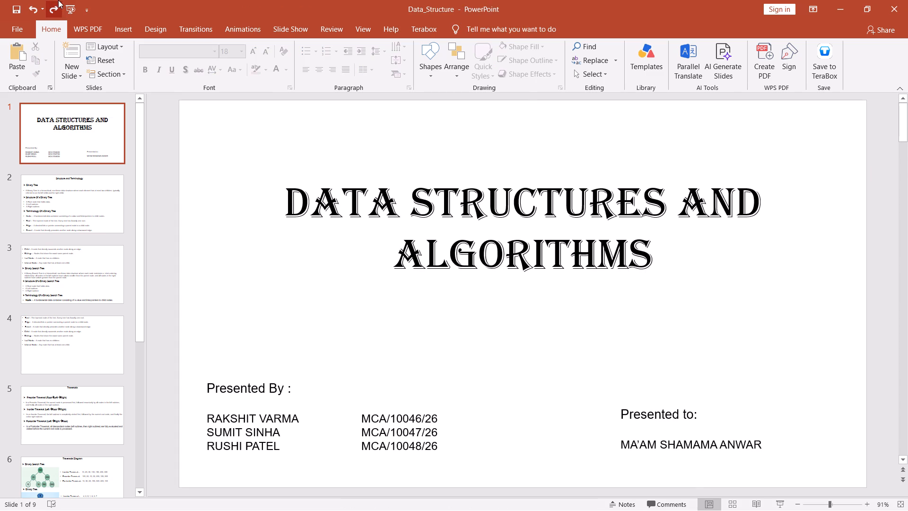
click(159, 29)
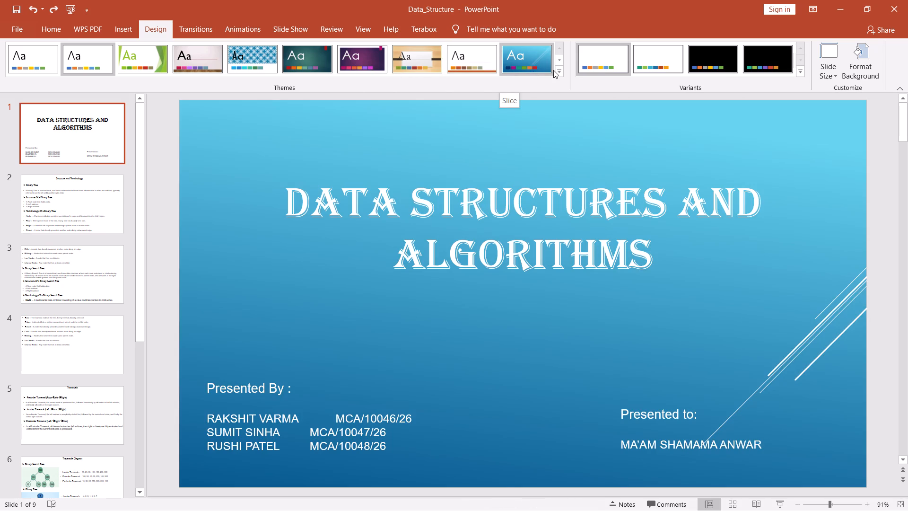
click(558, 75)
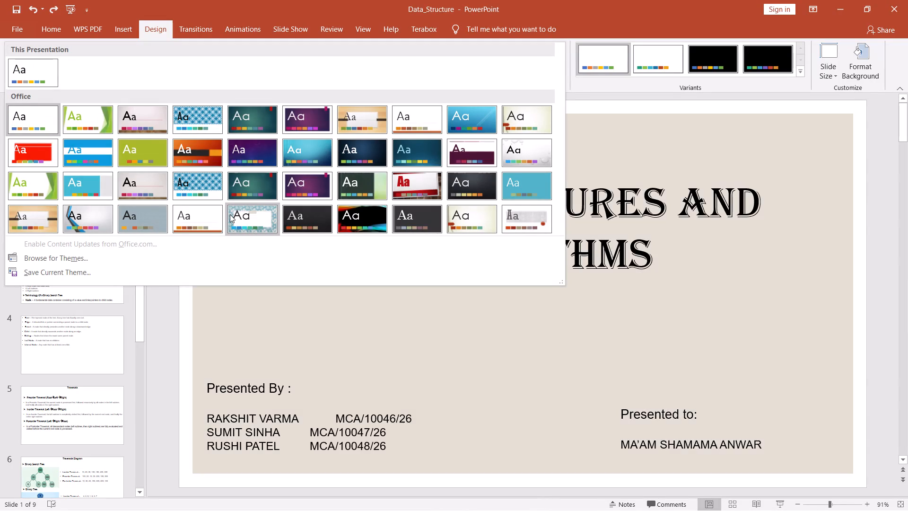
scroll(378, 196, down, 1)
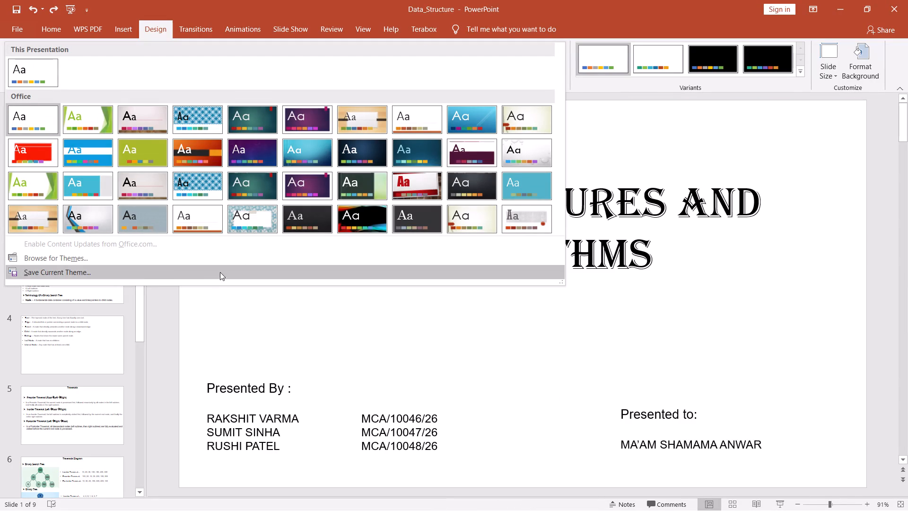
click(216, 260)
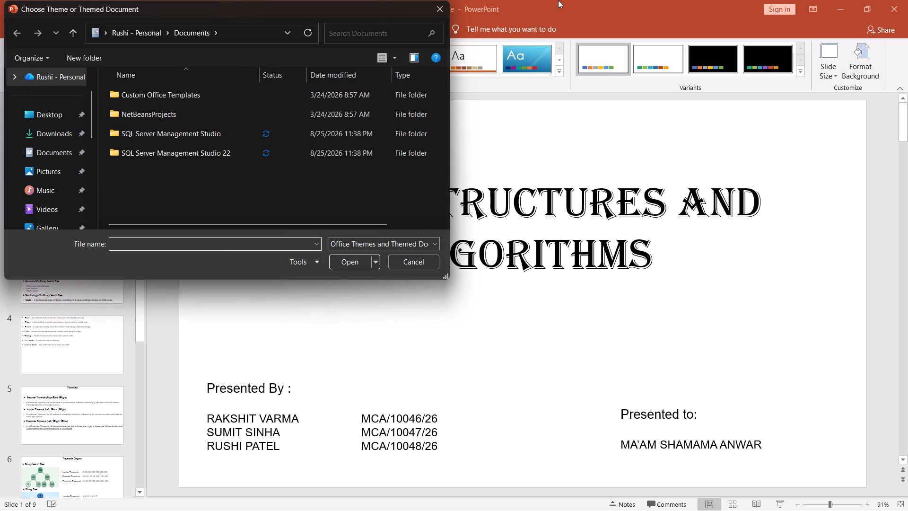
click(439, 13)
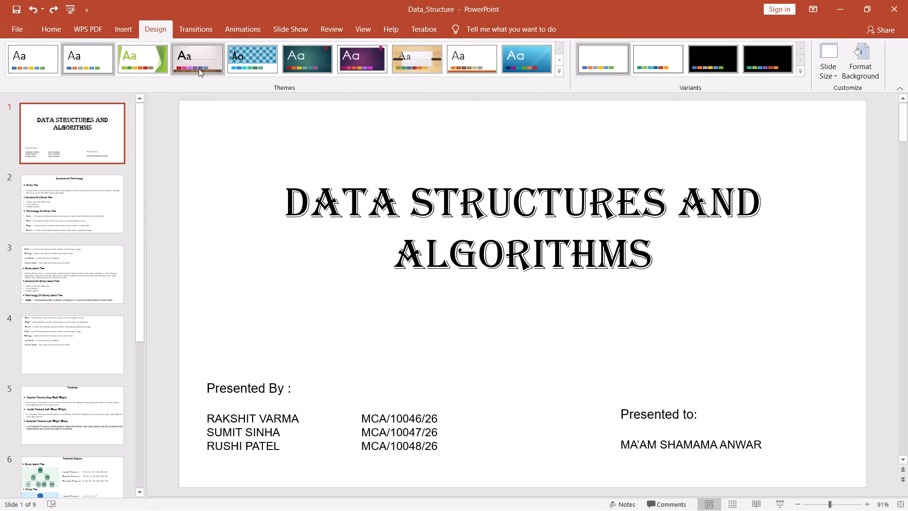
Apply the white design theme with the orange band along the bottom and a thin horizontal line to all slides.
click(560, 76)
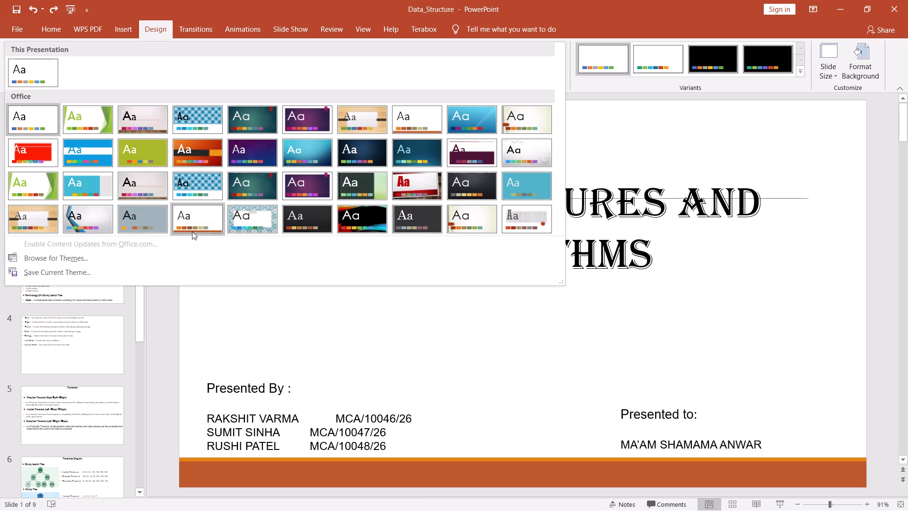
click(192, 230)
Move the opening slide's title up and slightly right so the theme's thin horizontal line runs between its two text lines.
scroll(360, 301, down, 1)
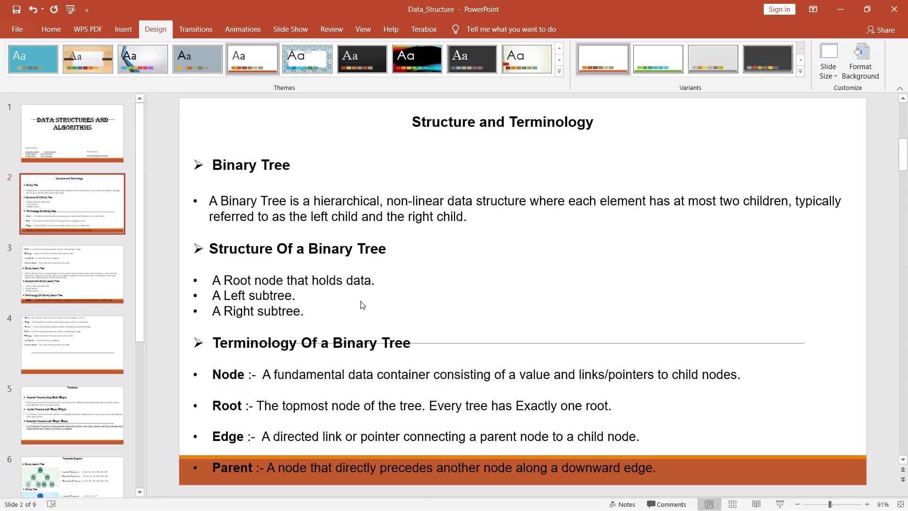
scroll(360, 301, up, 1)
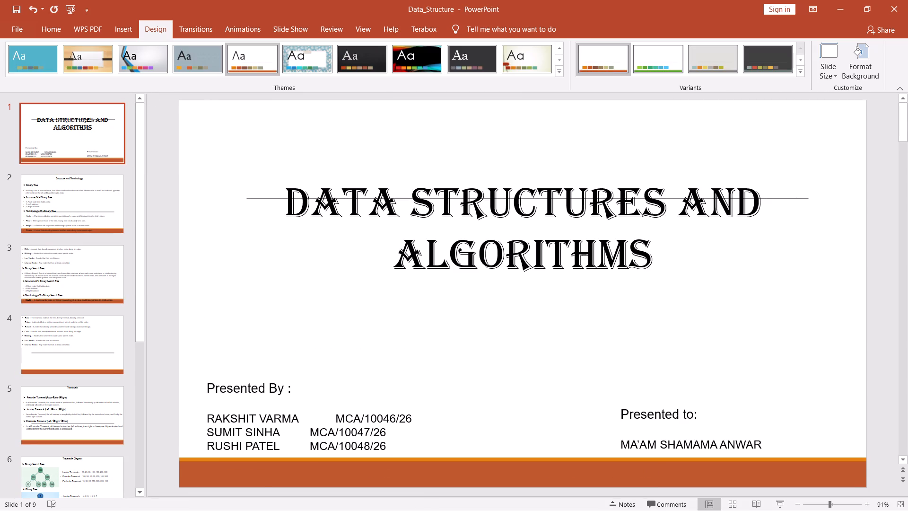
drag(255, 198, 269, 169)
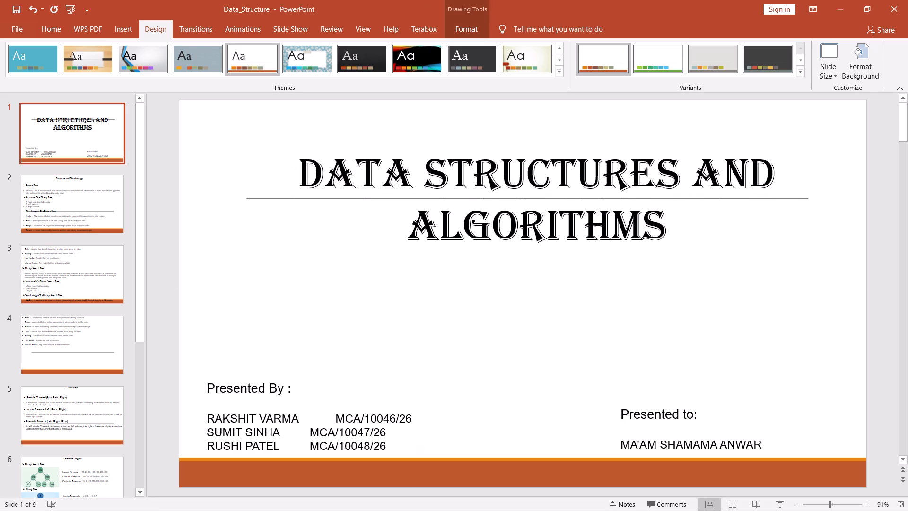
drag(269, 169, 269, 172)
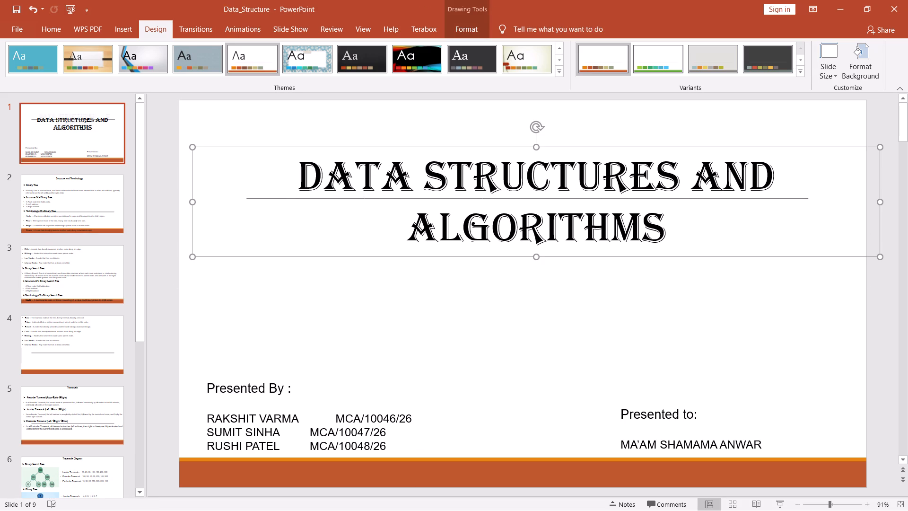
drag(256, 203, 260, 190)
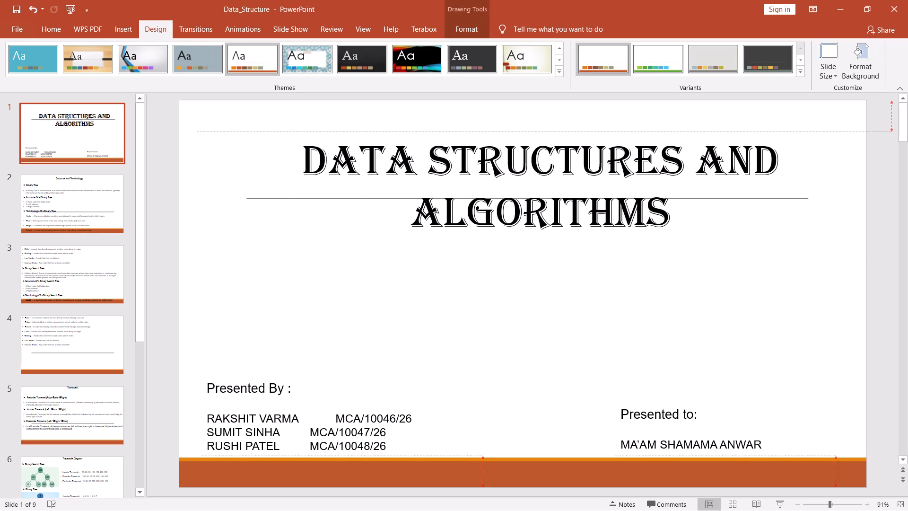
drag(260, 190, 260, 200)
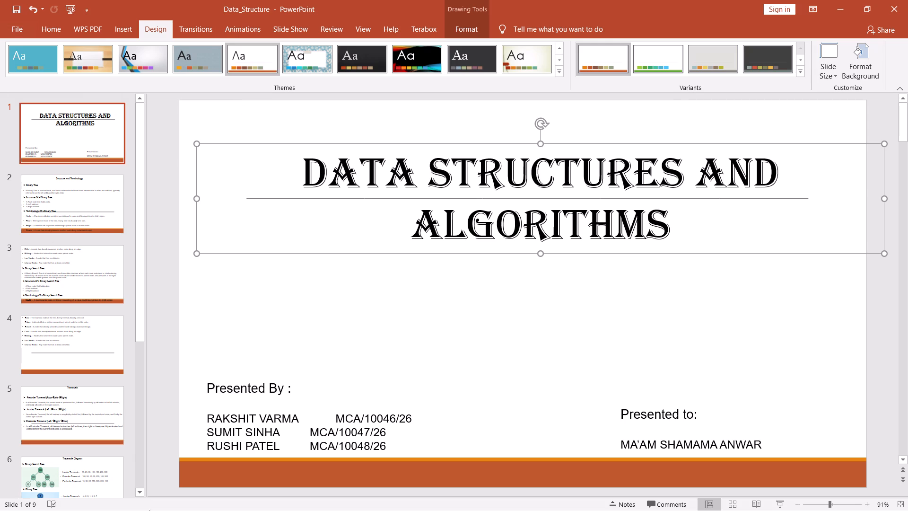
click(317, 301)
Look through the slides to examine how the theme's orange band and horizontal line fit their text and diagrams.
key(Right)
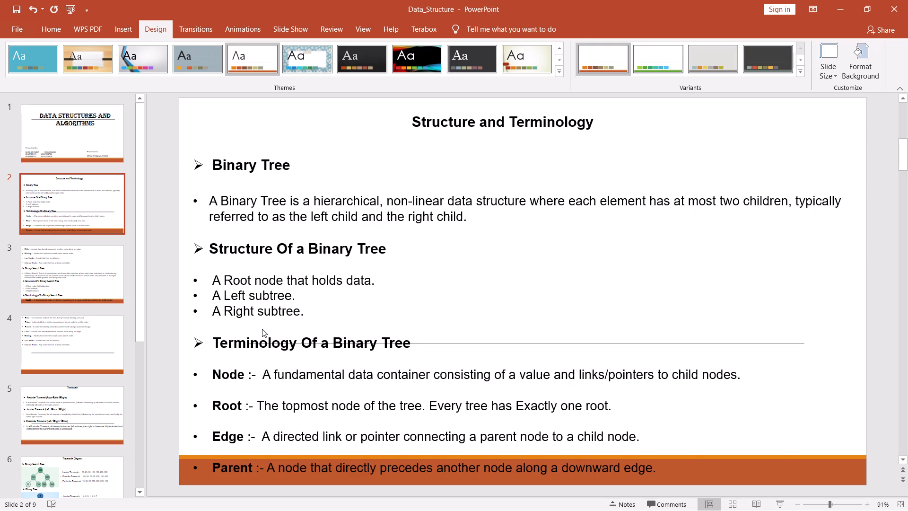
key(Right)
key(Right)
key(Right)
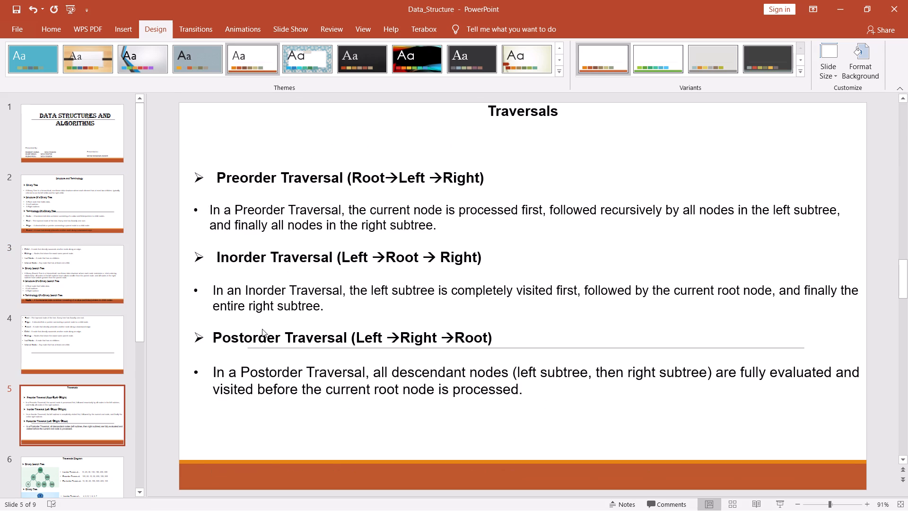
key(Right)
key(Right)
key(Right)
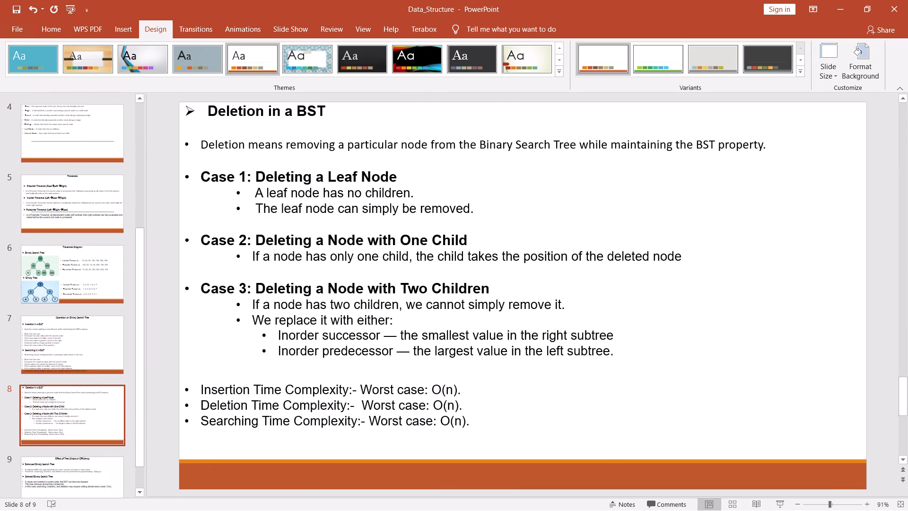
key(Right)
key(Right)
key(Right)
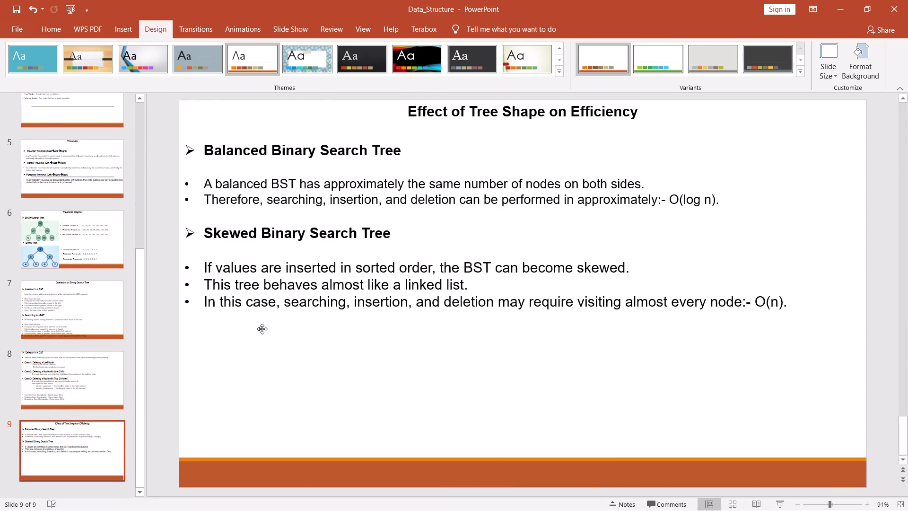
key(Left)
key(Left)
key(Left)
key(Left)
key(Left)
key(Left)
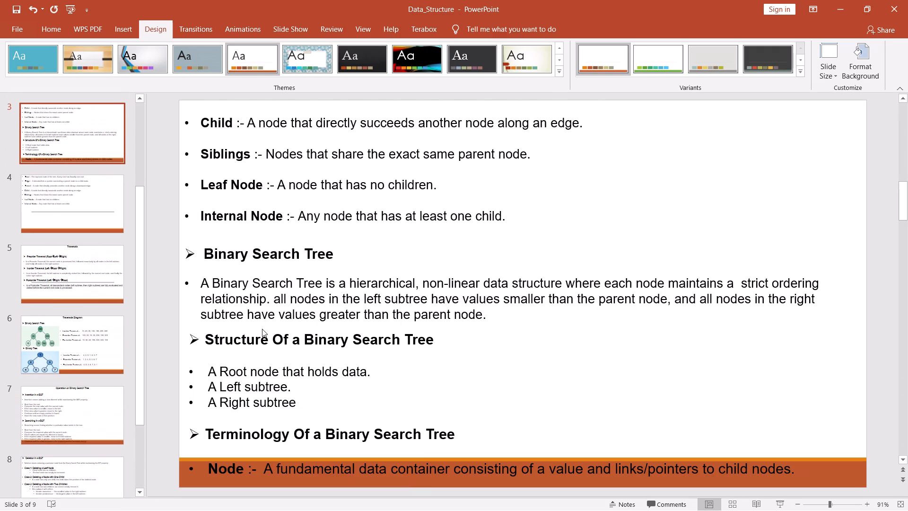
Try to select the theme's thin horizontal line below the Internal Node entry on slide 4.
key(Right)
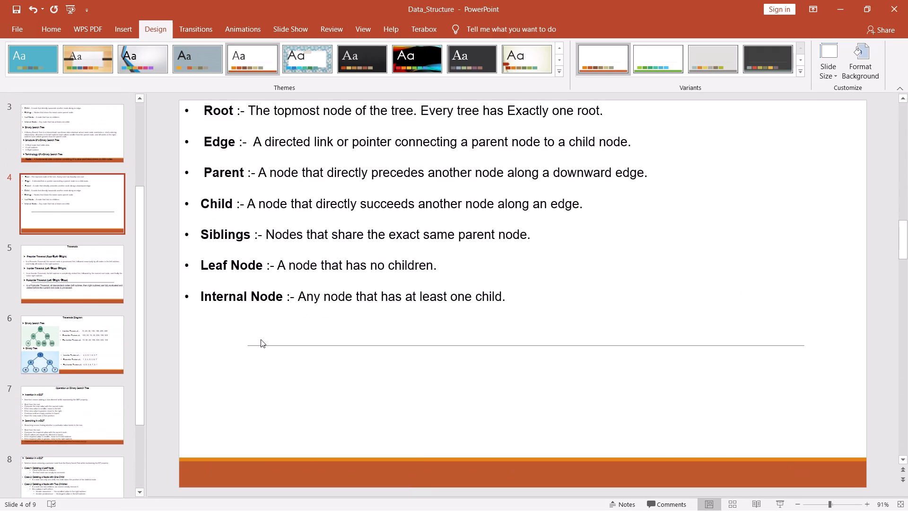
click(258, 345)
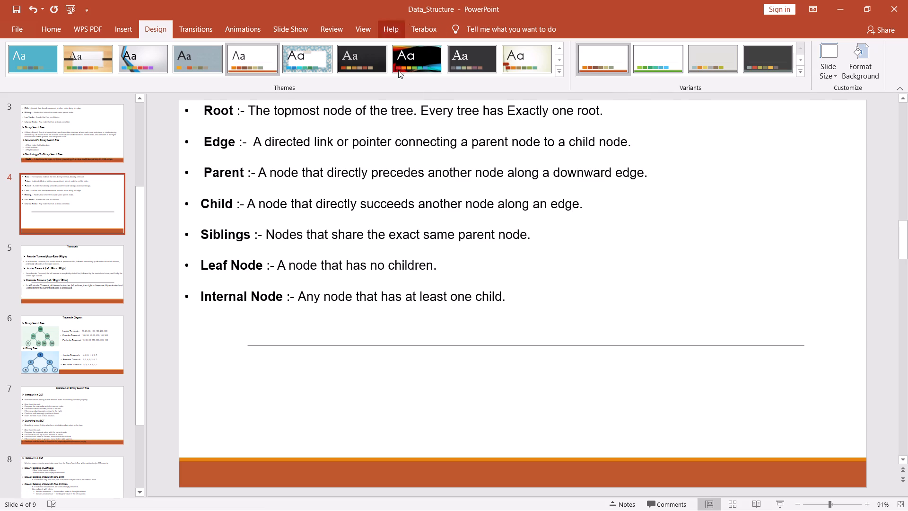
Apply the plain white Office design theme without any graphics to all slides.
click(559, 76)
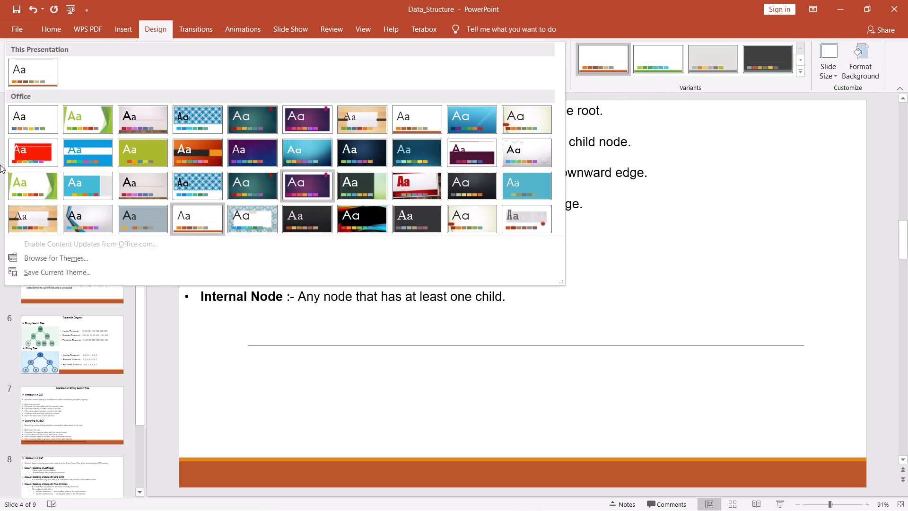
click(42, 123)
Look back over slides 3, 2 and 1 to examine how their titles and text sit on the plain white theme.
scroll(591, 477, up, 1)
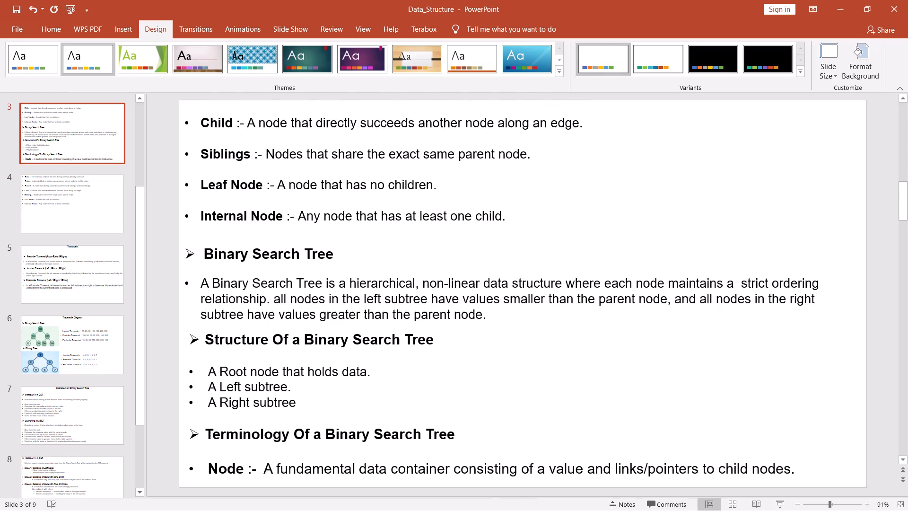
scroll(810, 456, down, 1)
scroll(810, 456, up, 2)
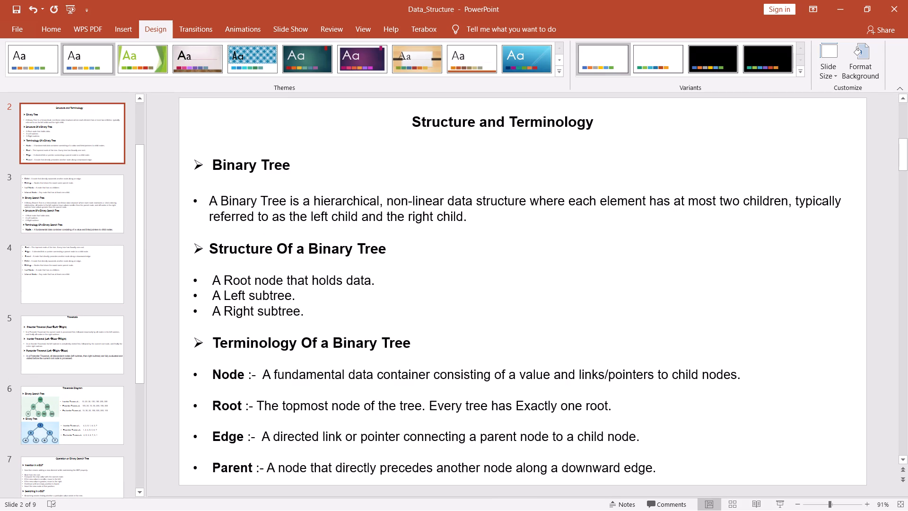
click(792, 356)
key(Left)
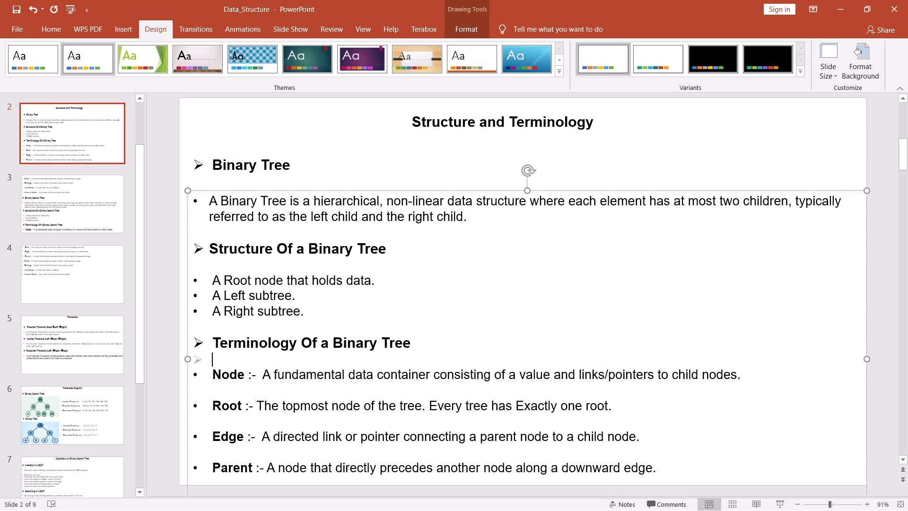
click(518, 378)
click(451, 121)
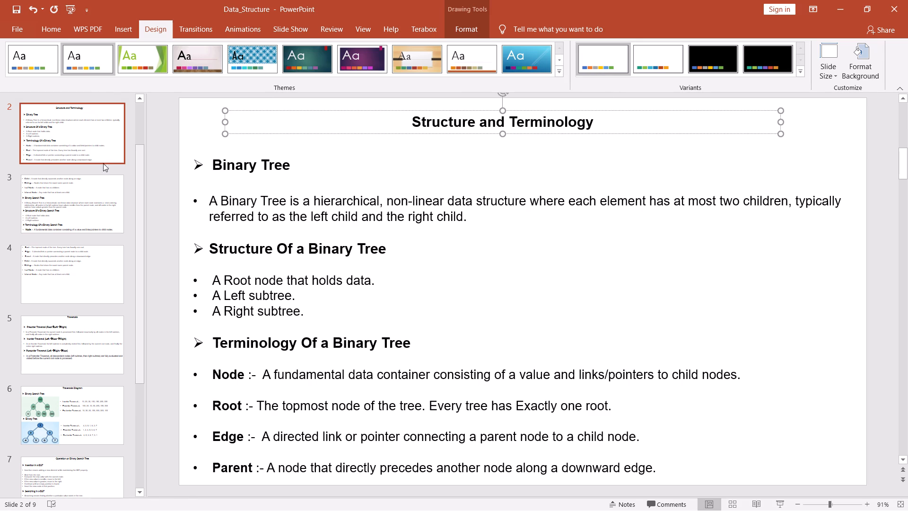
scroll(92, 175, up, 3)
click(89, 162)
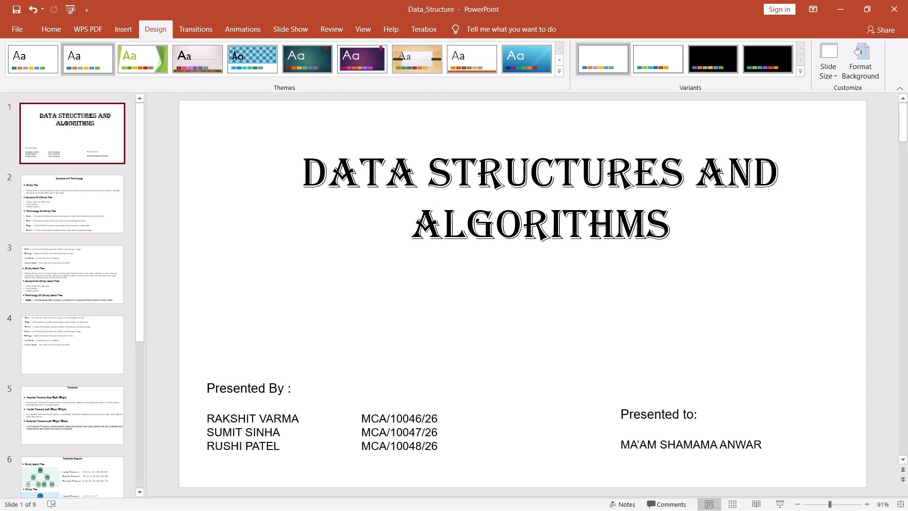
click(354, 211)
click(421, 311)
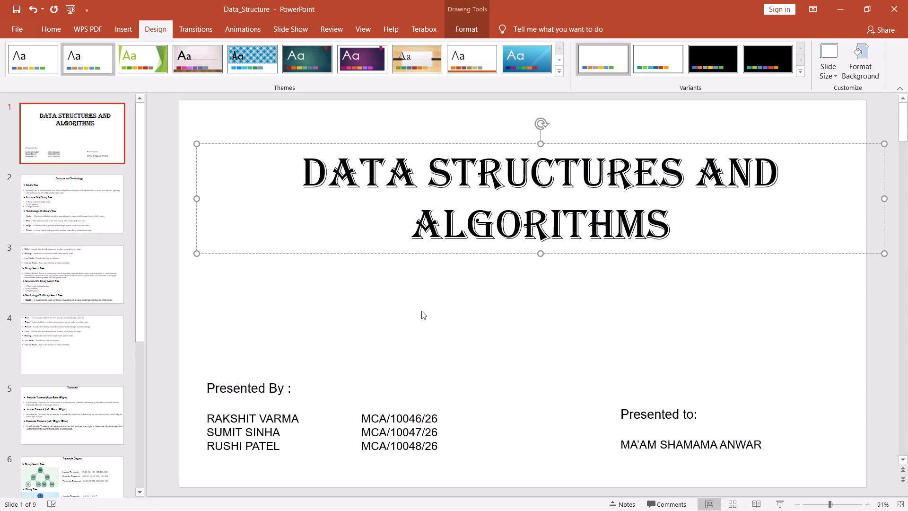
Save the presentation.
key(ctrl+s)
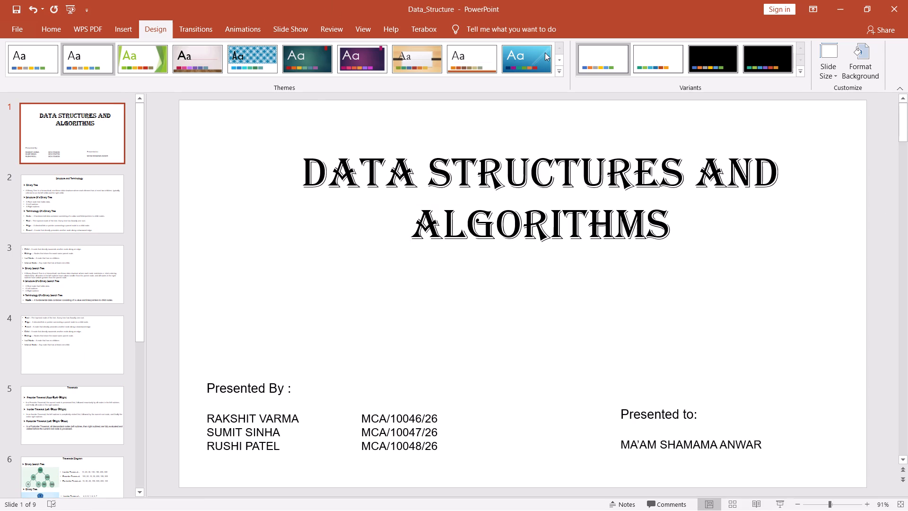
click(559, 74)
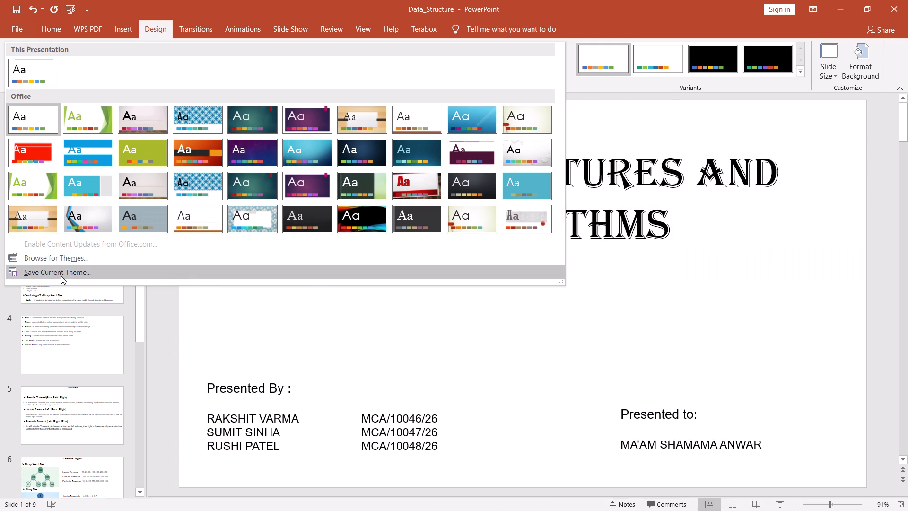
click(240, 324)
Go through the slides, comparing slides 2, 3 and 4, to examine the spacing and alignment of their text.
scroll(113, 314, down, 4)
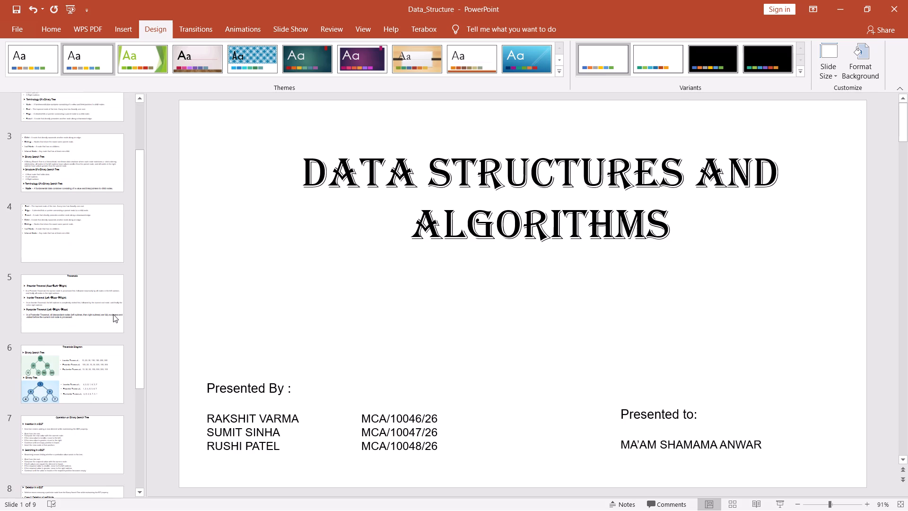
scroll(113, 314, down, 4)
scroll(113, 314, up, 4)
key(Right)
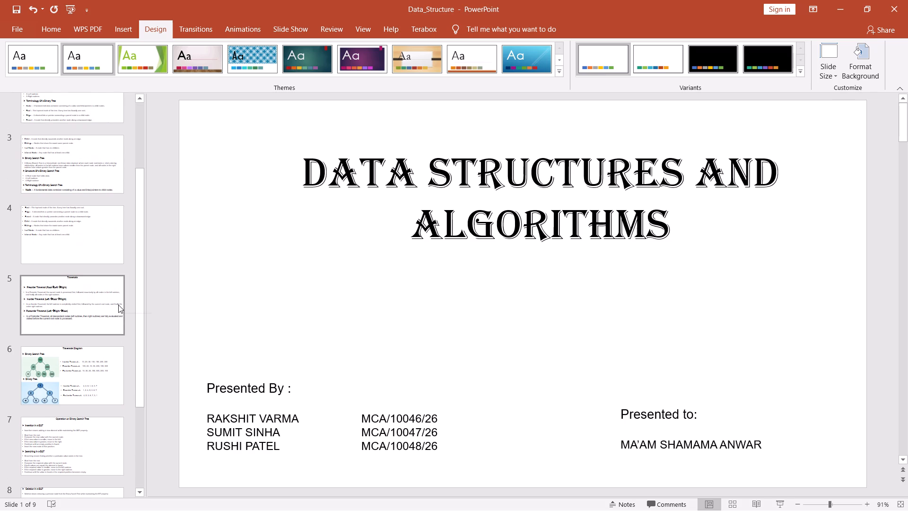
click(346, 265)
key(Right)
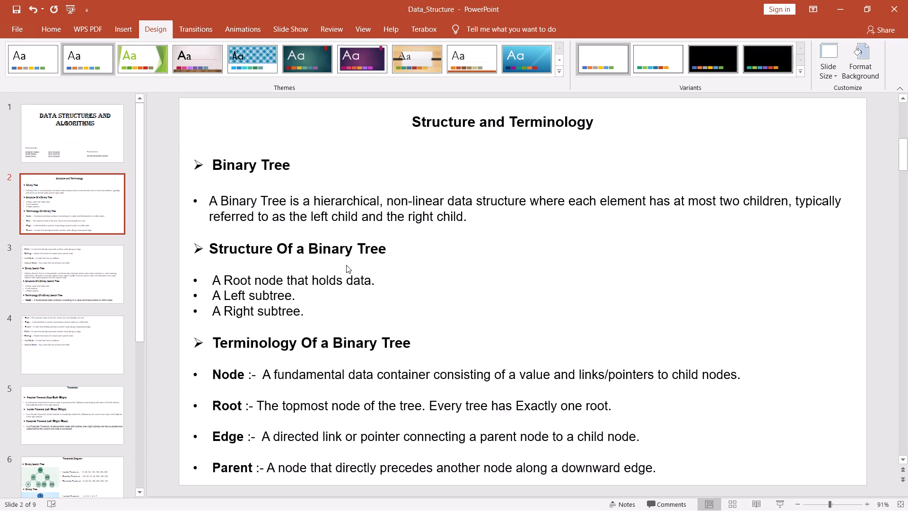
key(Right)
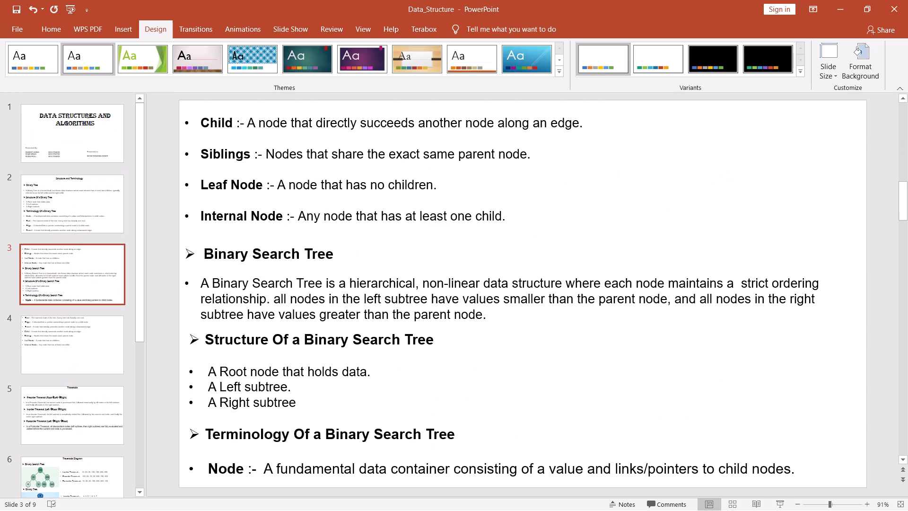
key(Right)
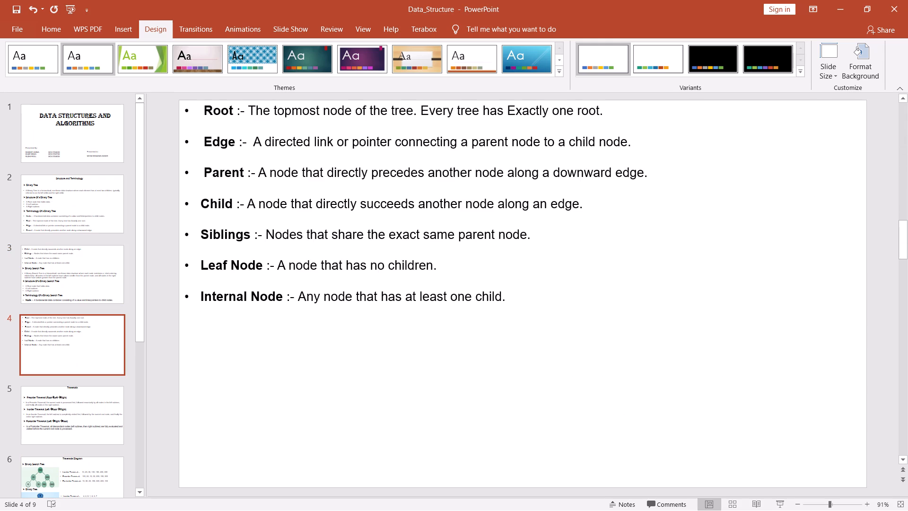
key(Left)
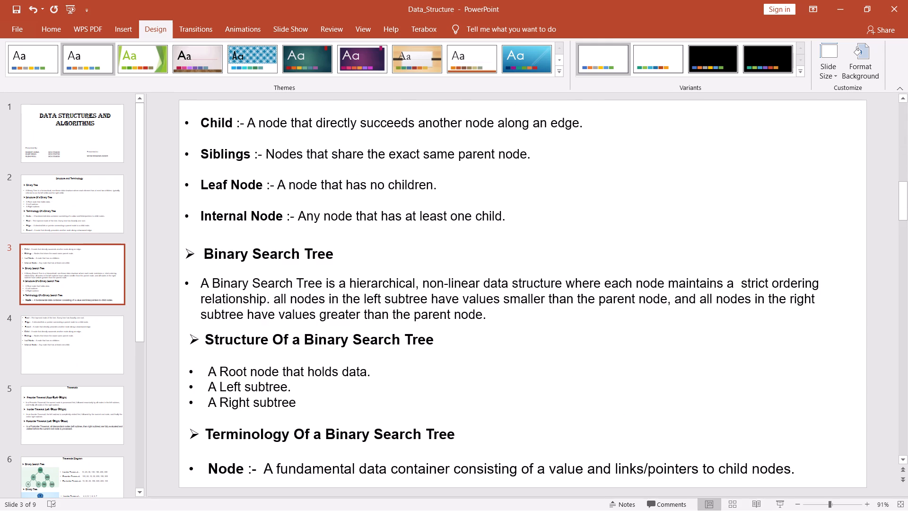
key(Left)
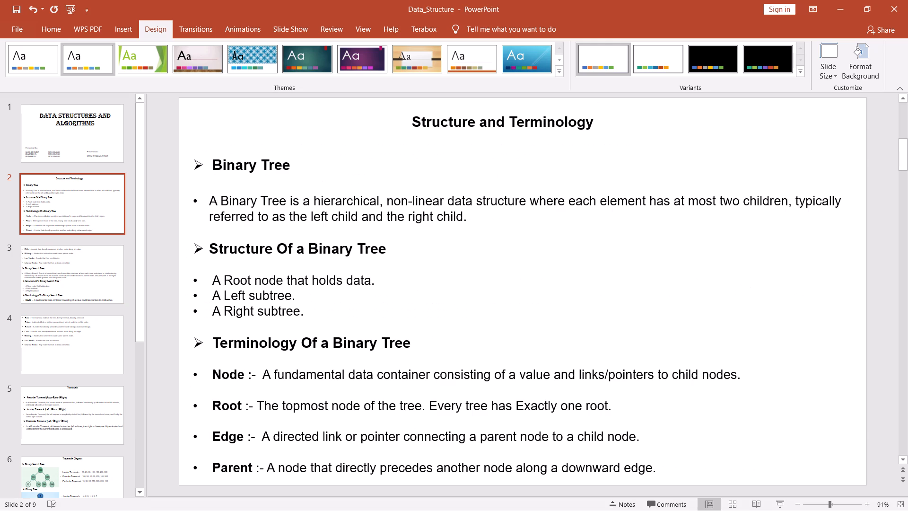
key(Right)
key(Right)
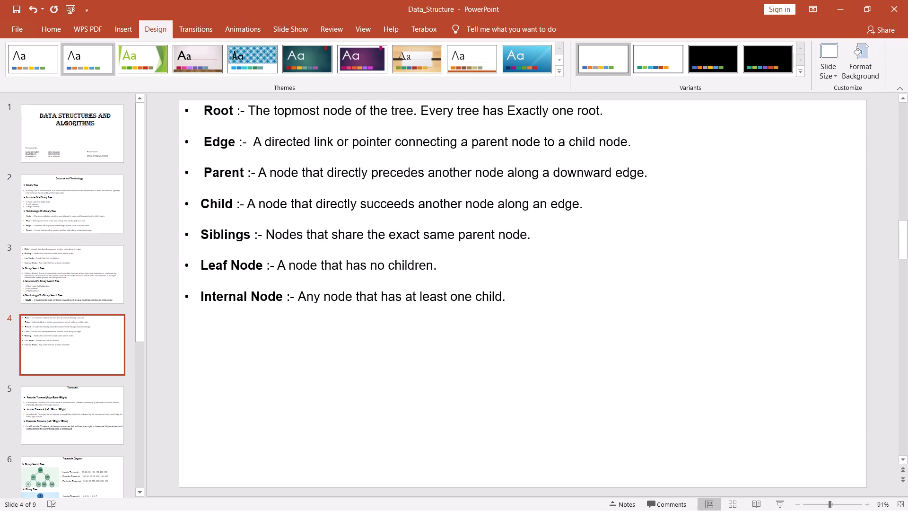
Move the Root-to-Internal Node text box on slide 4 down to leave a margin above its first bullet.
click(321, 219)
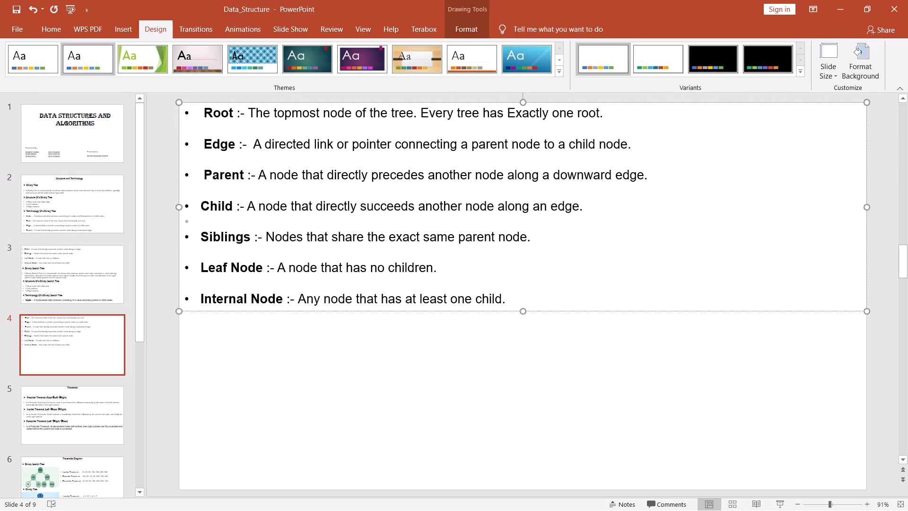
drag(539, 101, 541, 128)
click(501, 405)
click(469, 245)
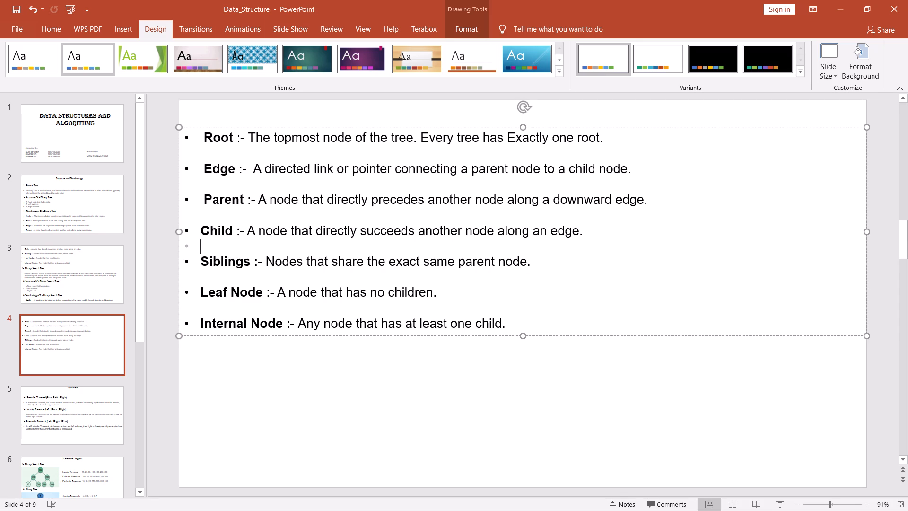
click(526, 405)
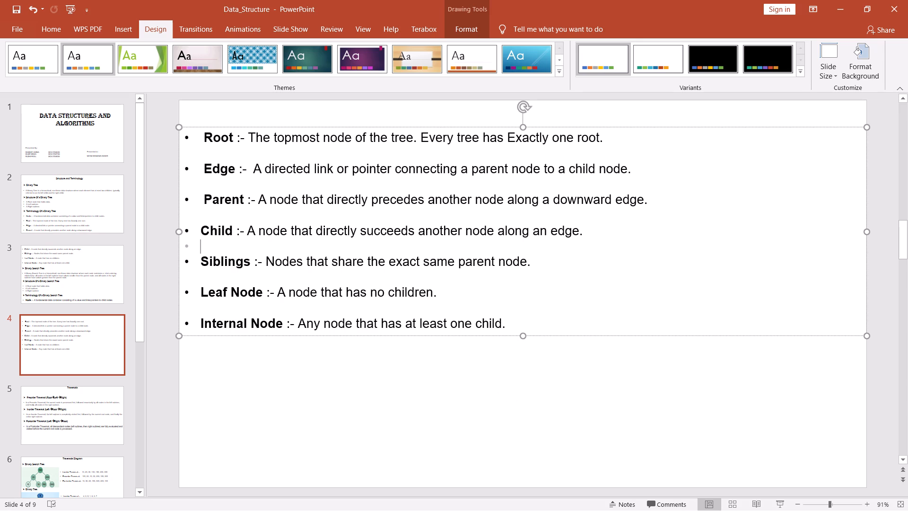
click(443, 118)
click(435, 141)
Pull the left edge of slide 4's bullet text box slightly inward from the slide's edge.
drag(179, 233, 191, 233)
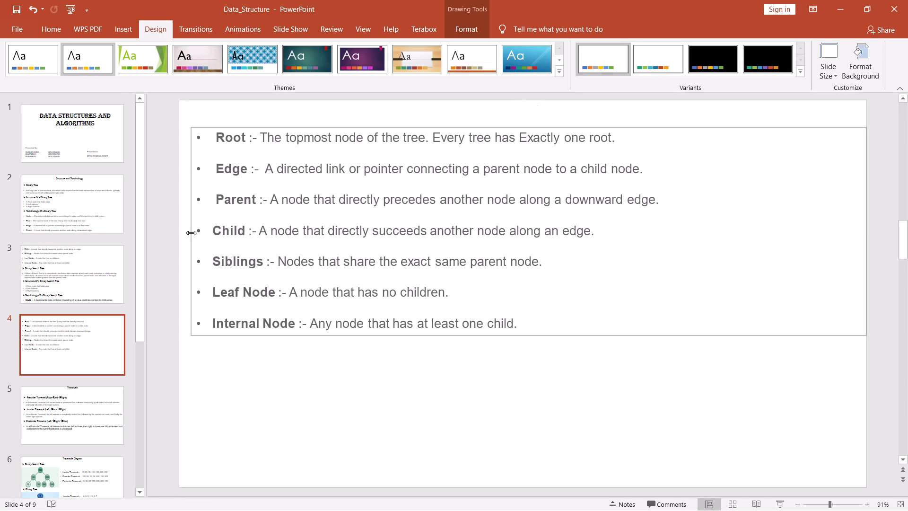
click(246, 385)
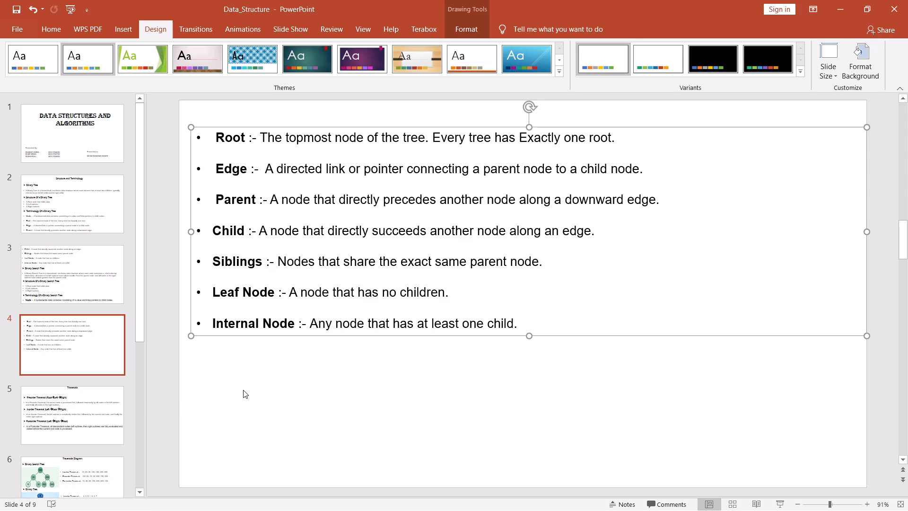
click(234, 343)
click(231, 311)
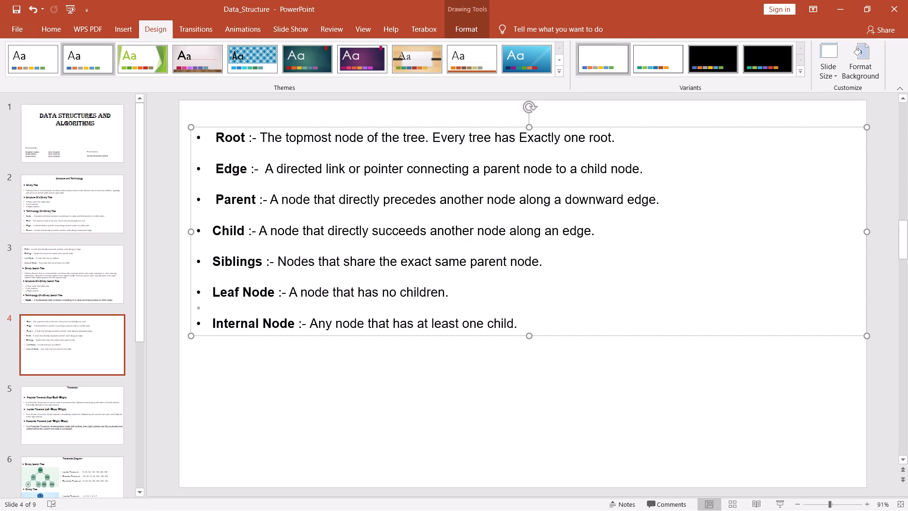
Nudge the bullet text box on slide 4 very slightly further down.
click(646, 126)
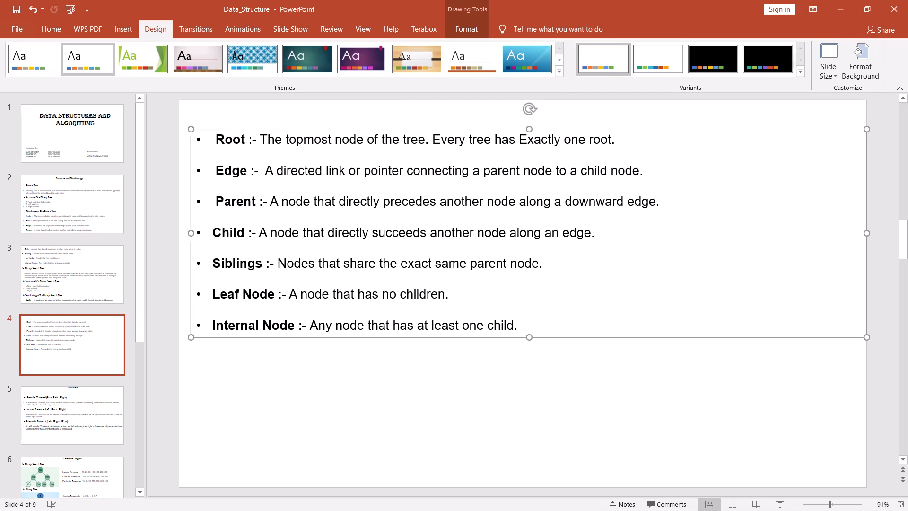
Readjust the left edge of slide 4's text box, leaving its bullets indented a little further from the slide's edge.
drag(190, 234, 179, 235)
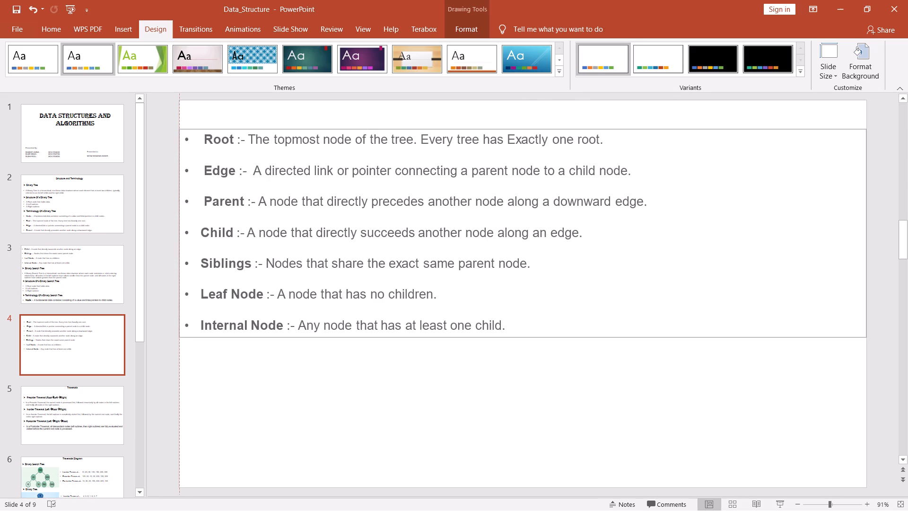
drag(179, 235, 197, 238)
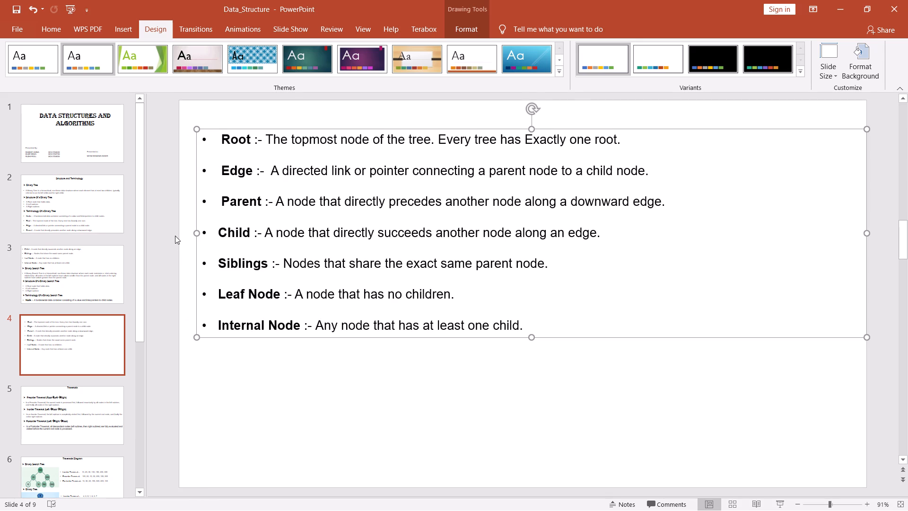
Shift the left edge of the Child-to-Internal Node text box on slide 3 very slightly inward.
click(71, 262)
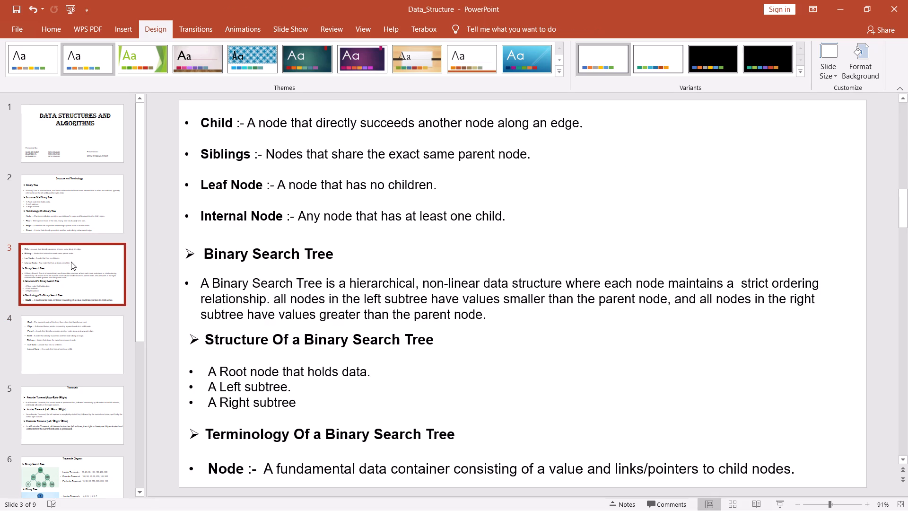
click(200, 216)
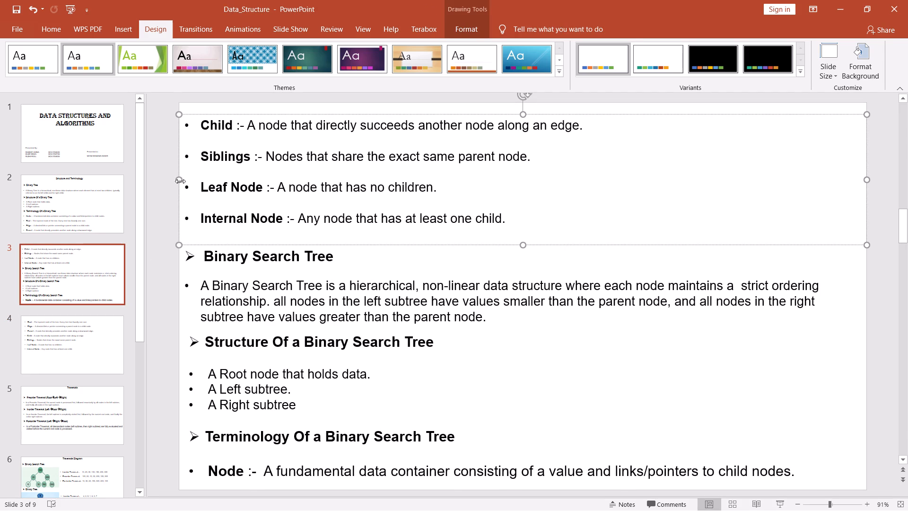
click(180, 180)
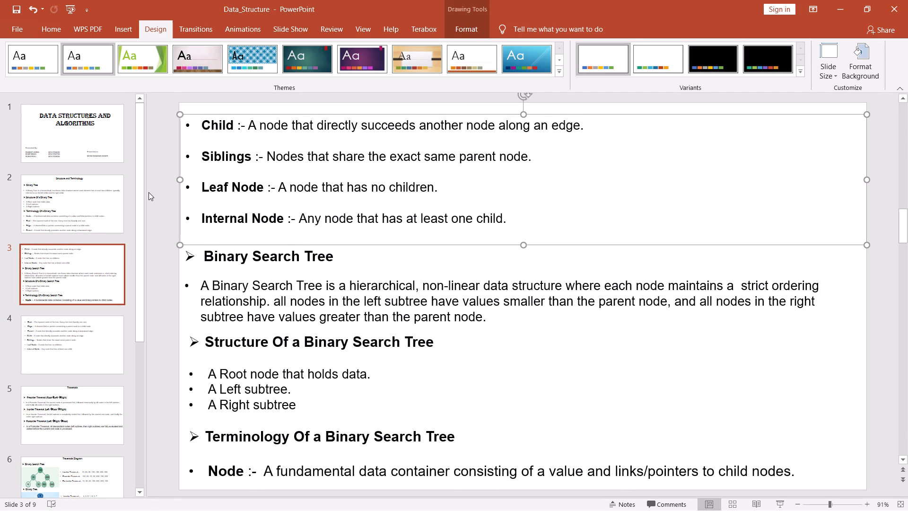
click(148, 192)
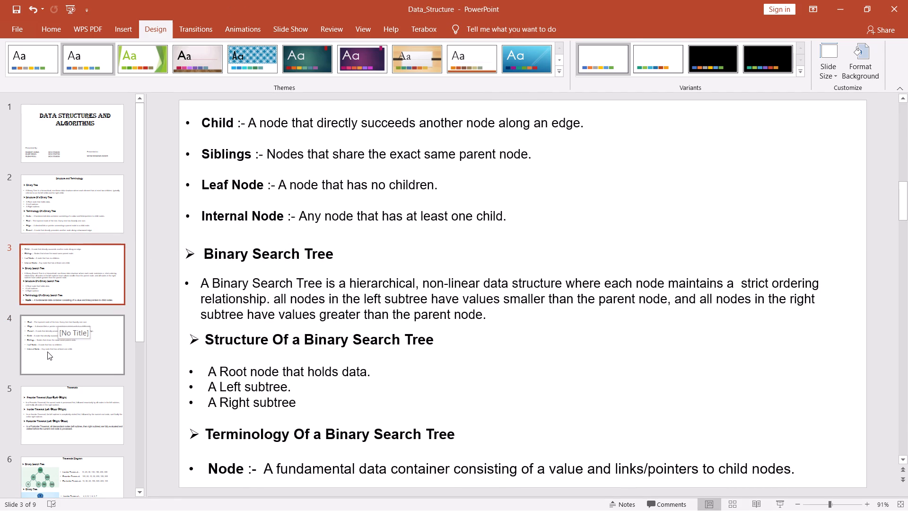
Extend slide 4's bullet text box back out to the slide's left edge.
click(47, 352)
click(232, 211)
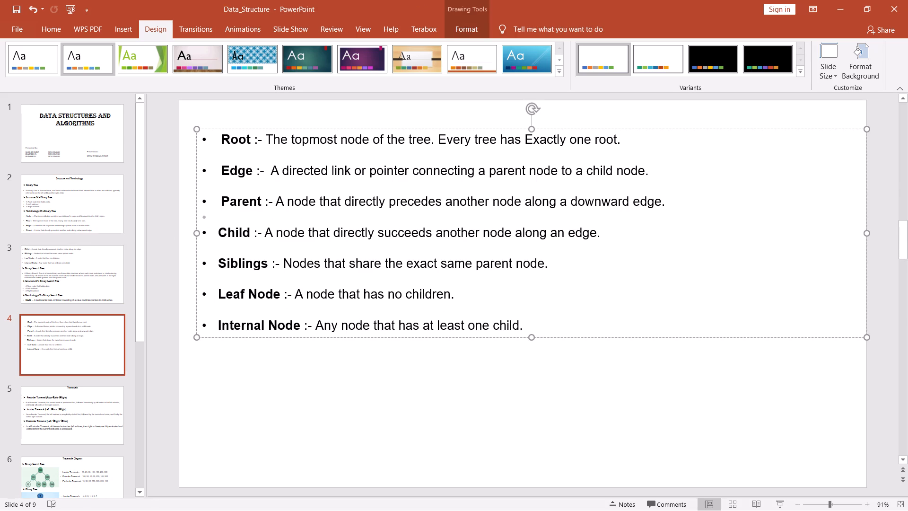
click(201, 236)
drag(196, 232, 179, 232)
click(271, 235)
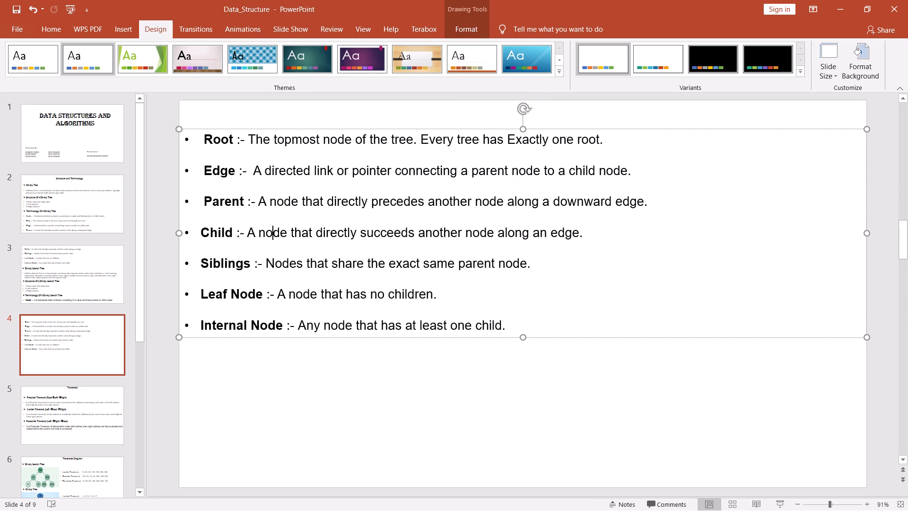
Pull the left edge of slide 4's bullet text box inward, indenting its bullets from the slide's edge.
drag(178, 233, 197, 235)
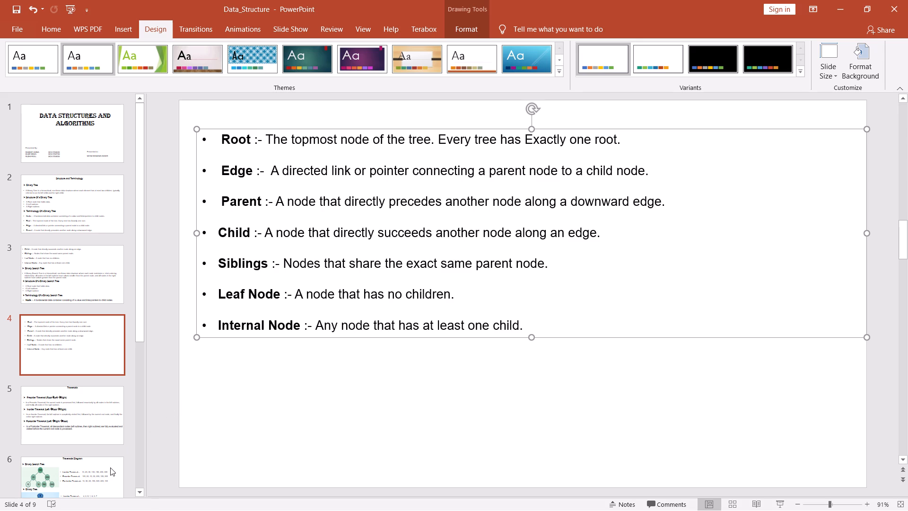
Play the slide show from the opening slide to the end, checking text alignment and spacing on each slide.
key(F5)
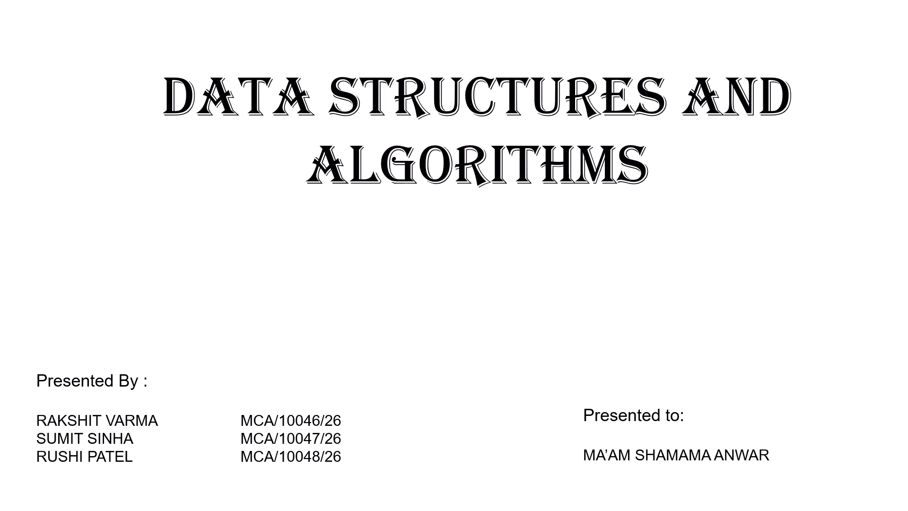
key(Right)
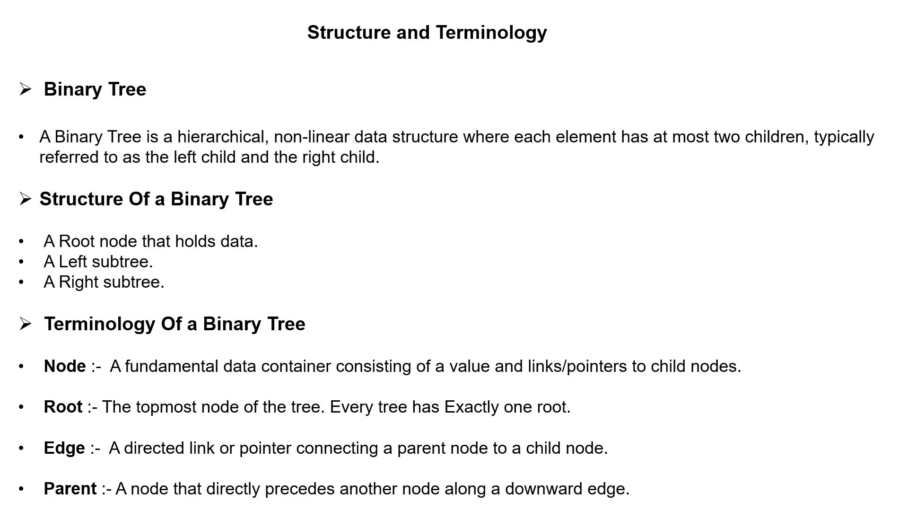
key(Right)
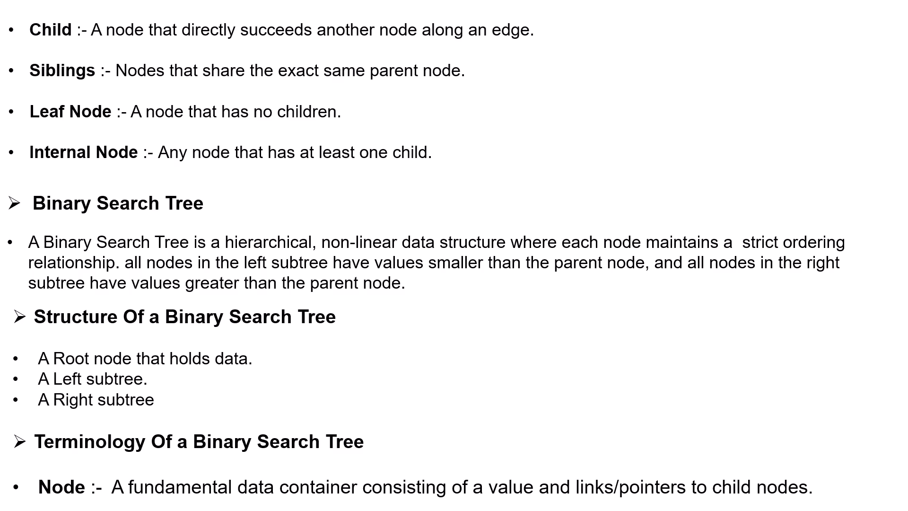
key(Right)
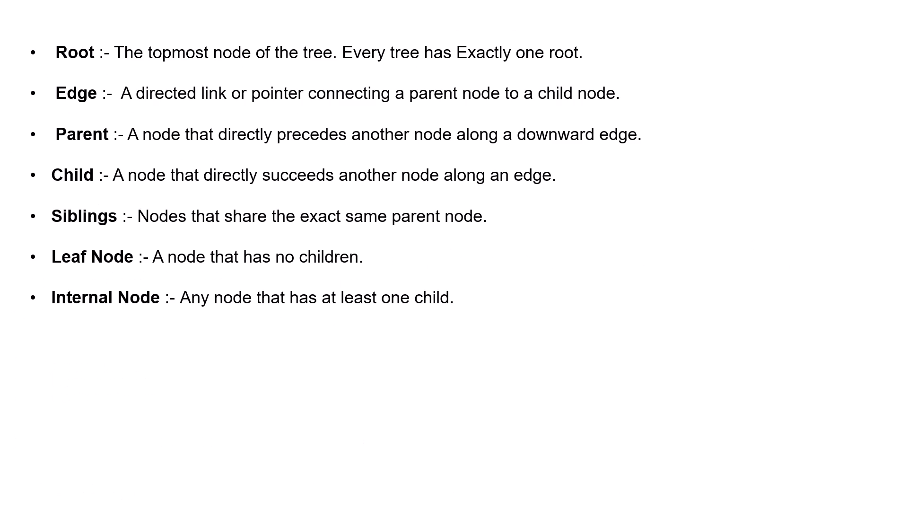
key(Left)
key(Left)
key(Right)
key(Right)
key(Right)
key(Right)
key(Left)
key(Right)
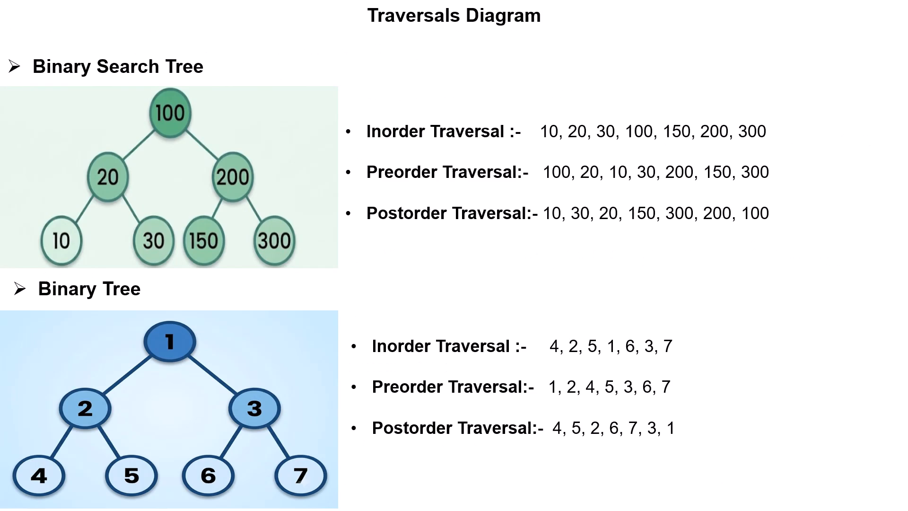
key(Right)
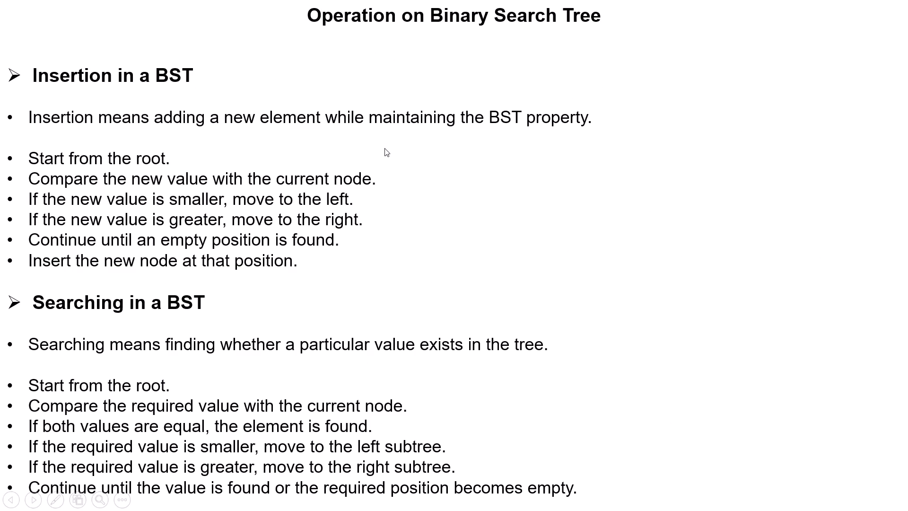
key(F5)
click(508, 188)
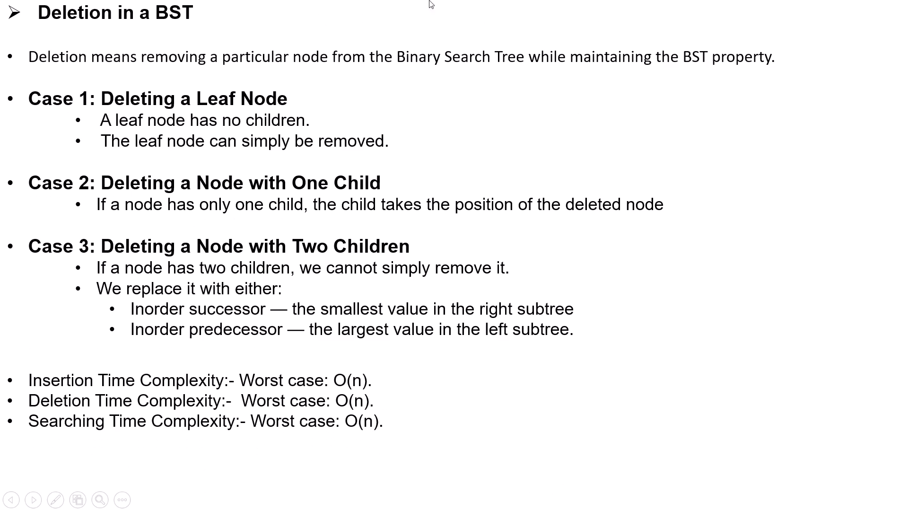
key(Right)
key(Right)
key(Right)
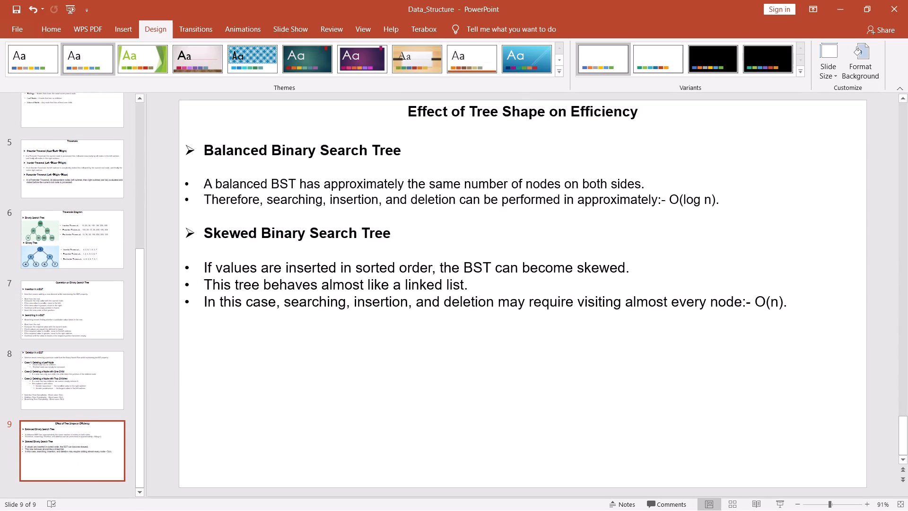
Remove a trailing empty bullet line below the Parent definition in slide 2's main text box.
scroll(49, 268, up, 12)
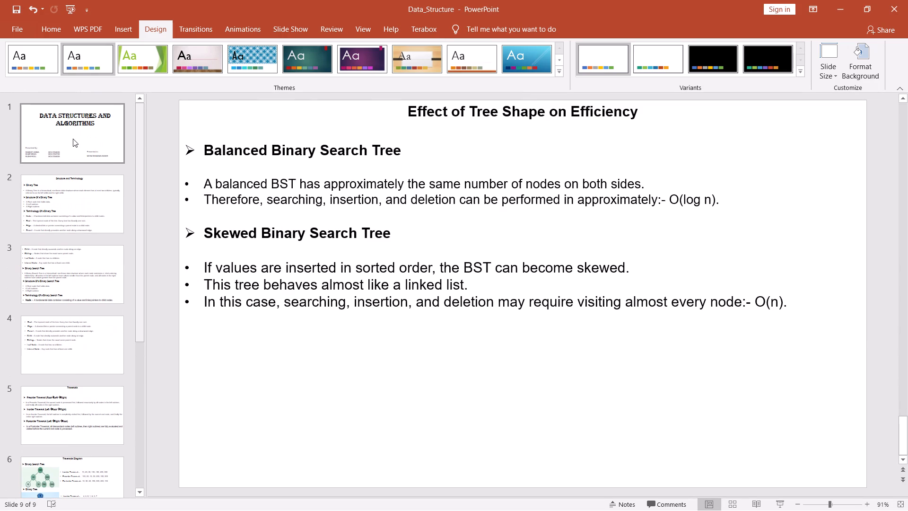
click(73, 131)
click(67, 204)
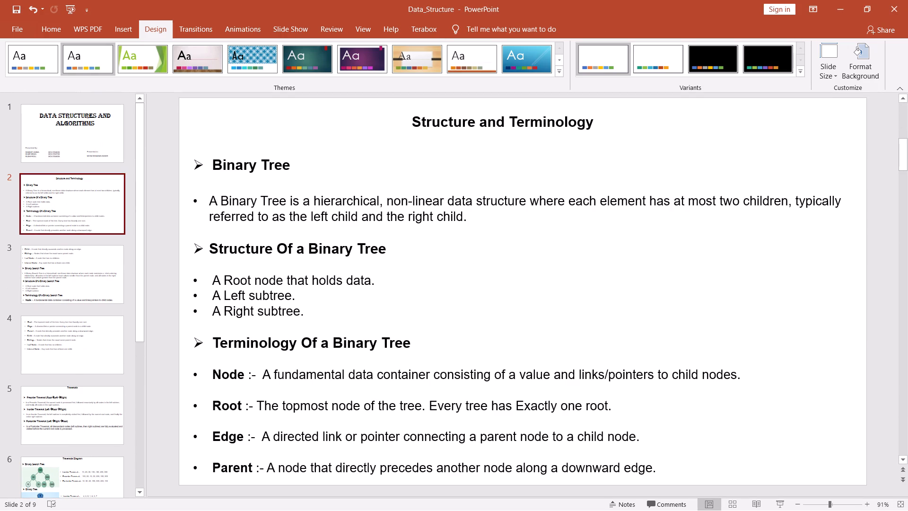
click(185, 290)
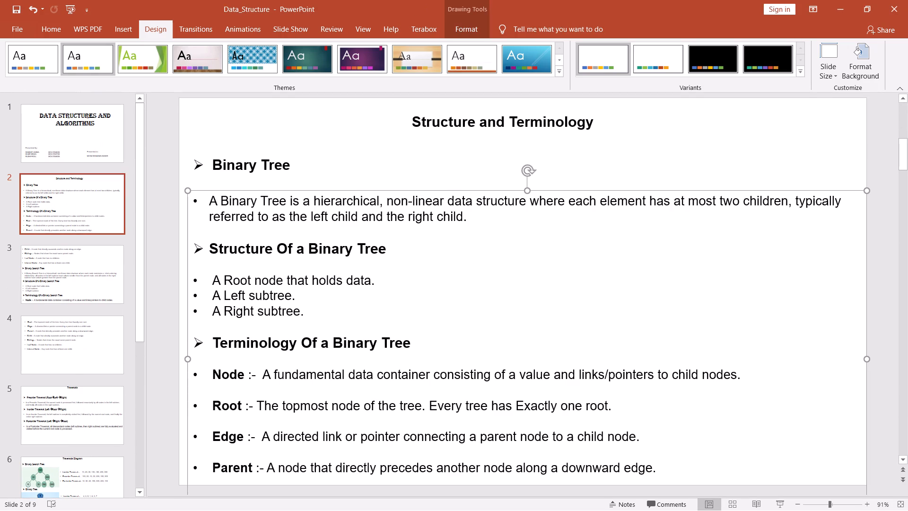
click(617, 485)
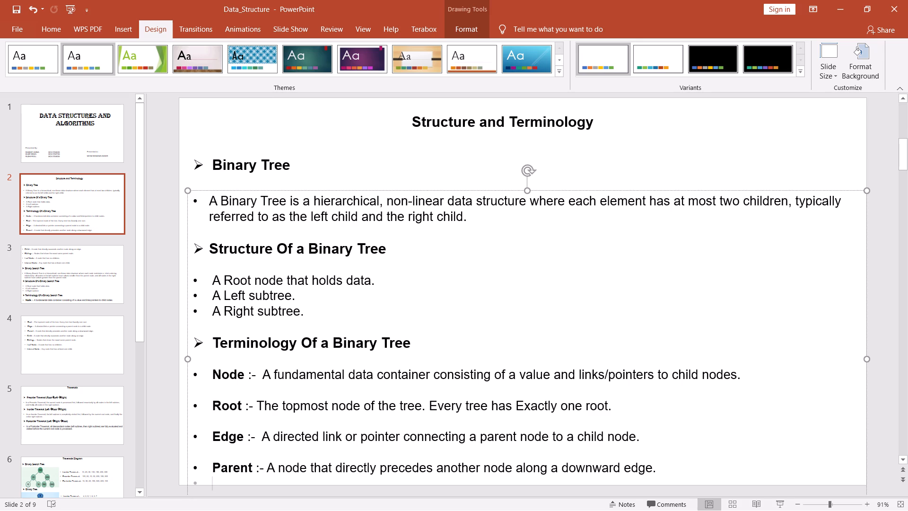
key(backslash)
key(BackSpace)
key(BackSpace)
key(BackSpace)
key(BackSpace)
key(period)
click(211, 487)
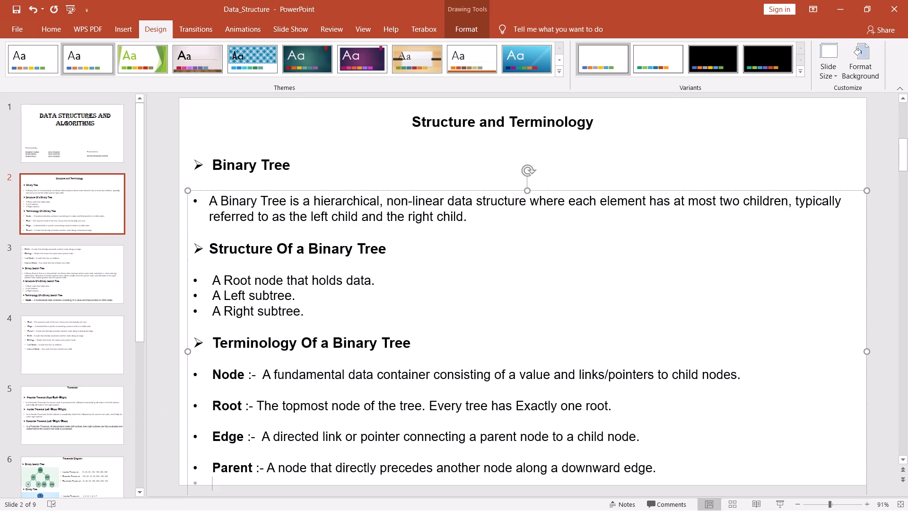
Nudge slide 2's main text box slightly up, closer to the Binary Tree heading.
click(265, 170)
click(270, 189)
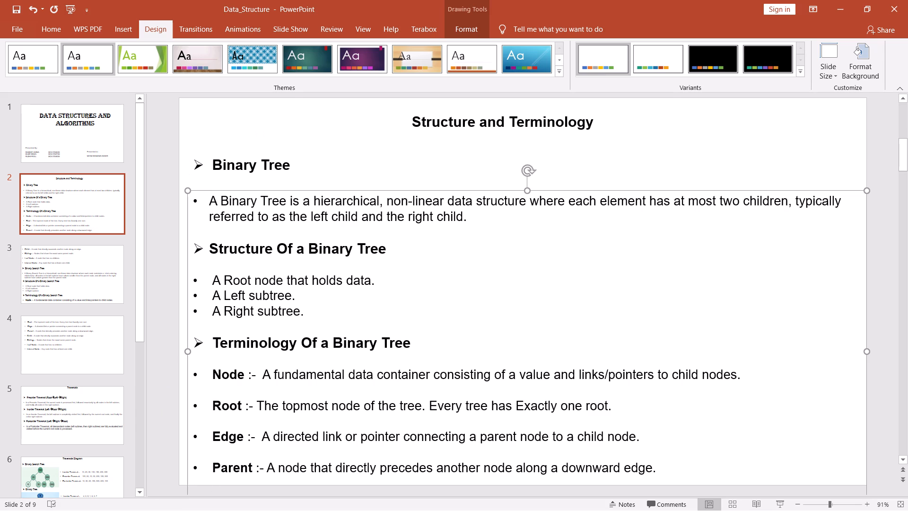
drag(358, 187, 358, 183)
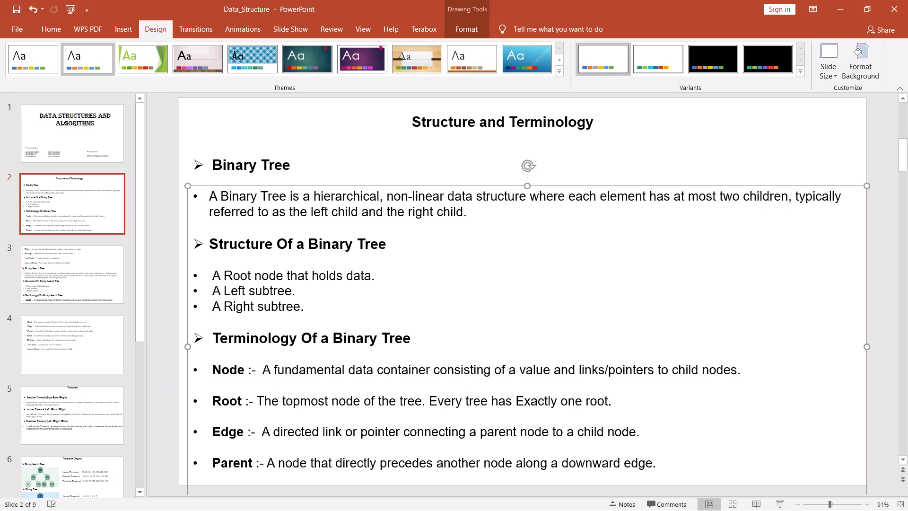
Delete the remaining empty bullet lines after the Parent definition on slide 2, so the text box ends at that line.
click(265, 493)
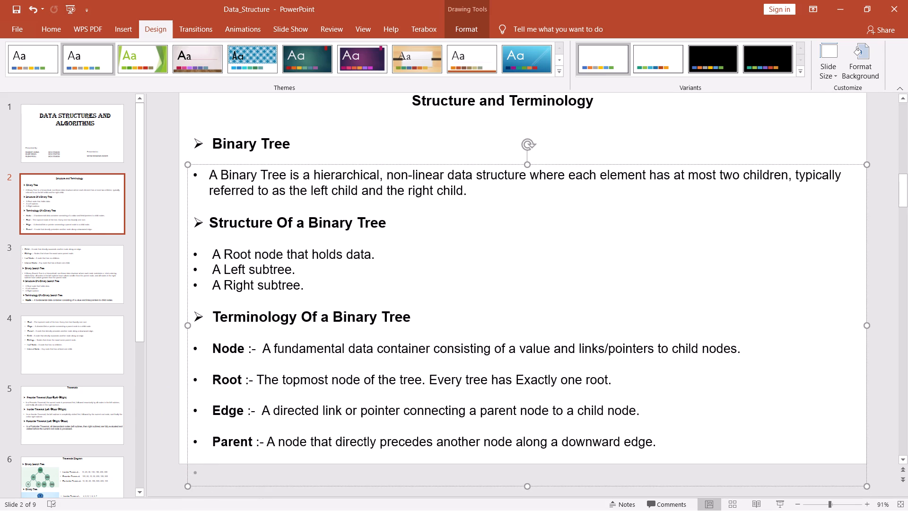
key(BackSpace)
key(BackSpace)
key(BackSpace)
key(BackSpace)
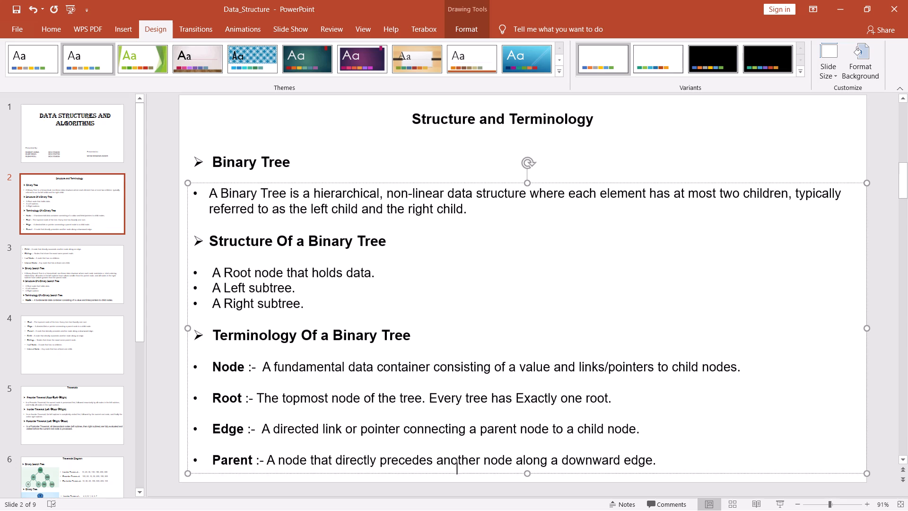
click(161, 443)
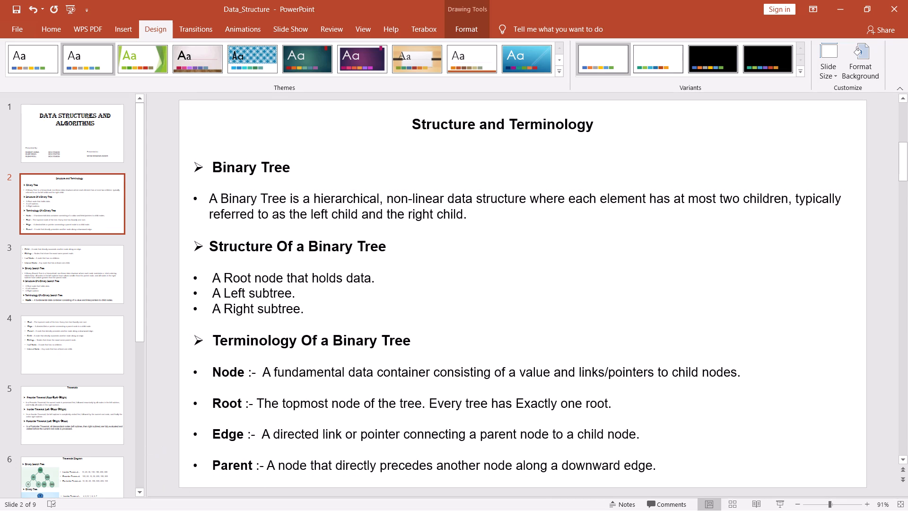
Move the Binary Tree heading on slide 2 slightly up toward the Structure and Terminology title.
click(244, 146)
click(244, 144)
click(252, 132)
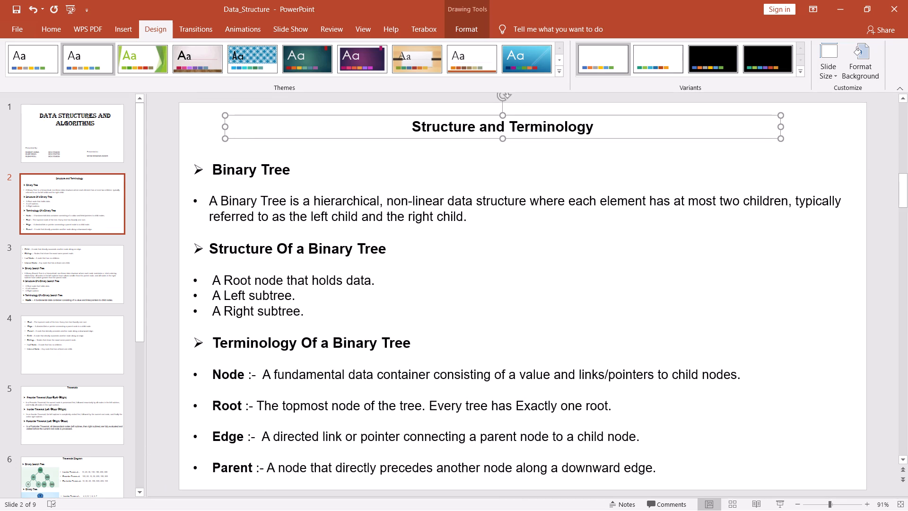
click(244, 177)
click(244, 155)
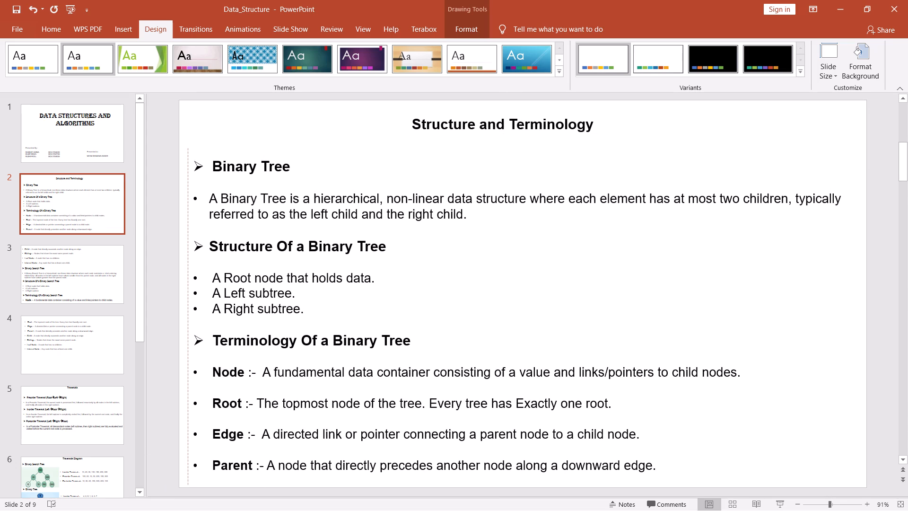
Move slide 2's main text box further up in small increments until it sits just beneath the Binary Tree heading.
click(246, 191)
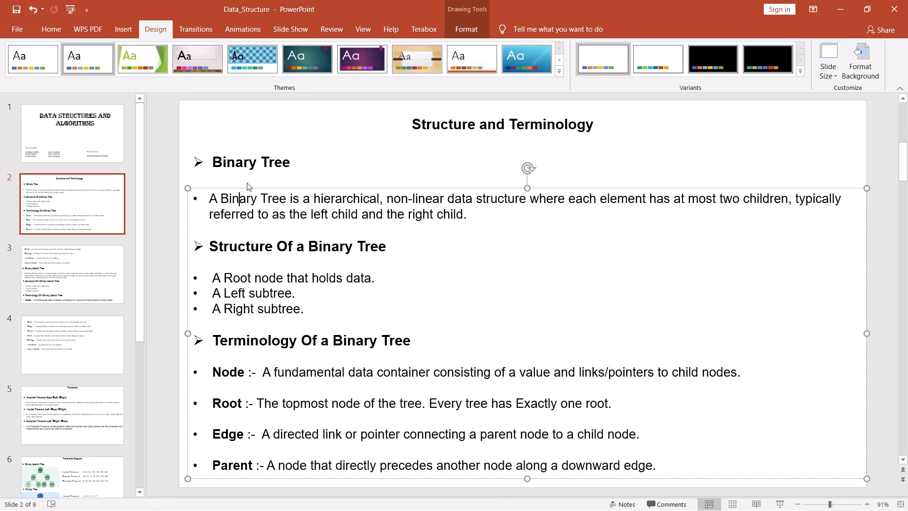
drag(247, 188, 247, 183)
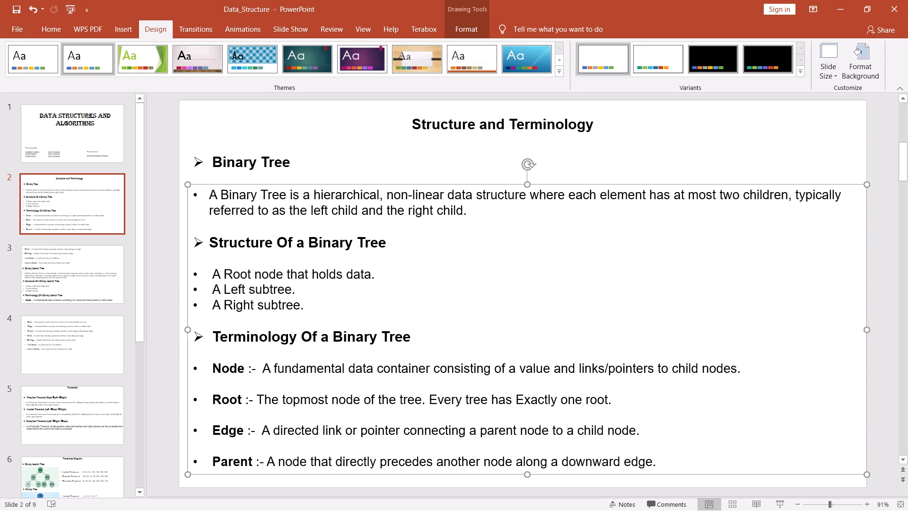
click(163, 307)
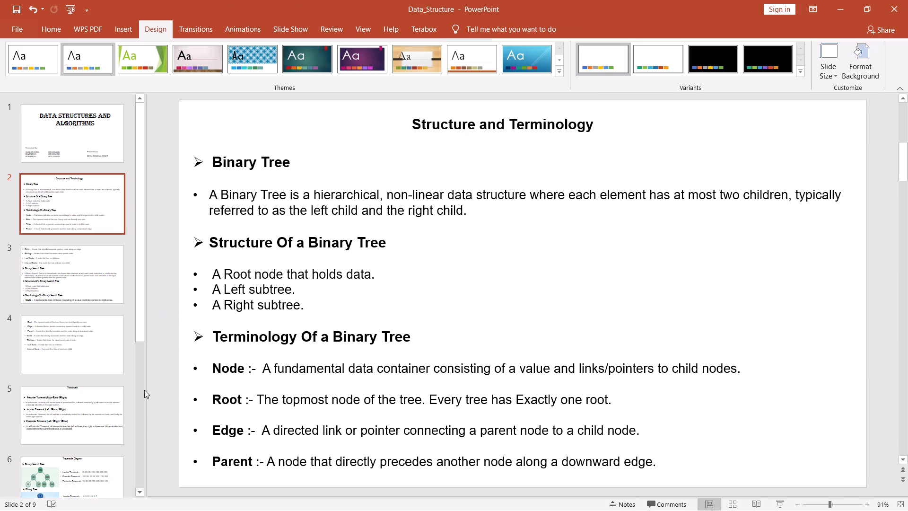
click(193, 307)
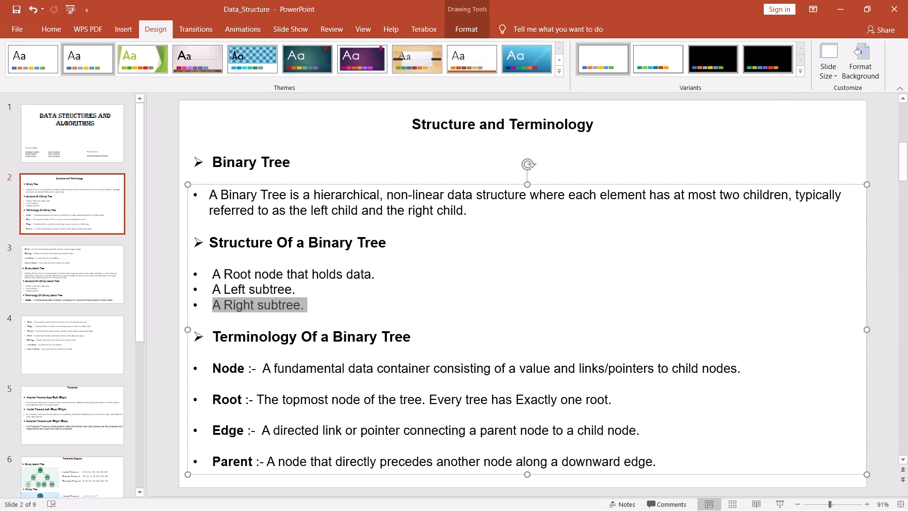
drag(497, 185, 496, 180)
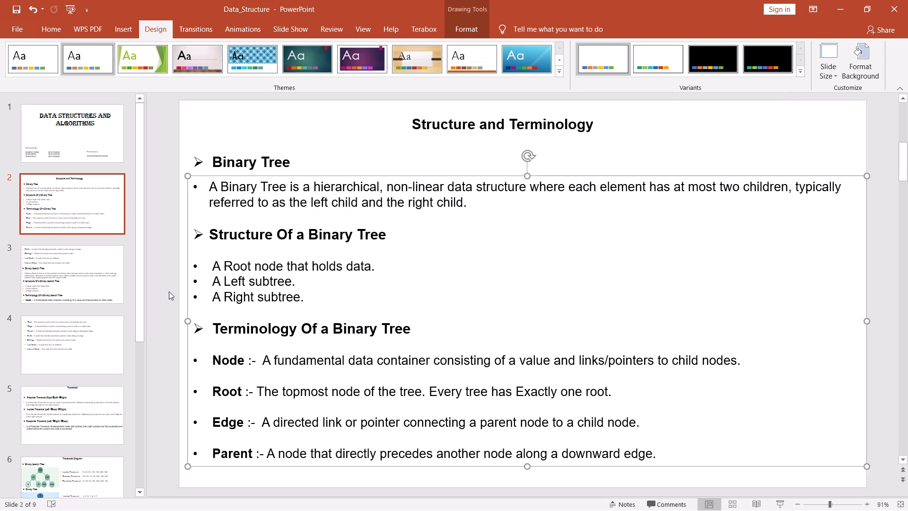
click(168, 291)
Raise slide 2's Binary Tree heading slightly to restore a gap above the definition bullet.
click(222, 159)
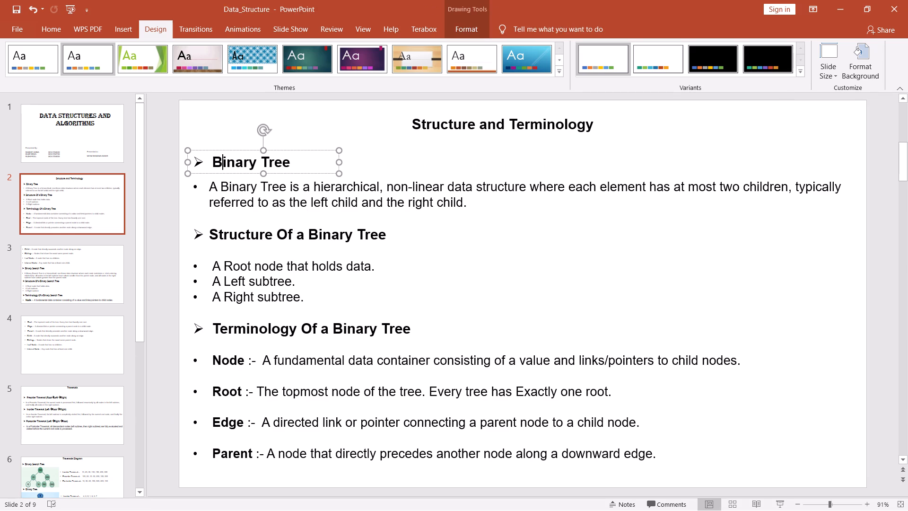
drag(227, 150, 227, 145)
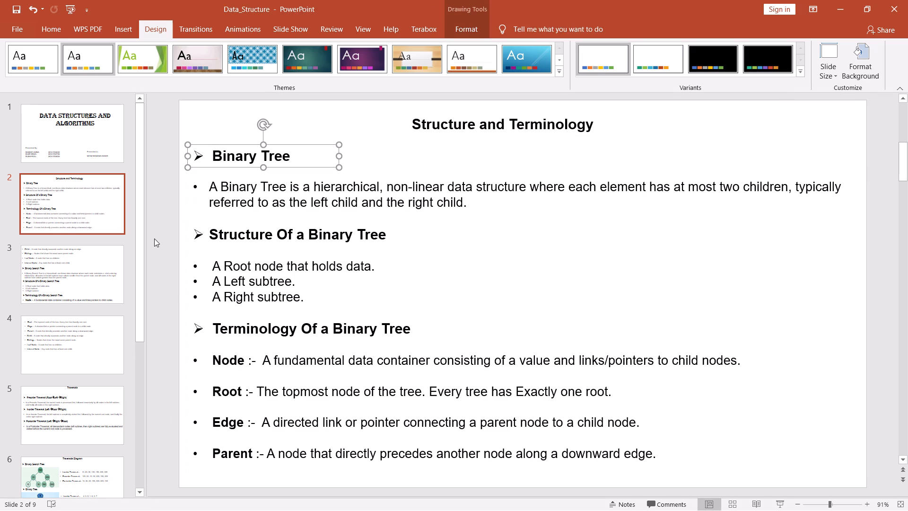
click(153, 240)
Save the presentation.
key(ctrl+s)
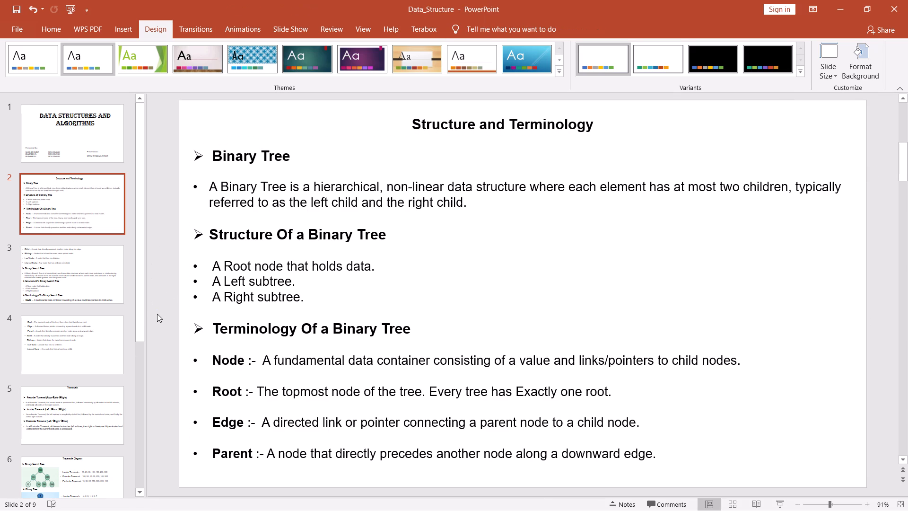
Shift the left edge of slide 3's Child-to-Internal Node text box slightly inward, in line with the Structure and Terminology text below.
click(50, 276)
click(242, 176)
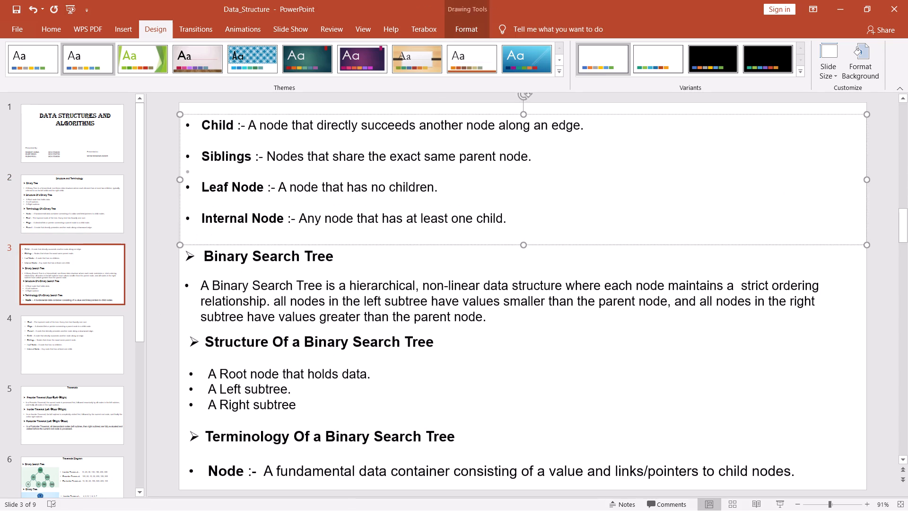
drag(179, 178, 184, 178)
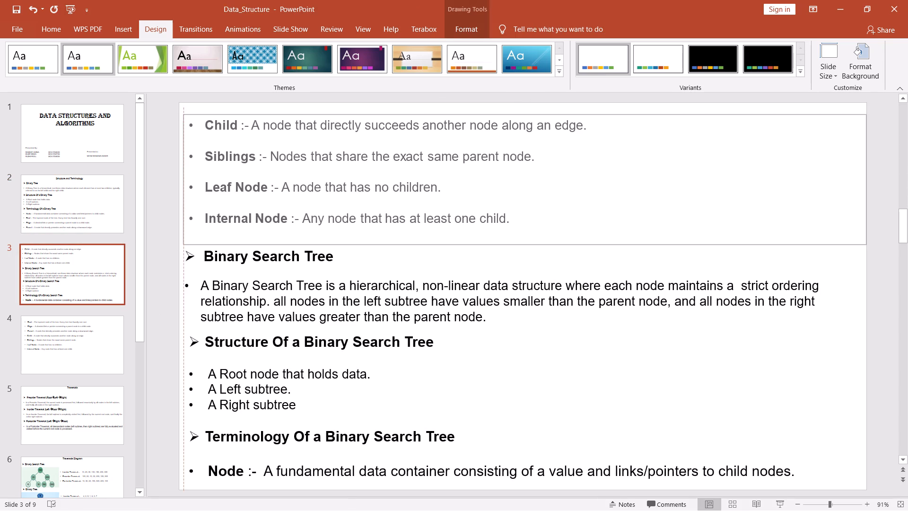
Shift slide 3's Child-to-Internal Node list, Binary Search Tree heading and definition paragraph slightly inward so their bullets line up.
drag(184, 178, 188, 178)
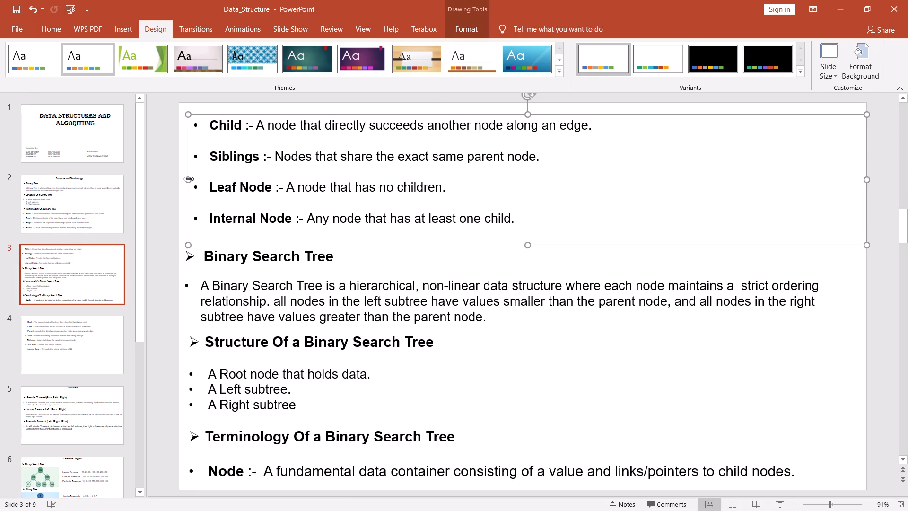
click(186, 259)
click(180, 254)
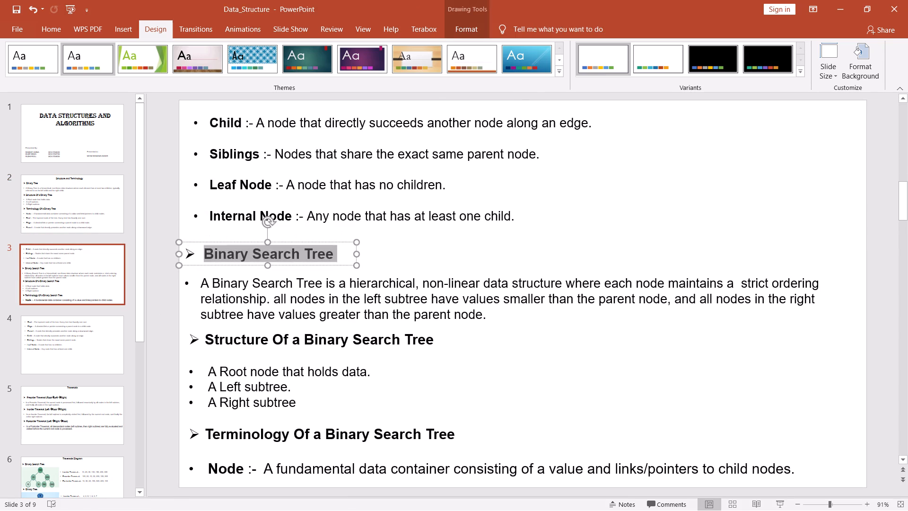
drag(185, 243, 189, 243)
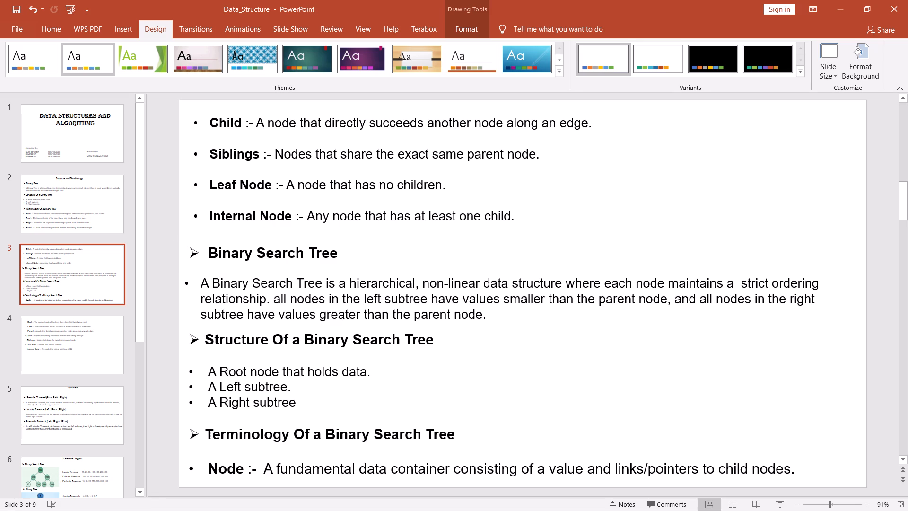
drag(189, 243, 192, 243)
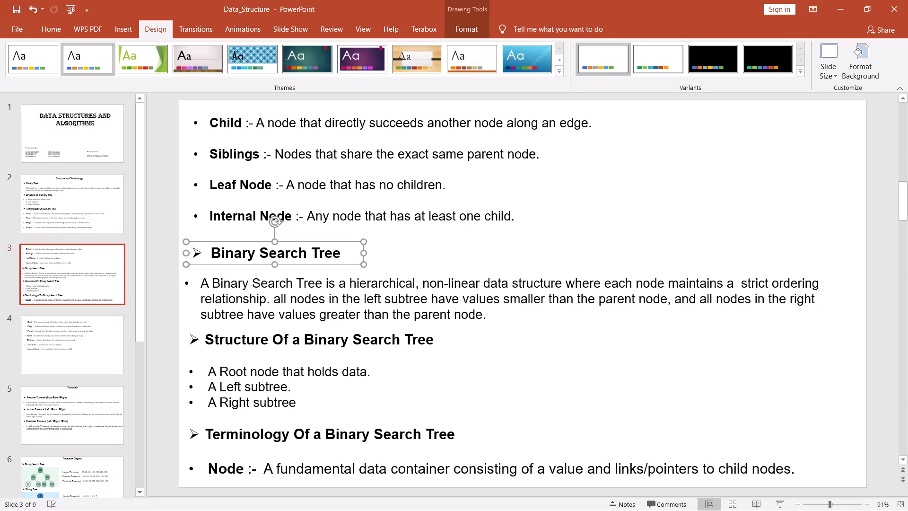
click(185, 288)
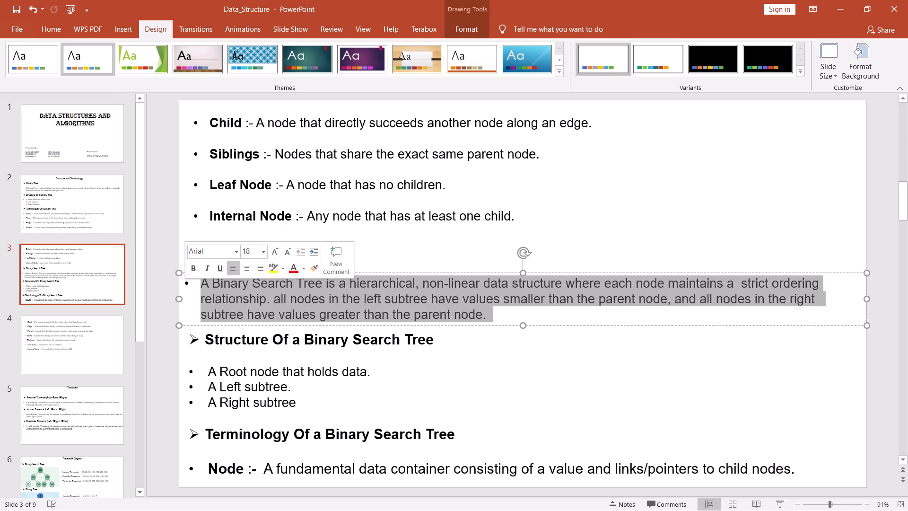
drag(178, 283, 187, 283)
Move slide 3's Structure and Terminology text box slightly inward and a little lower, clear of the definition paragraph.
click(189, 342)
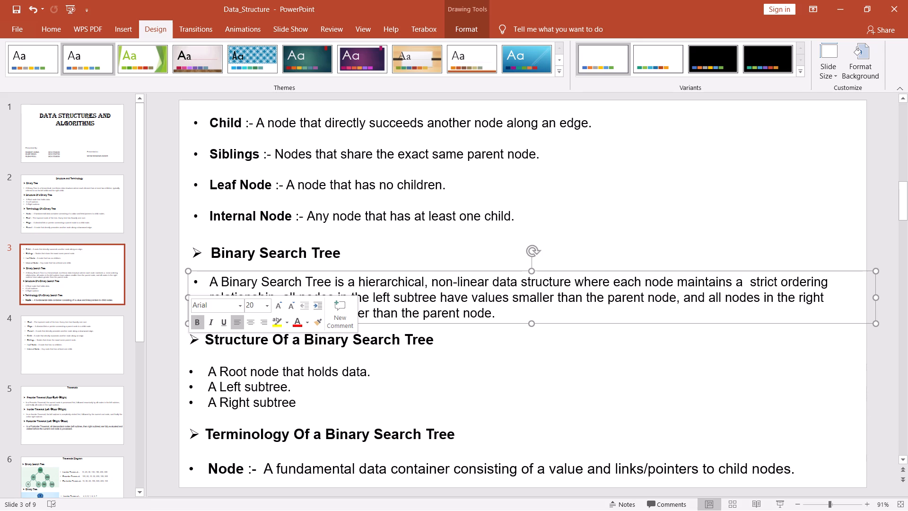
drag(182, 343, 194, 342)
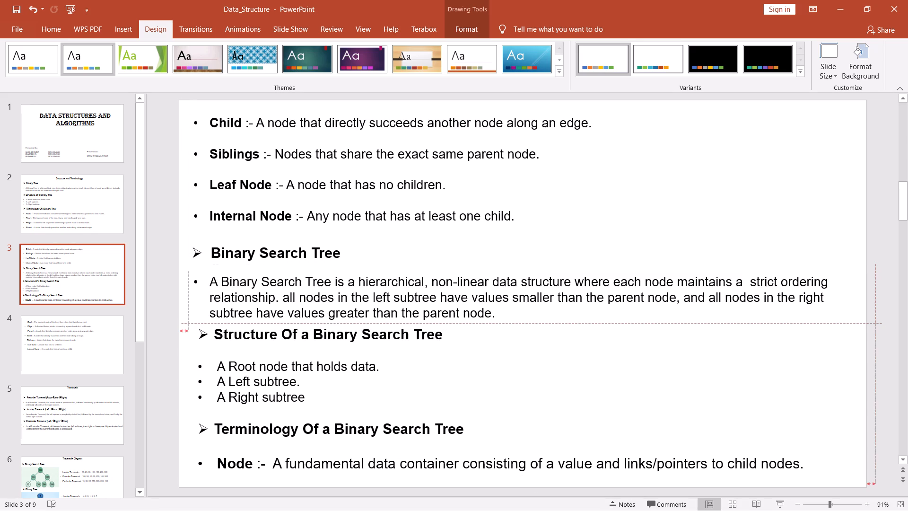
drag(194, 342, 192, 345)
click(227, 288)
click(170, 383)
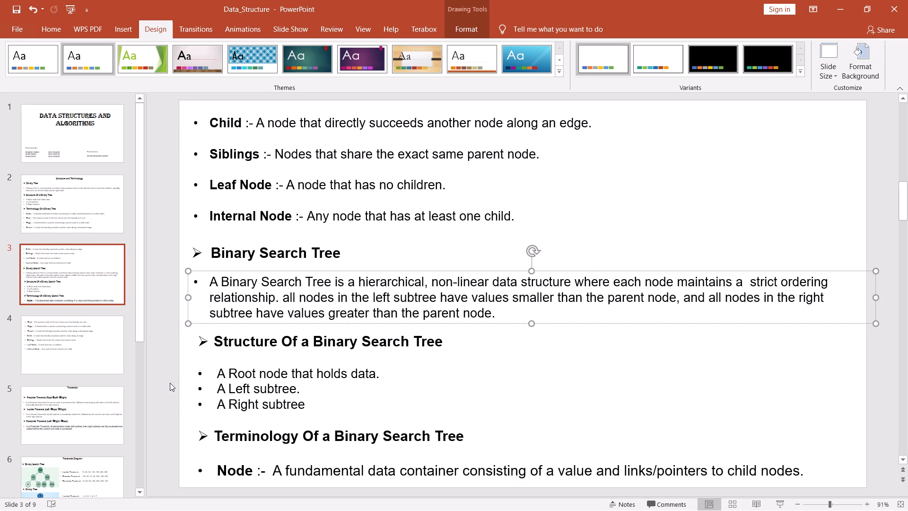
Save the presentation.
key(ctrl+s)
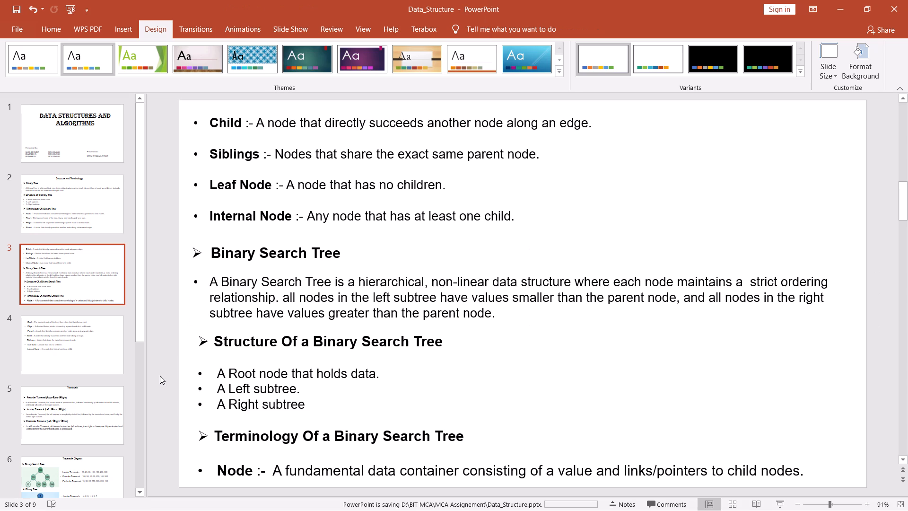
Nudge slide 3's Structure and Terminology text box back toward the slide's left edge, in line with the definition paragraph's box.
click(232, 342)
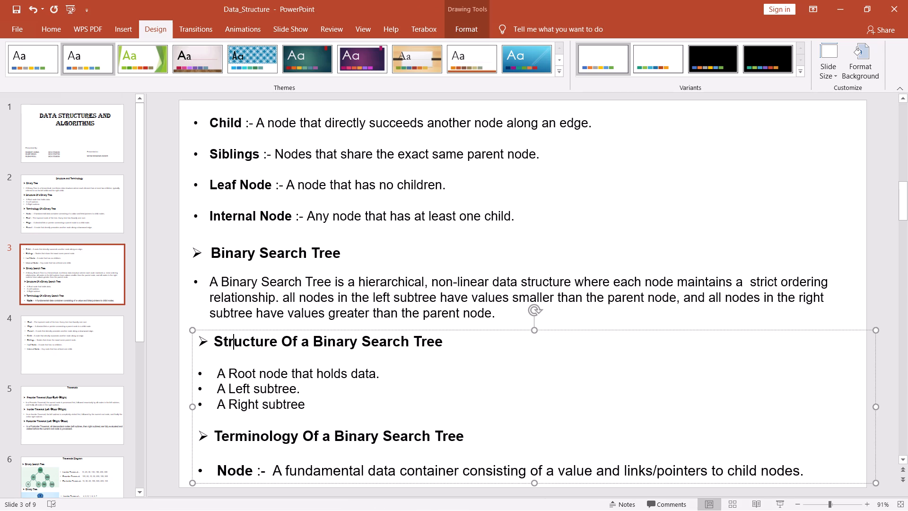
drag(192, 367, 190, 367)
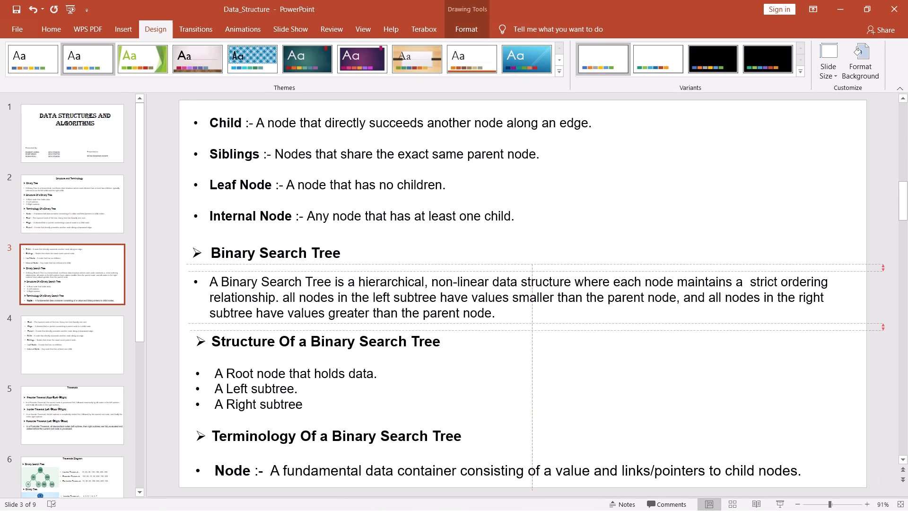
drag(190, 367, 188, 367)
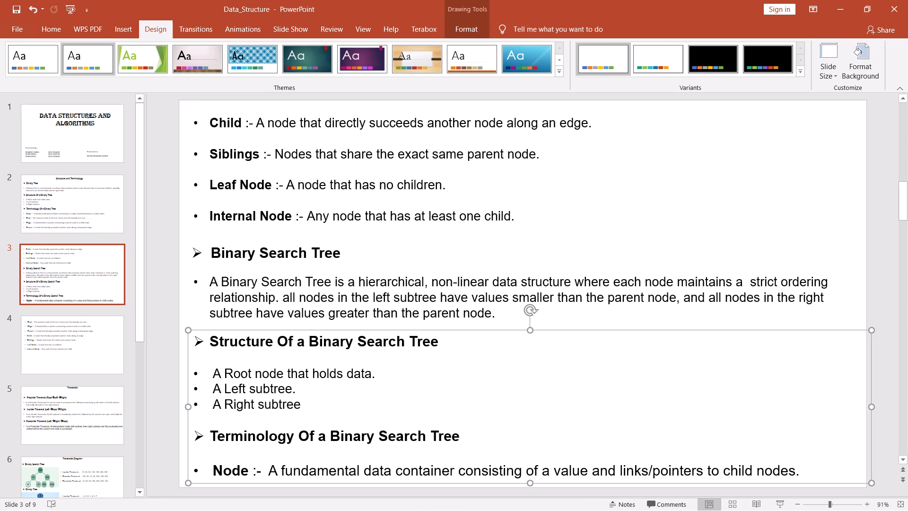
Save the presentation.
key(ctrl+s)
On slide 4, move the Root-to-Internal Node list slightly toward the slide's left edge.
click(50, 350)
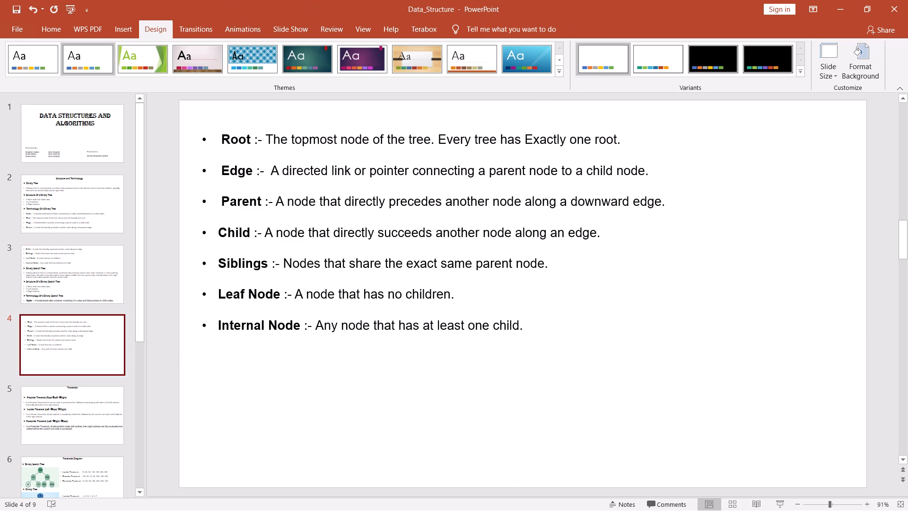
click(200, 248)
drag(196, 220, 190, 221)
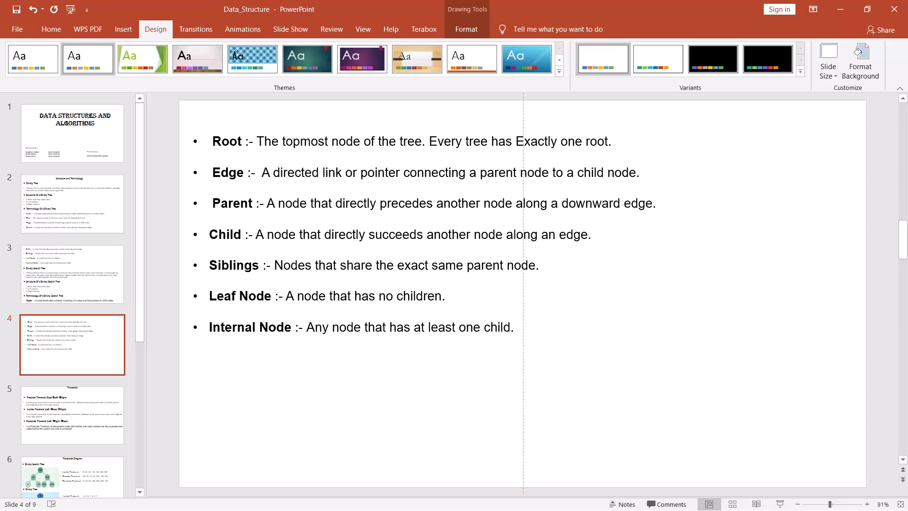
drag(190, 221, 191, 220)
click(193, 384)
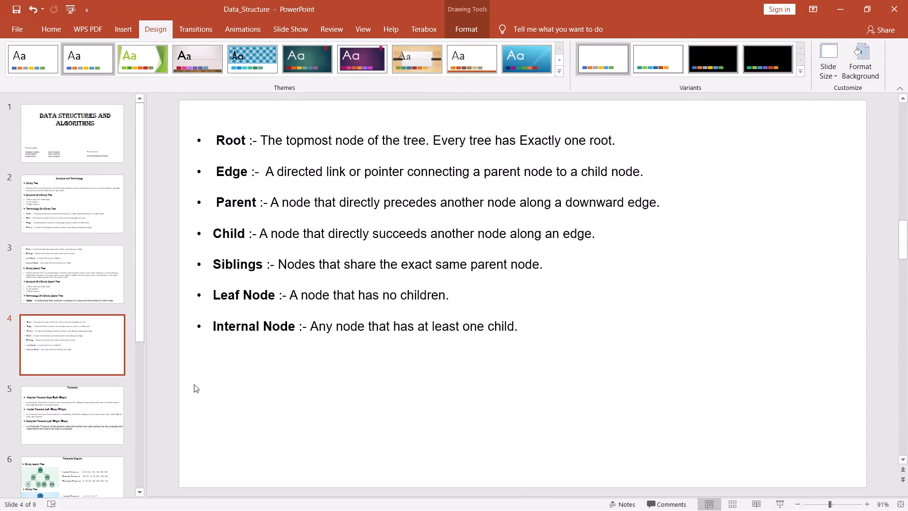
Save the presentation.
key(ctrl+s)
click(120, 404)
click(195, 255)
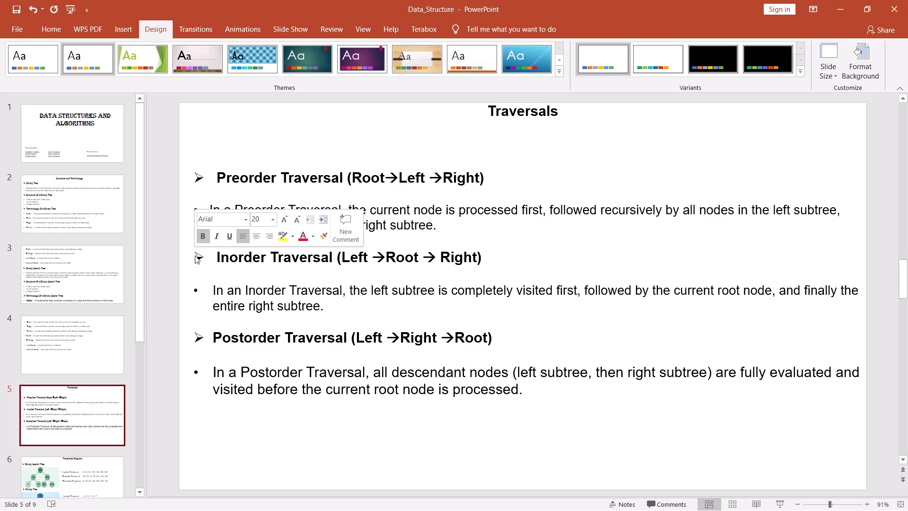
On slide 6, narrow the Binary Search Tree traversal list's box and move it away from the diagram, flush with the slide's right edge.
click(83, 467)
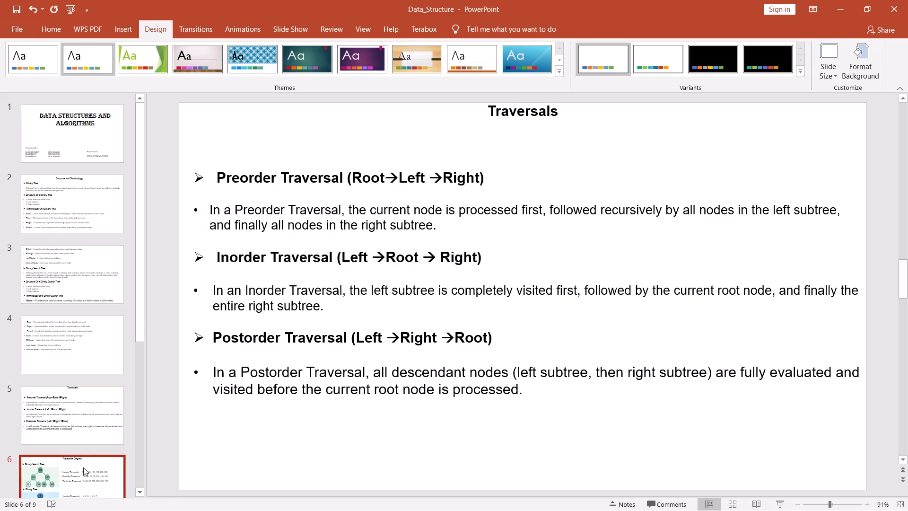
click(207, 240)
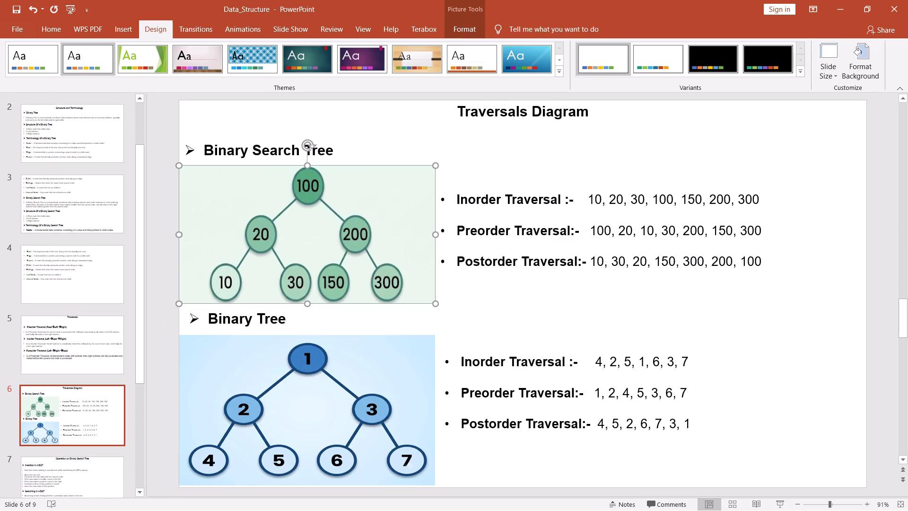
click(460, 228)
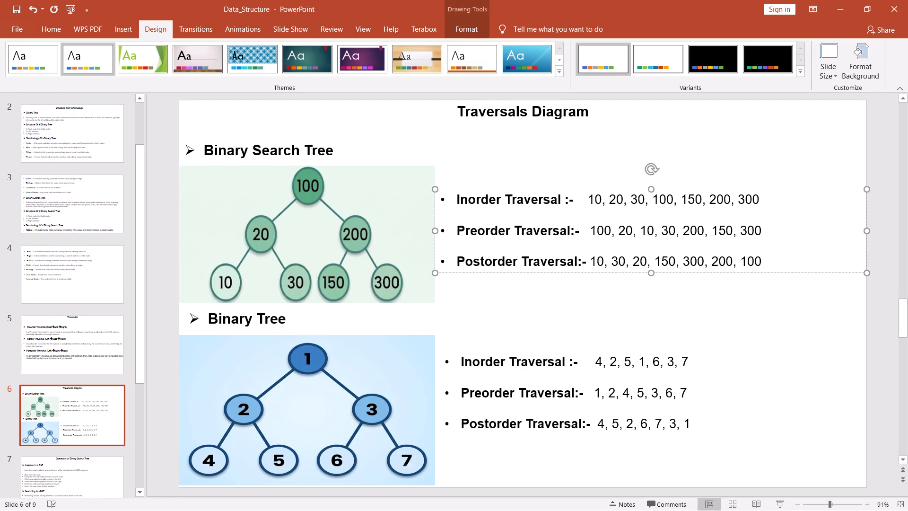
drag(868, 233, 849, 235)
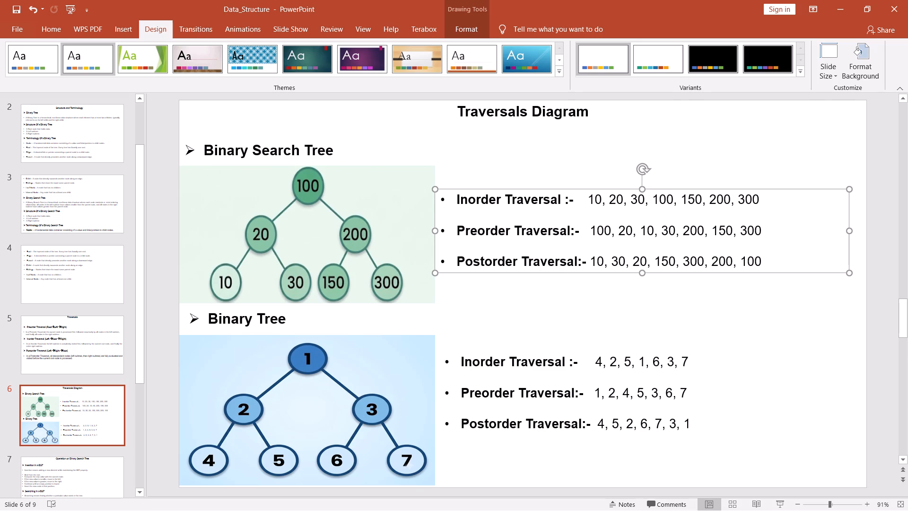
drag(848, 214, 857, 214)
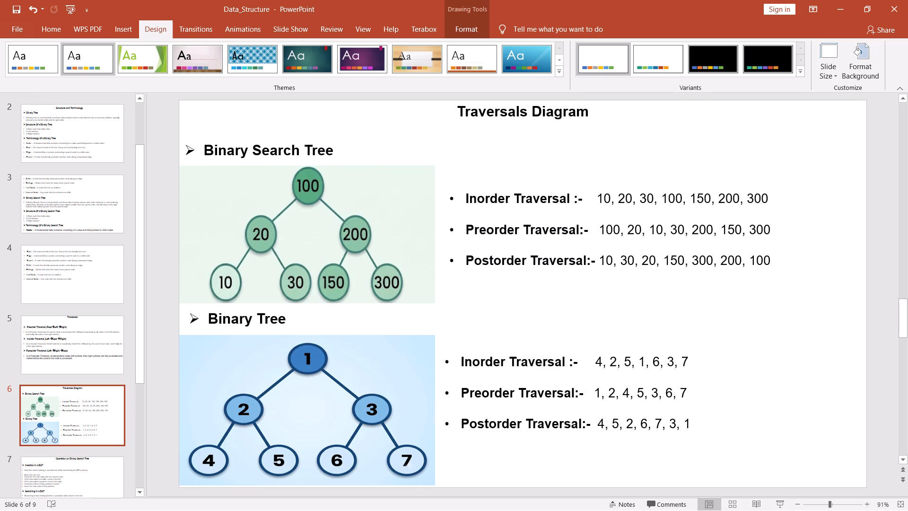
drag(857, 214, 858, 214)
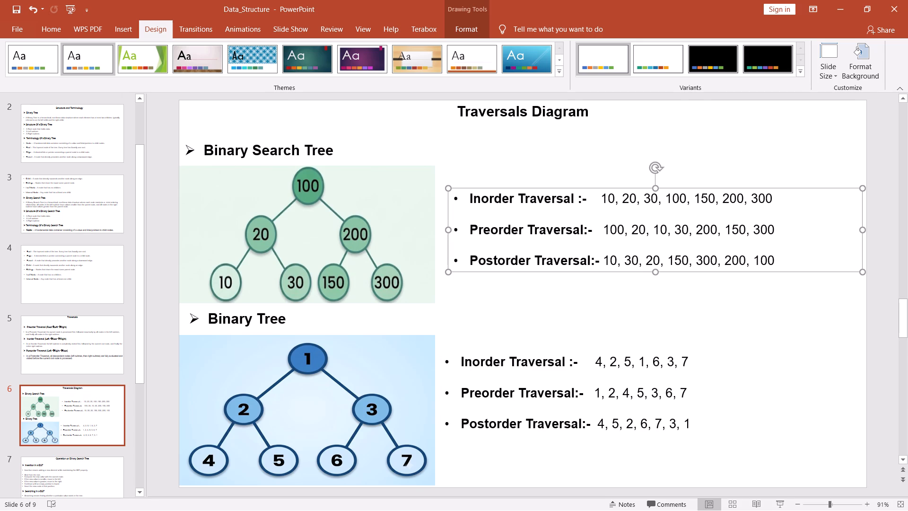
drag(715, 189, 719, 188)
click(474, 214)
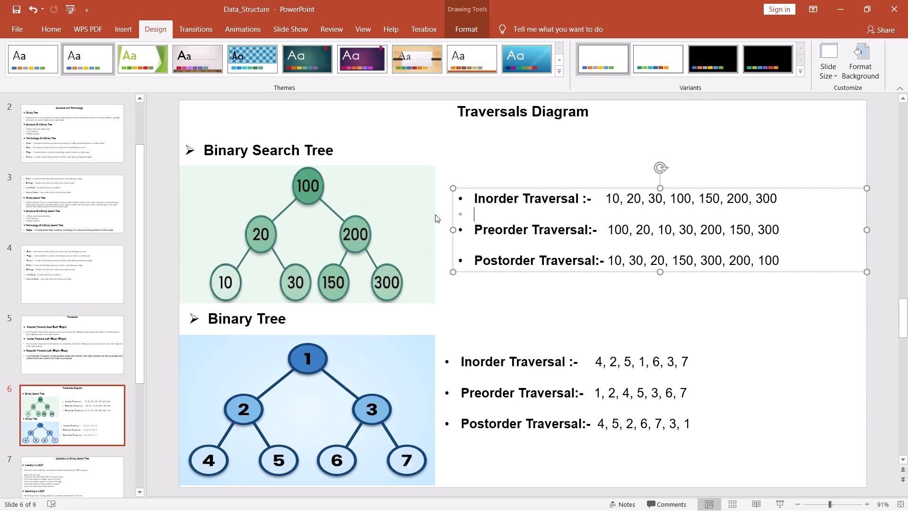
Narrow slide 6's Binary Search Tree heading box, raise it slightly and shift it inward until it meets the slide's right edge.
click(201, 142)
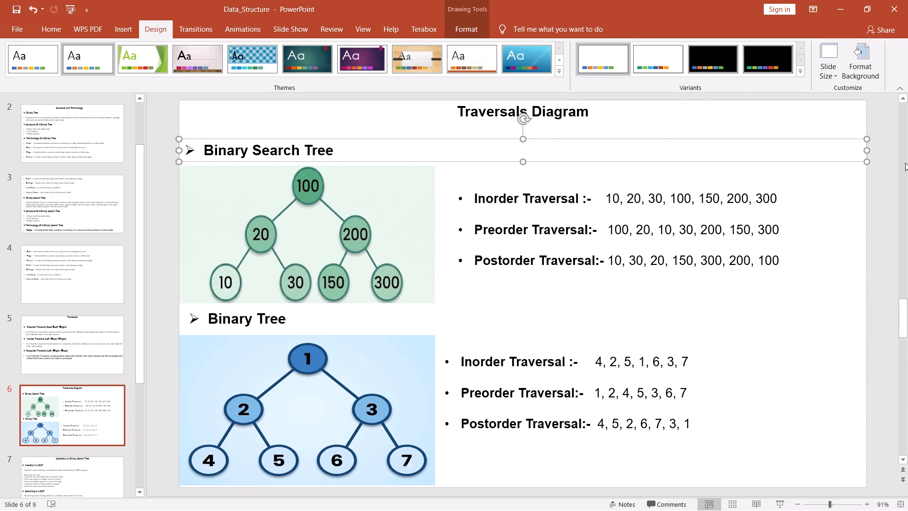
drag(867, 150, 852, 150)
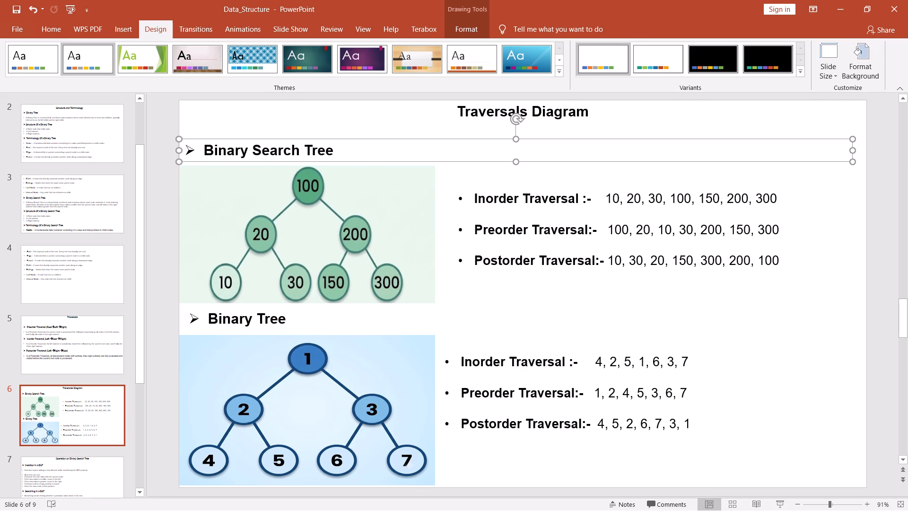
click(854, 150)
drag(812, 140, 819, 135)
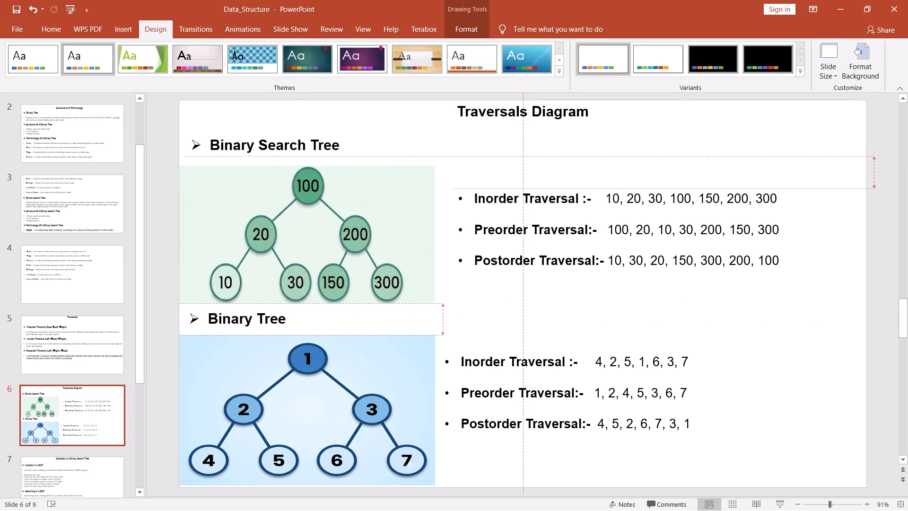
drag(819, 135, 811, 132)
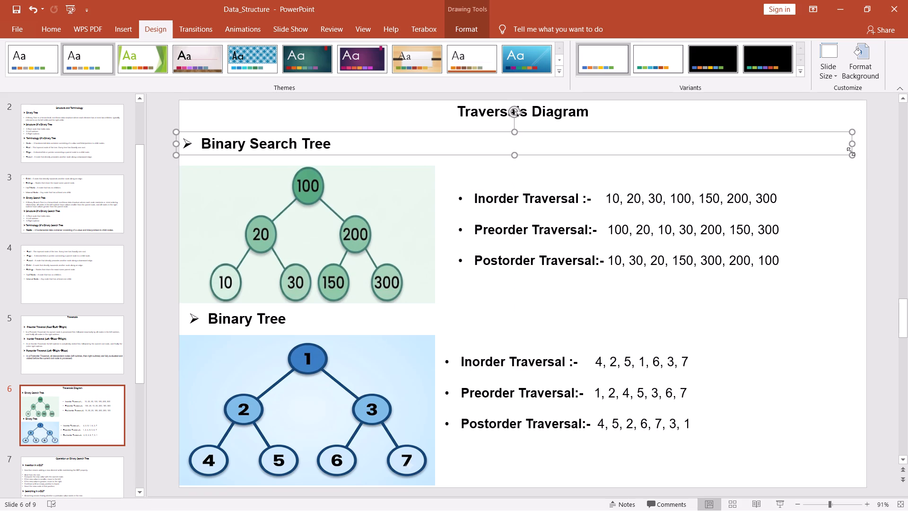
drag(836, 133, 841, 132)
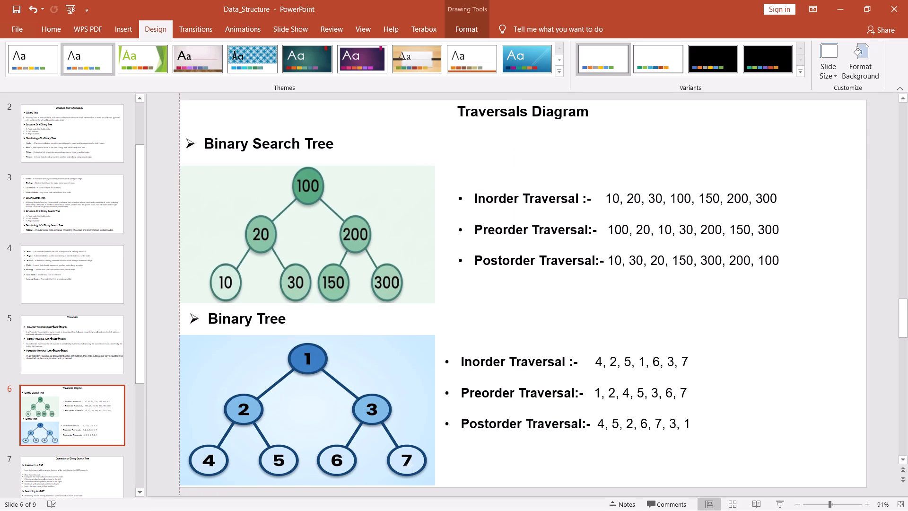
drag(841, 132, 845, 132)
drag(841, 132, 847, 132)
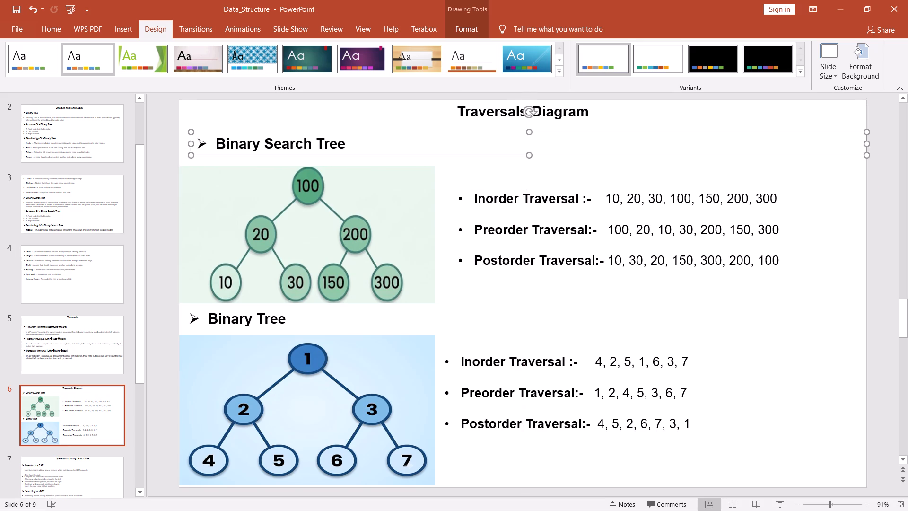
Move slide 6's Binary Search Tree diagram slightly inward so its left edge aligns with the heading box above it.
click(283, 213)
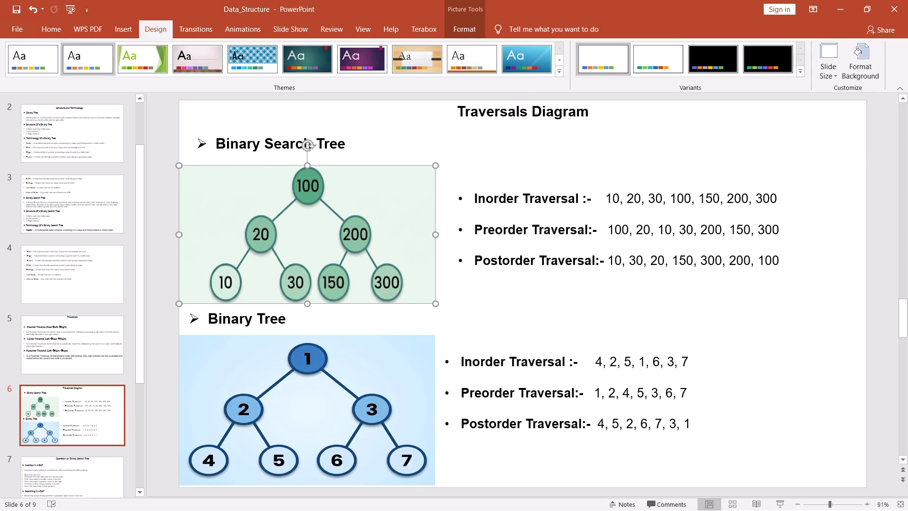
drag(260, 166, 268, 166)
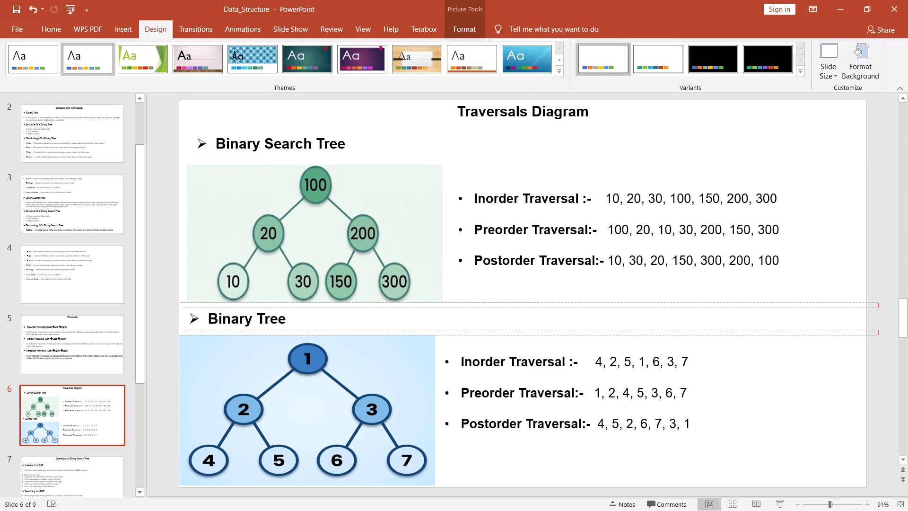
drag(268, 166, 271, 167)
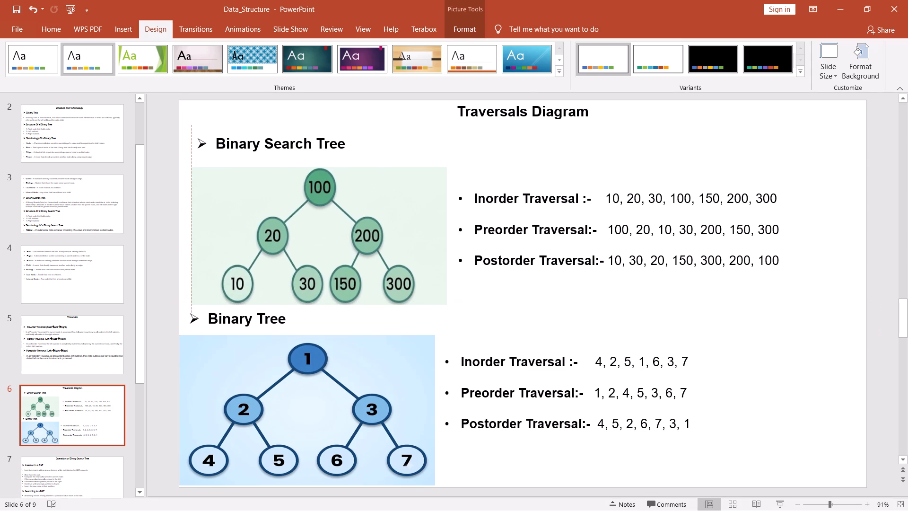
Narrow slide 6's Binary Tree heading box and shift it inward to align with the Binary Search Tree heading.
click(204, 311)
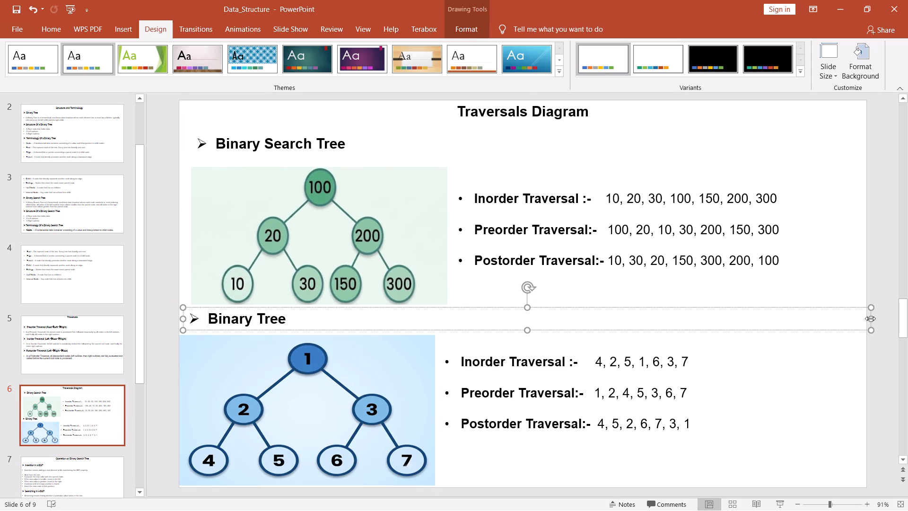
drag(873, 318, 858, 318)
drag(785, 305, 791, 306)
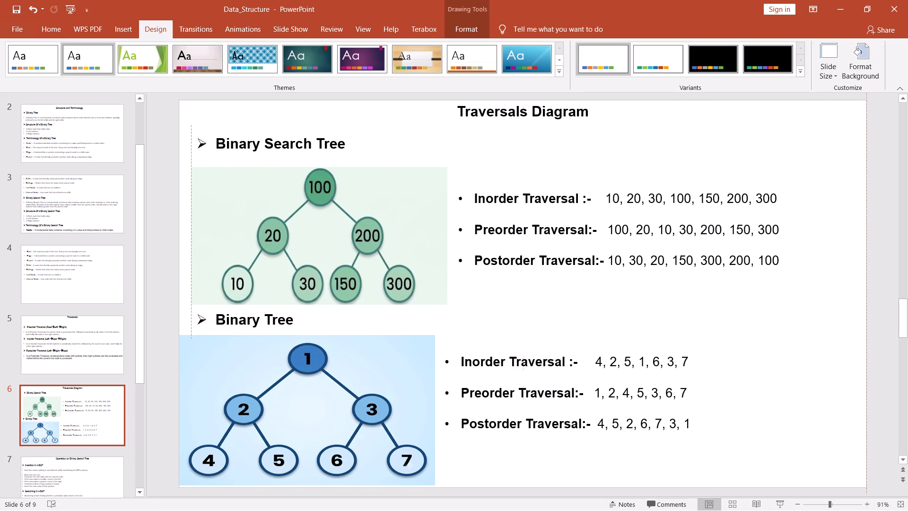
Nudge slide 6's Binary Tree heading box slightly toward the slide's right edge.
drag(791, 306, 794, 306)
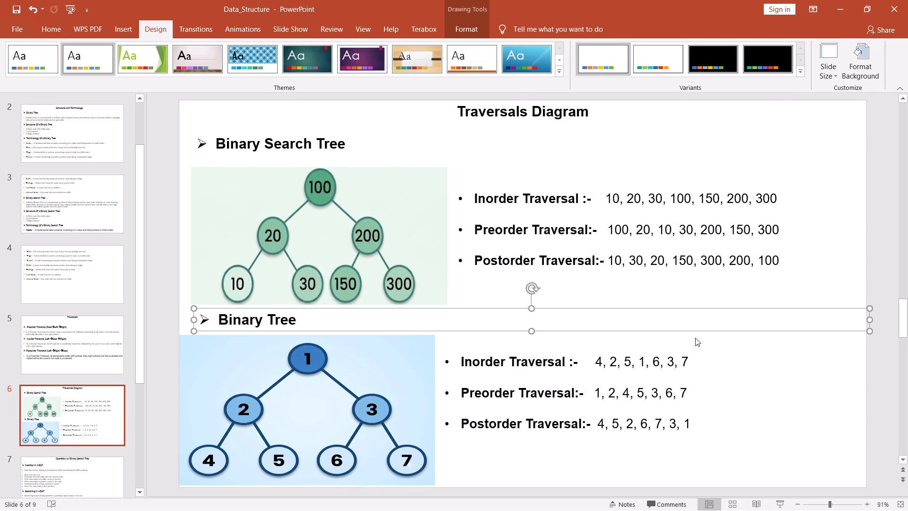
Narrow slide 6's Binary Tree traversal list box and shift it away from the diagram, aligning it with the Binary Search Tree list above.
click(458, 398)
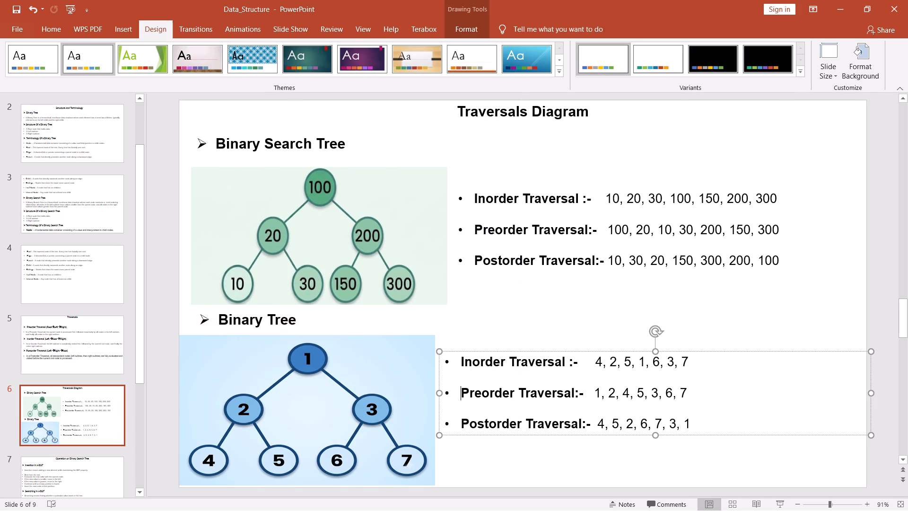
drag(869, 393, 853, 396)
drag(826, 352, 833, 352)
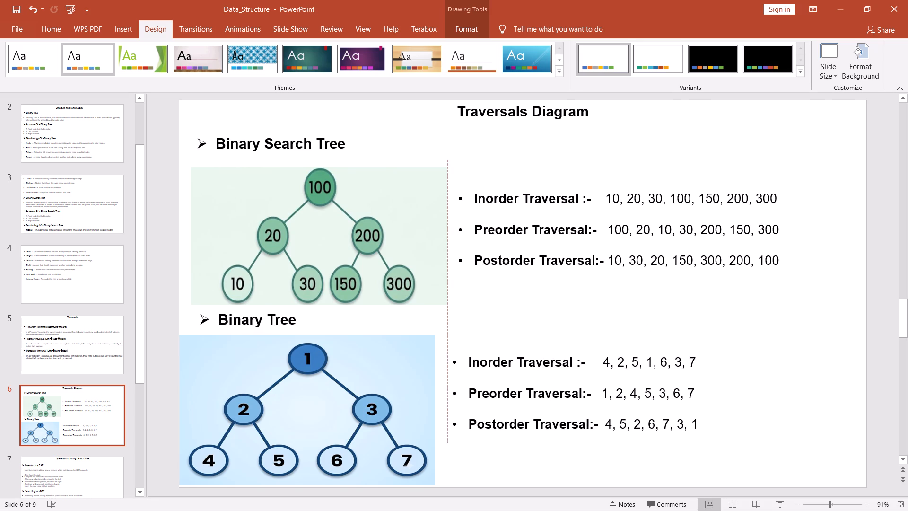
drag(833, 352, 841, 352)
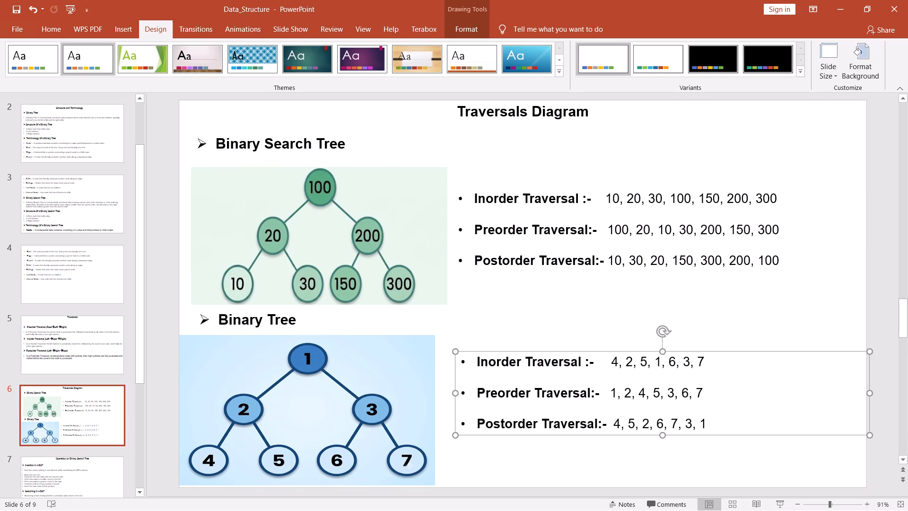
click(842, 351)
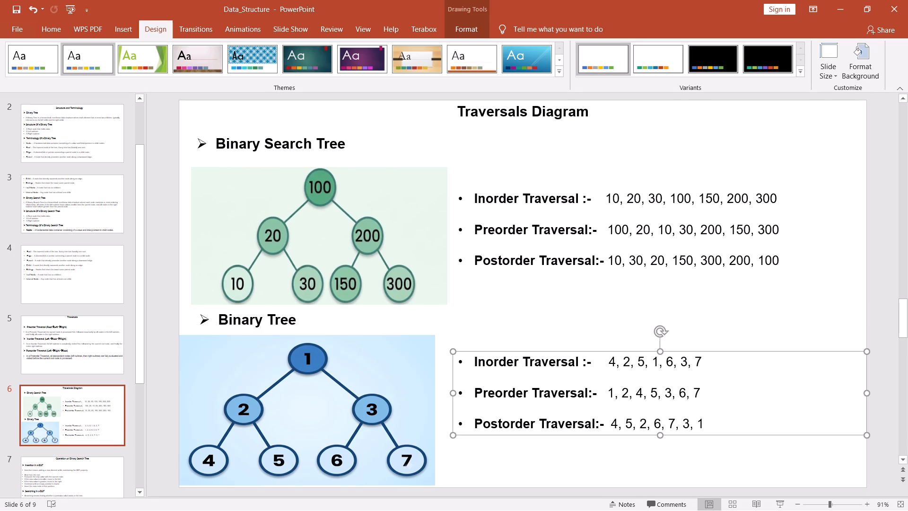
Shift slide 6's Binary Tree diagram inward so its edges align with the Binary Search Tree diagram above, and save the presentation.
click(288, 374)
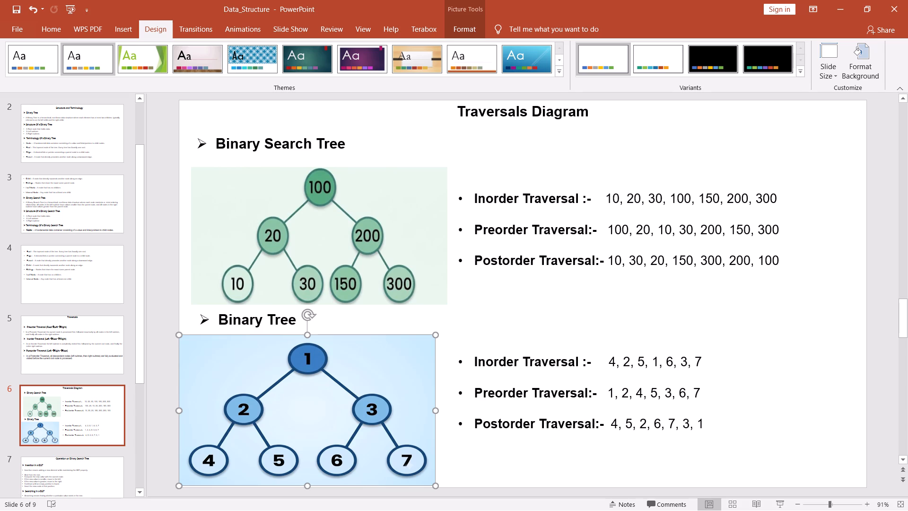
drag(218, 332, 228, 332)
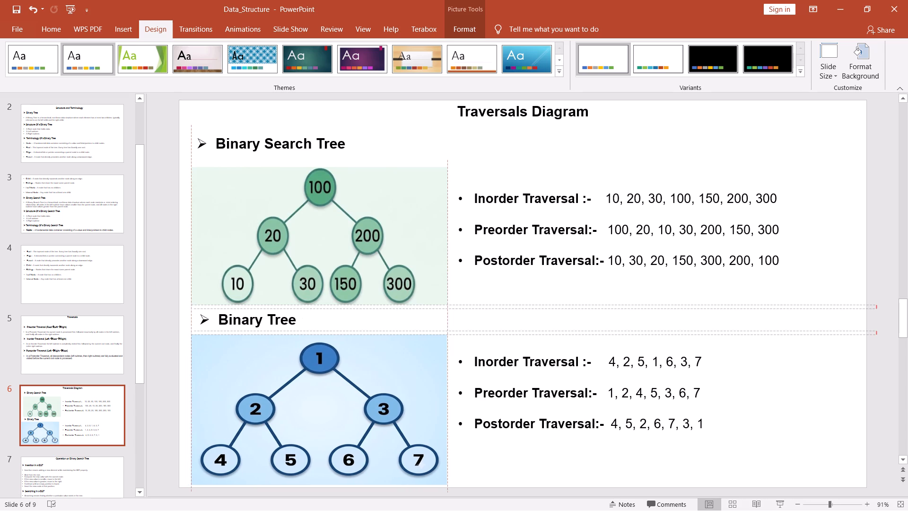
drag(228, 332, 228, 332)
click(492, 462)
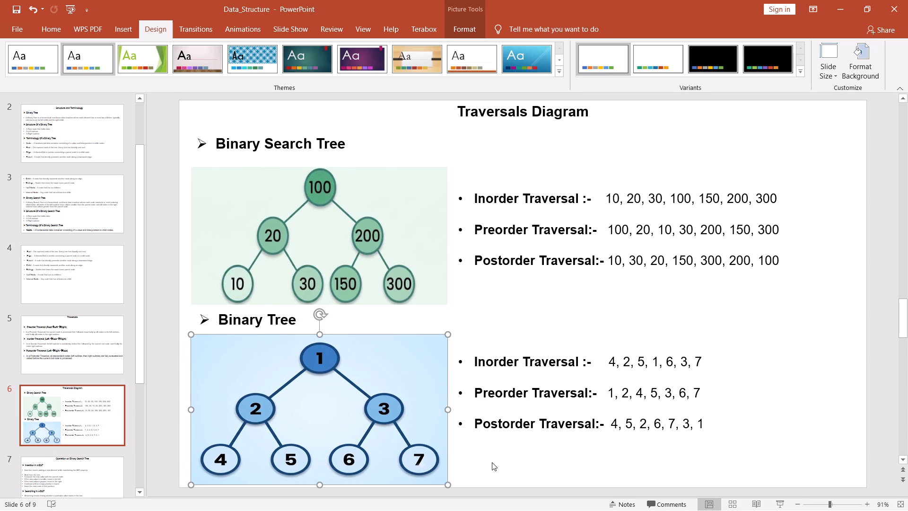
key(ctrl+s)
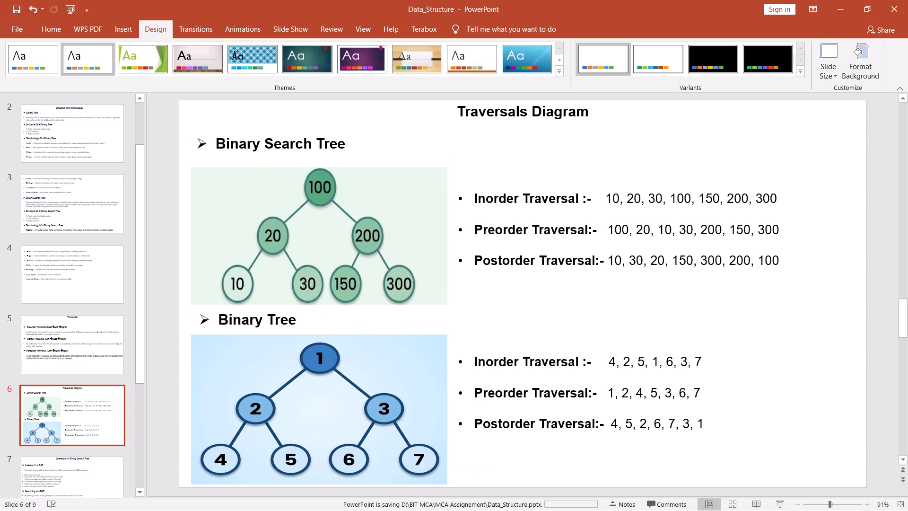
Check the alignment of slide 6's Binary Tree and Binary Search Tree heading boxes and save the presentation.
click(283, 323)
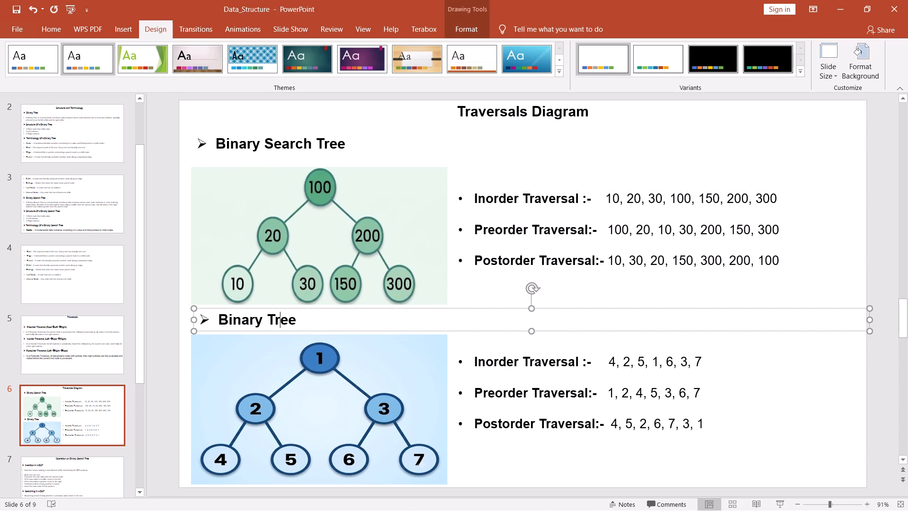
click(561, 458)
key(ctrl+s)
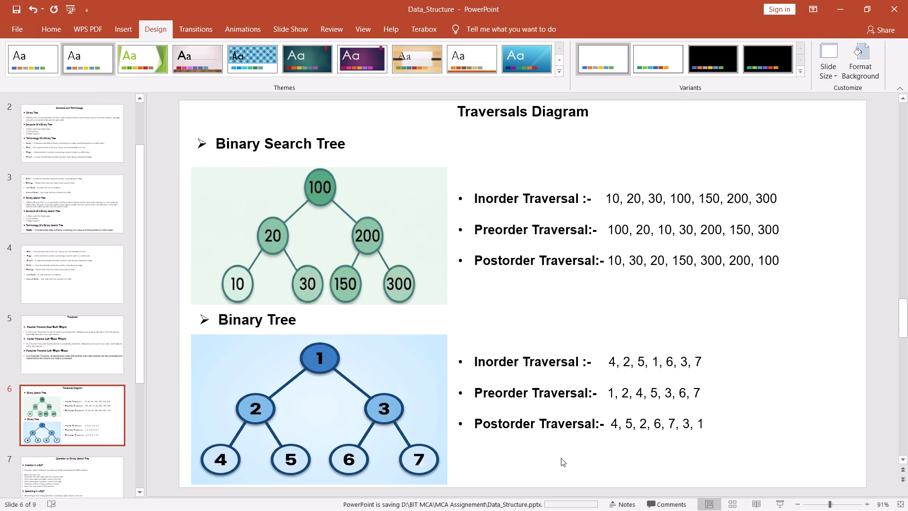
click(209, 143)
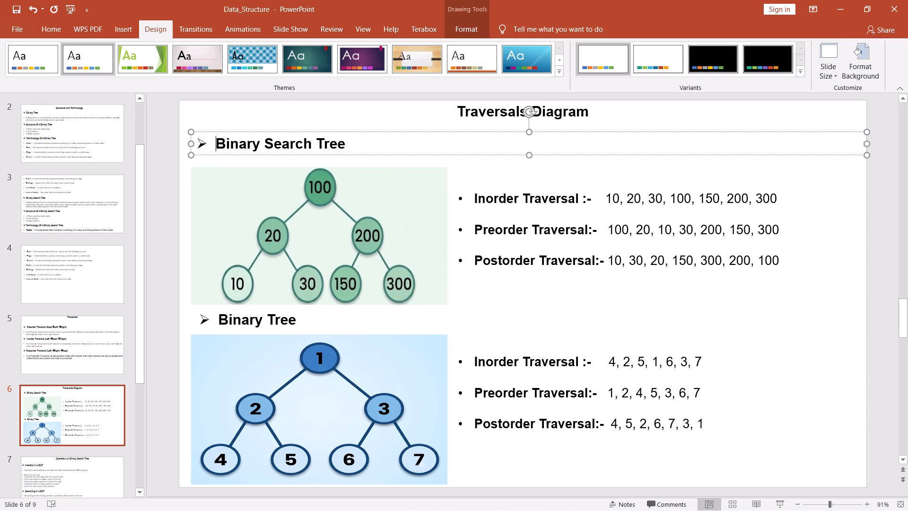
click(225, 132)
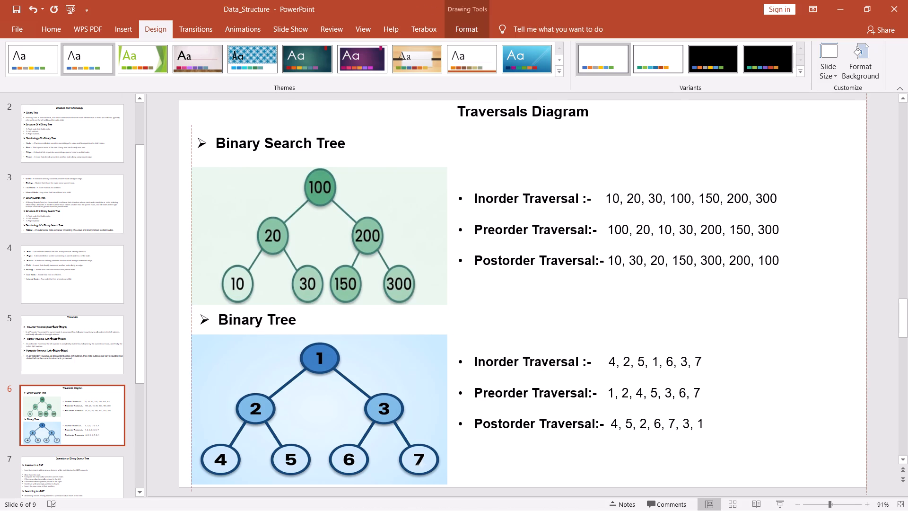
key(ctrl+s)
On slide 7, shift the insertion and searching text box inward and narrow it until it meets the slide's right edge.
click(46, 484)
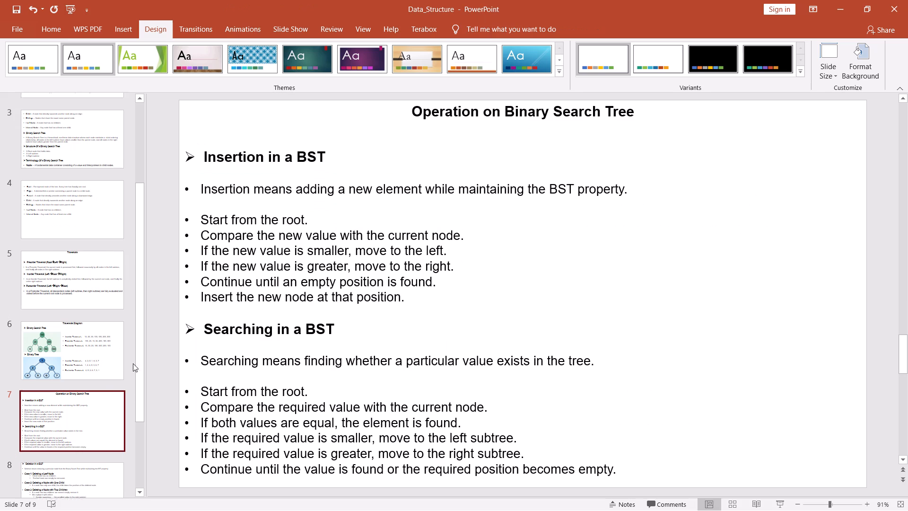
click(267, 190)
drag(243, 145, 254, 145)
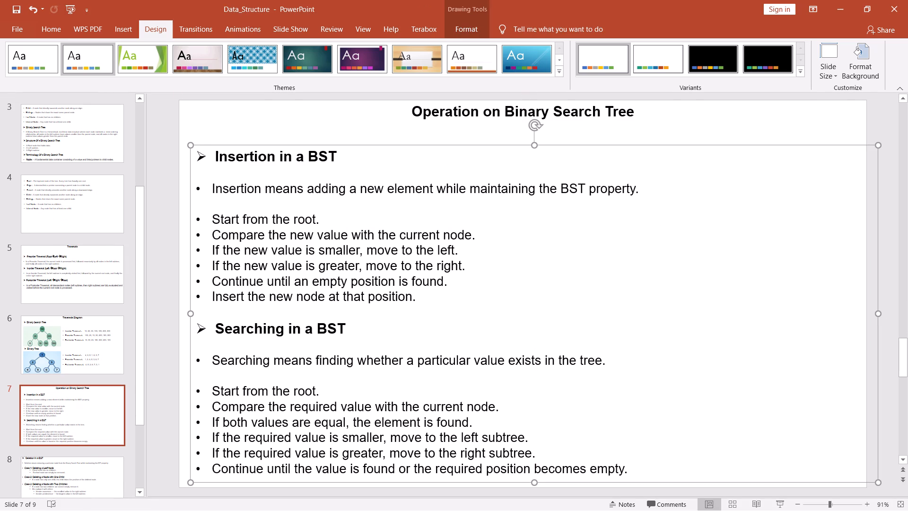
drag(876, 315, 865, 315)
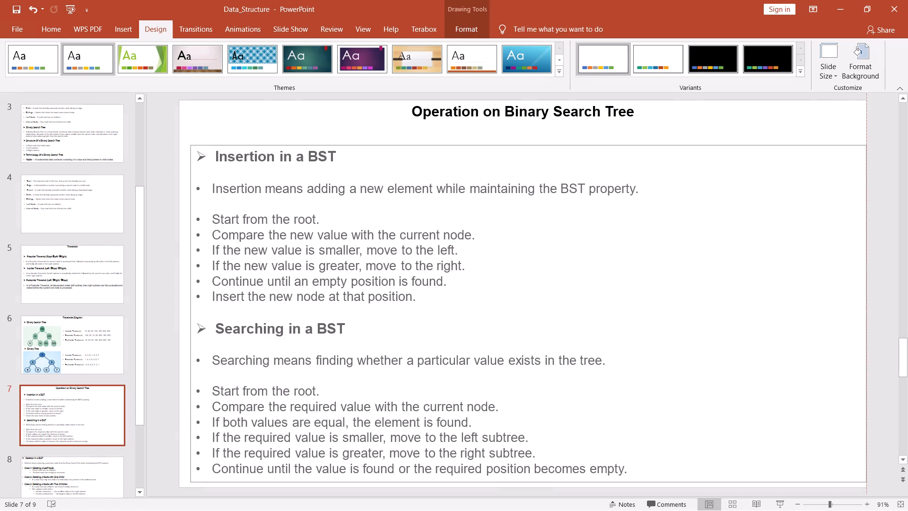
drag(865, 315, 866, 314)
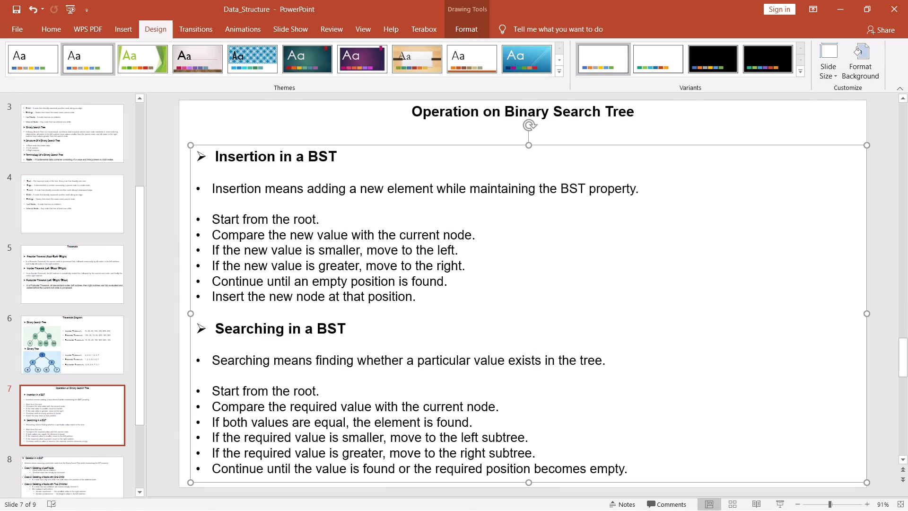
Lower slide 7's body text box slightly toward the slide's bottom edge, keep it flush with the right edge, and save the presentation.
drag(313, 144, 313, 145)
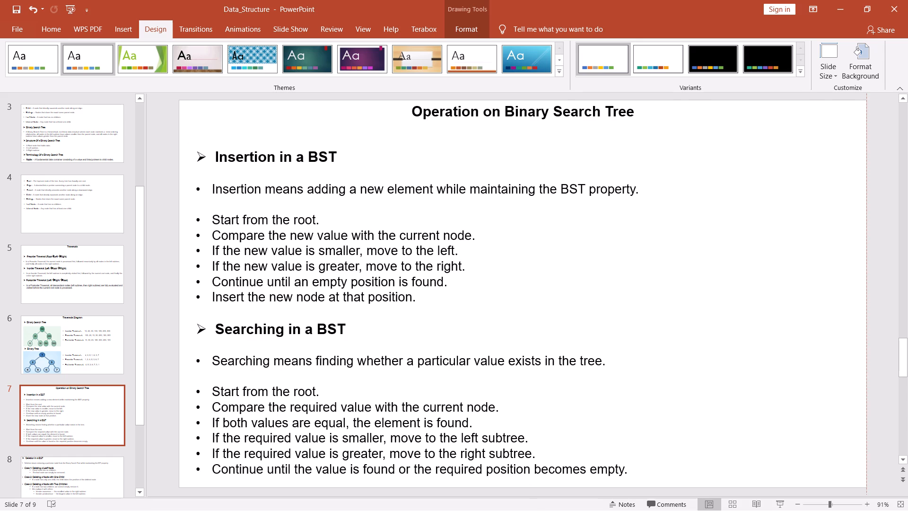
drag(313, 145, 308, 152)
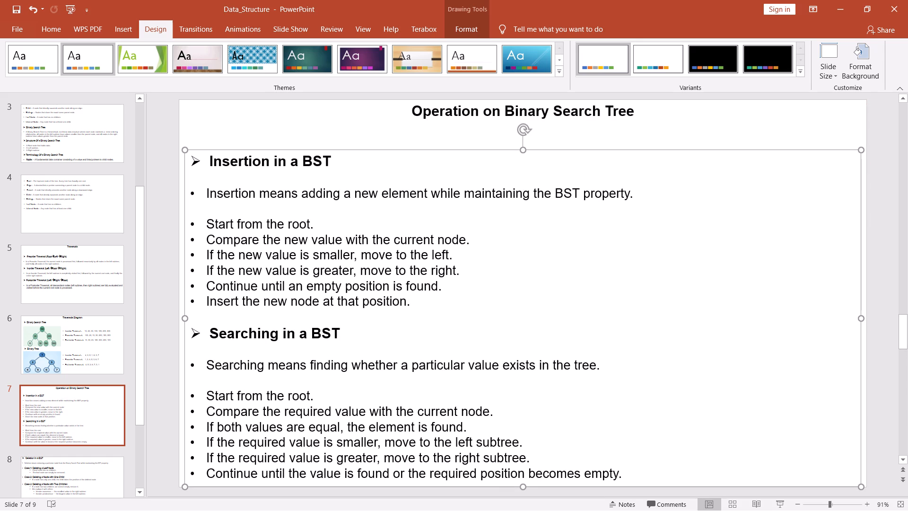
click(178, 256)
click(292, 136)
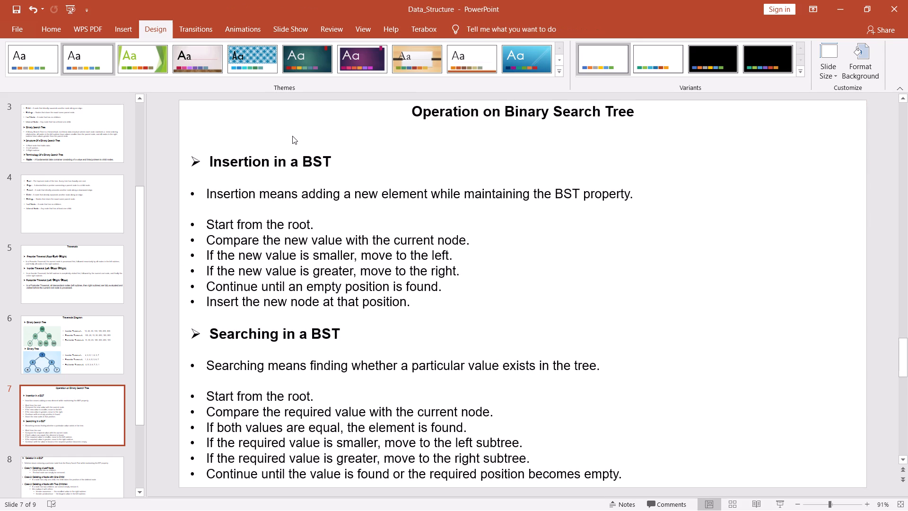
click(336, 150)
click(337, 150)
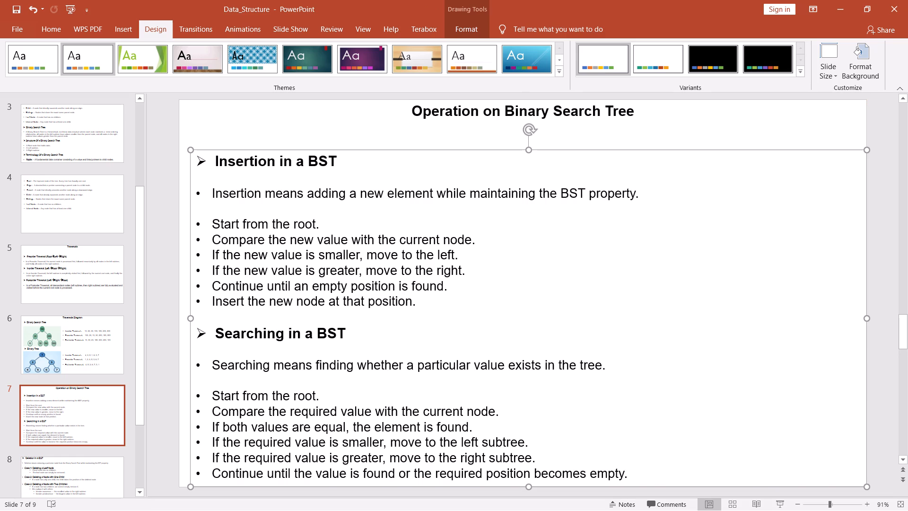
click(887, 277)
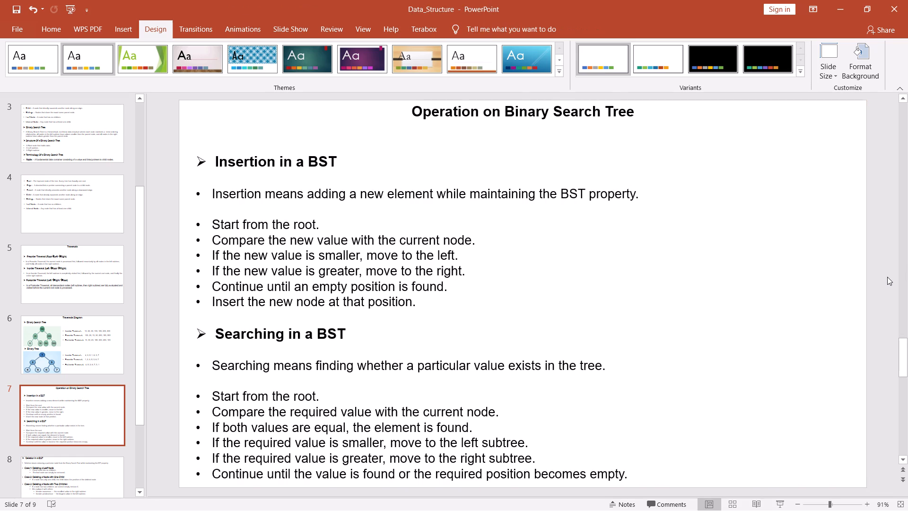
key(ctrl+s)
On slide 8, lower the time complexity list slightly to widen the gap beneath the deletion cases.
click(105, 462)
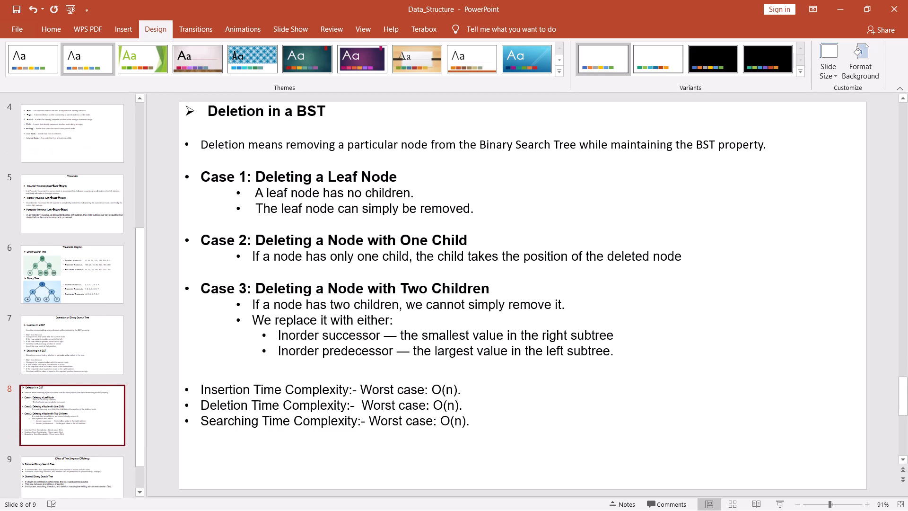
click(222, 111)
click(304, 379)
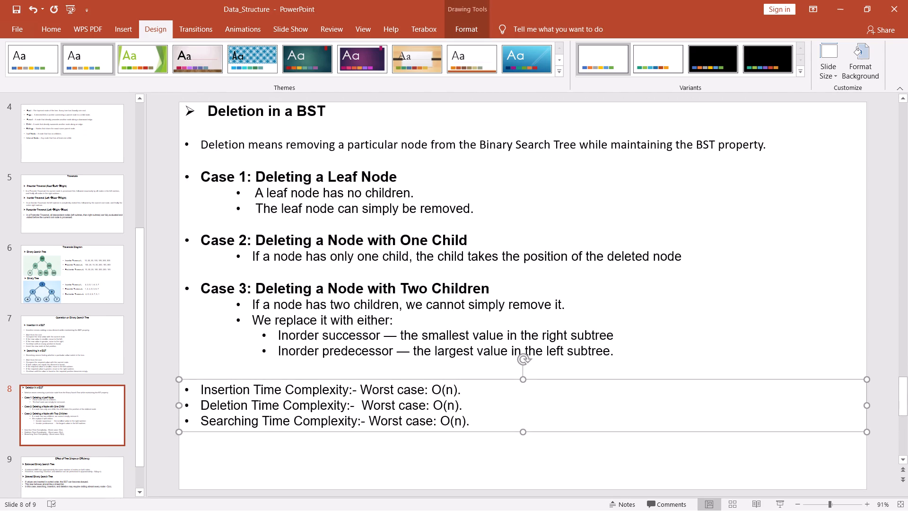
drag(306, 378, 308, 388)
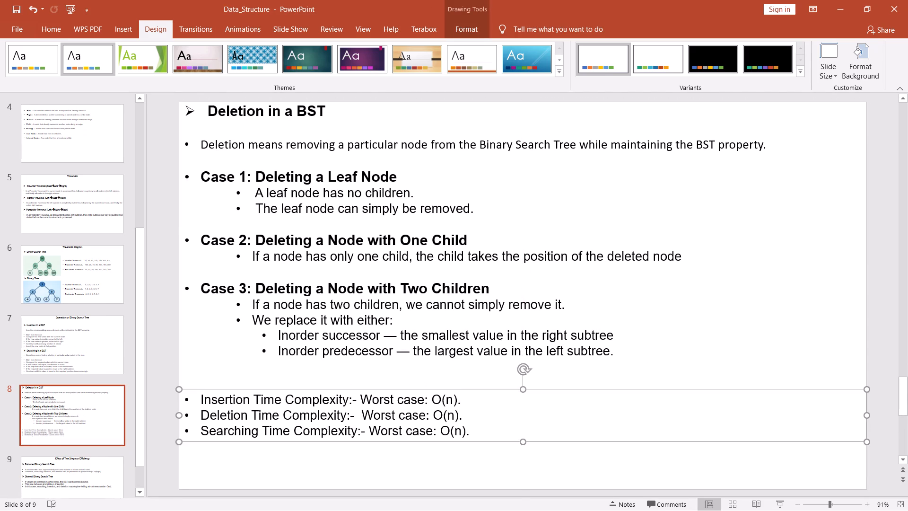
Lower slide 8's Deletion in a BST text box slightly, narrow it and shift it inward until it meets the slide's right edge.
click(292, 242)
drag(364, 102, 364, 108)
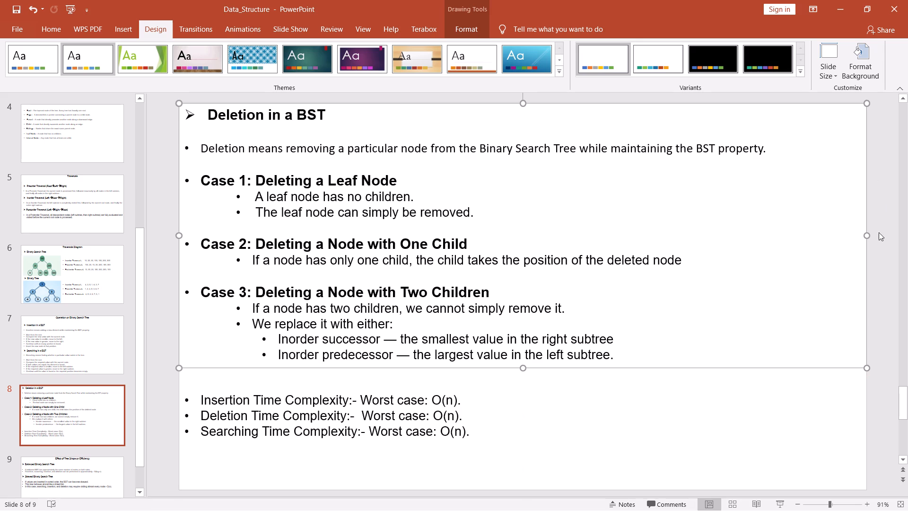
drag(866, 236, 855, 237)
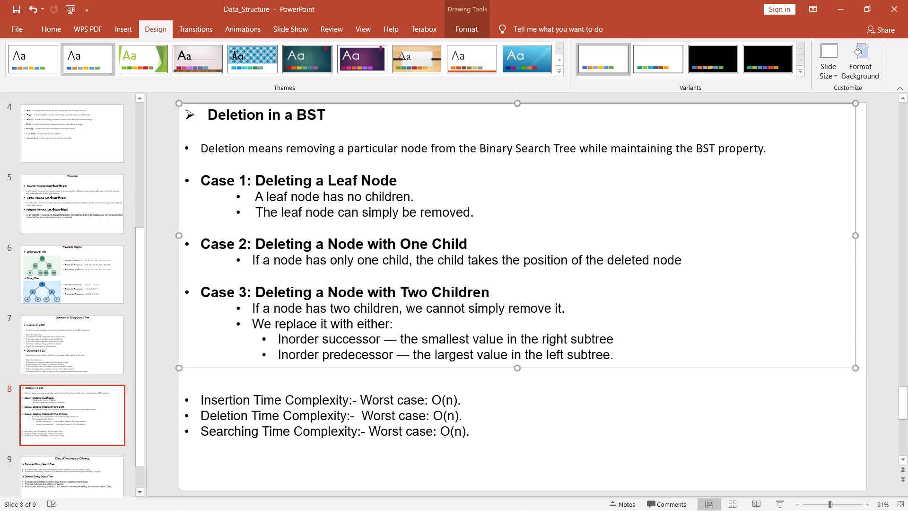
drag(853, 287, 861, 288)
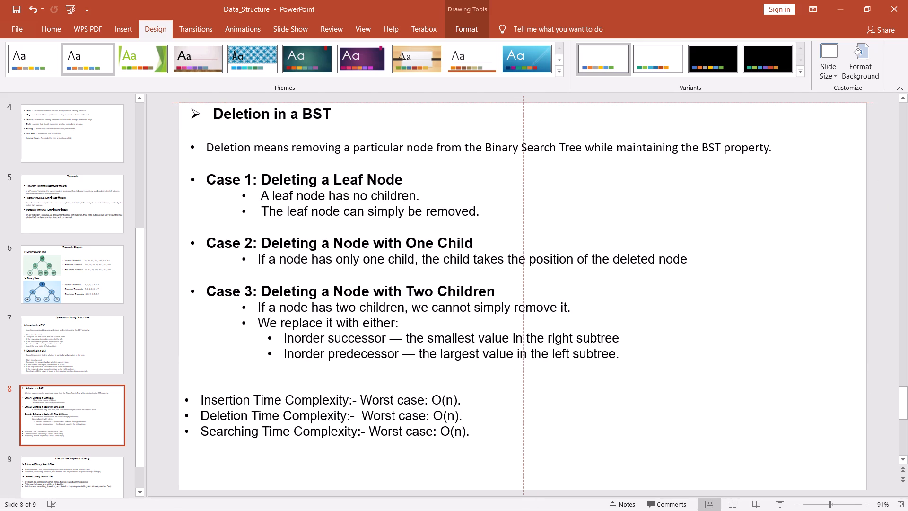
drag(861, 288, 863, 288)
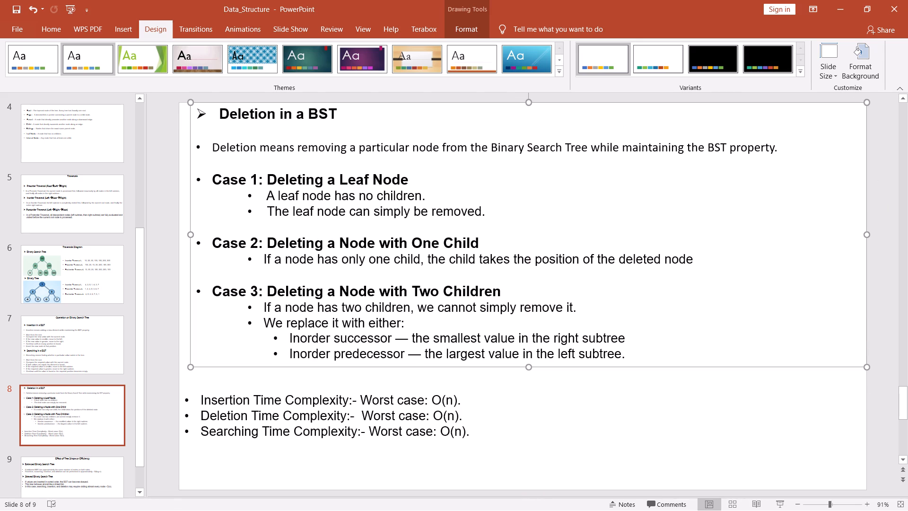
Narrow slide 8's time complexity list box, shift it inward to align with the deletion text above, and save the presentation.
click(483, 420)
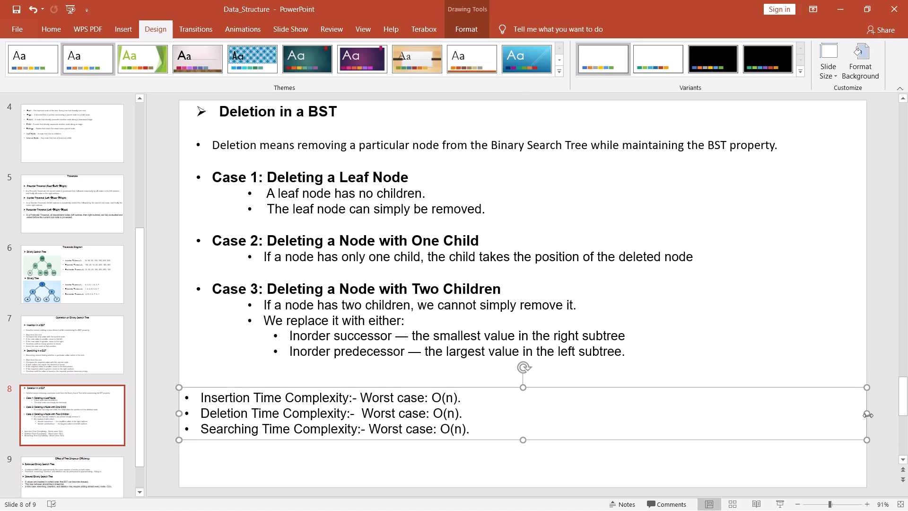
drag(868, 415, 858, 416)
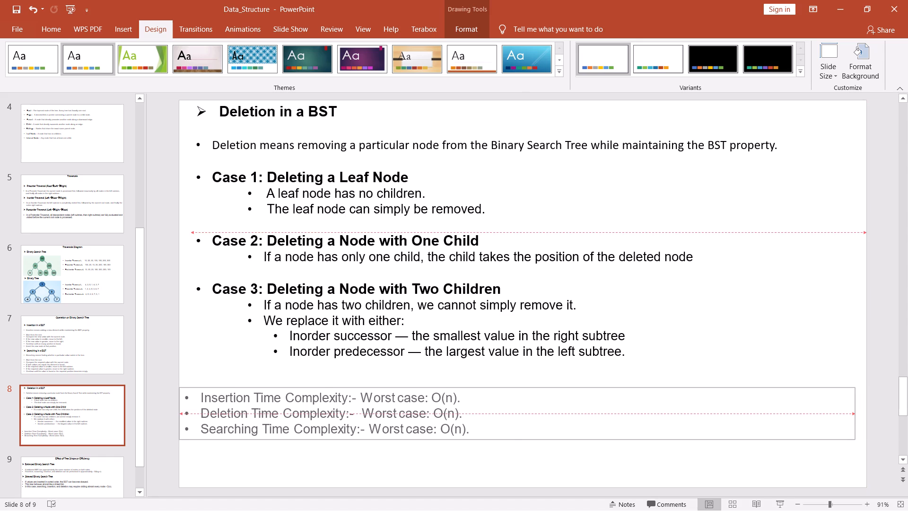
drag(603, 388, 636, 388)
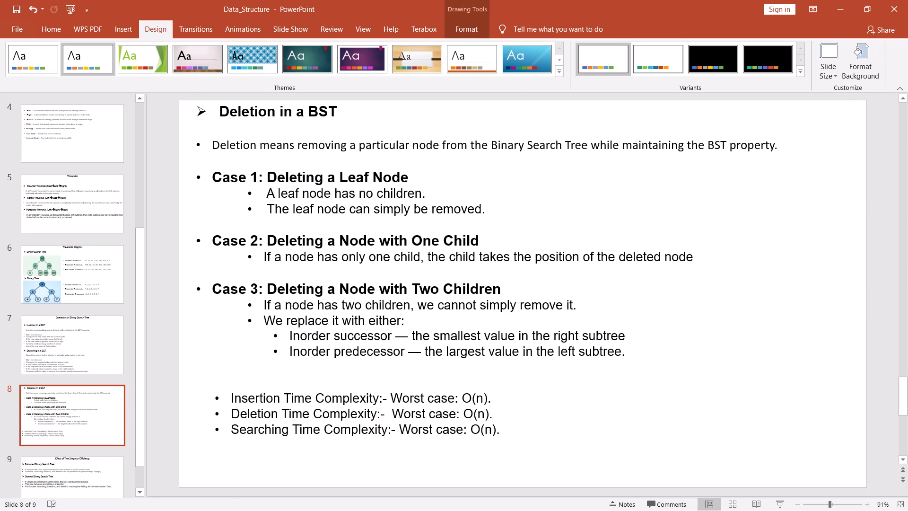
drag(636, 388, 633, 387)
drag(692, 385, 688, 386)
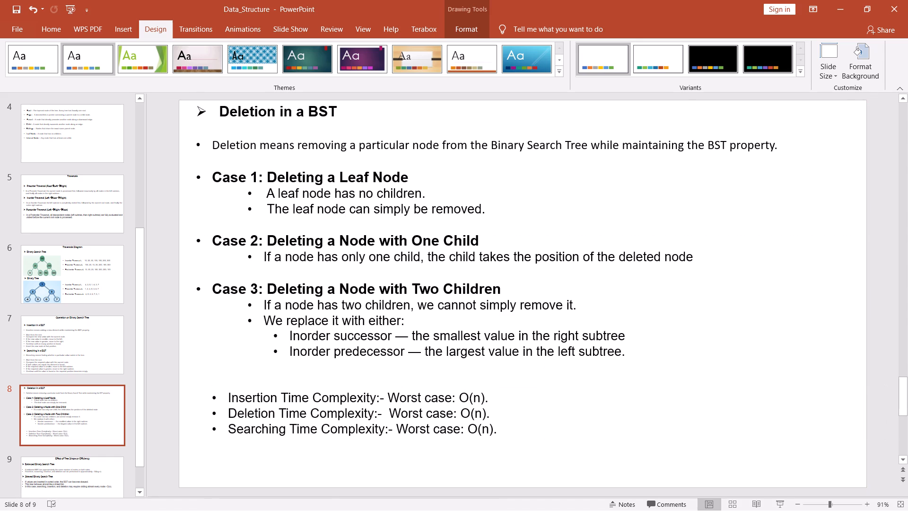
drag(688, 386, 676, 387)
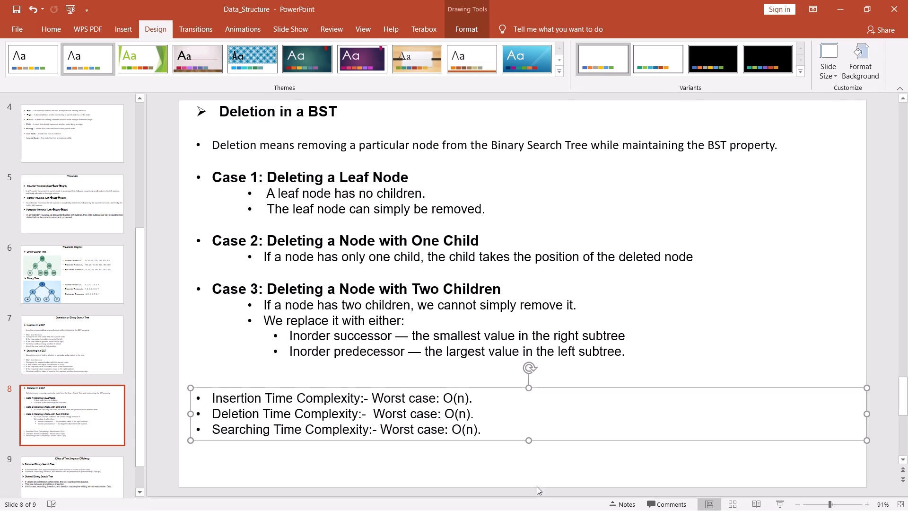
click(537, 486)
key(ctrl+s)
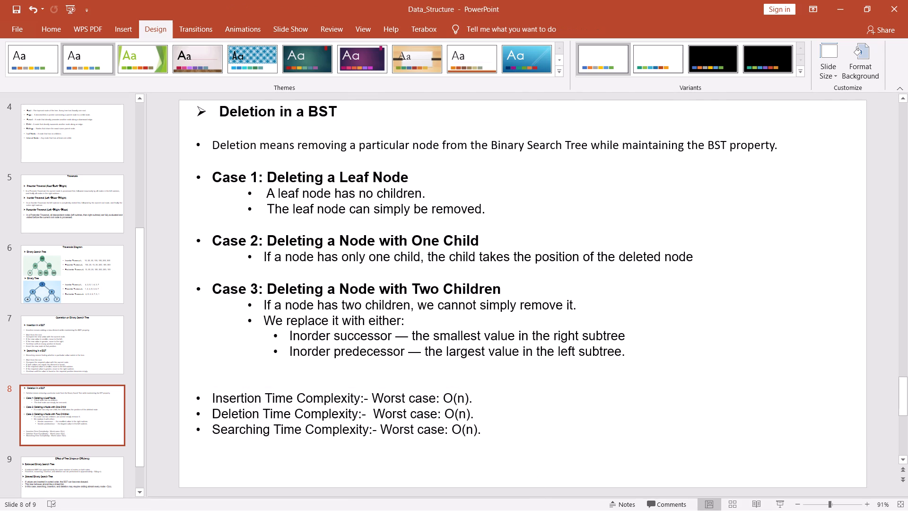
Compare the positions of slide 8's deletion text box and time complexity list, and save the presentation.
click(267, 337)
click(250, 400)
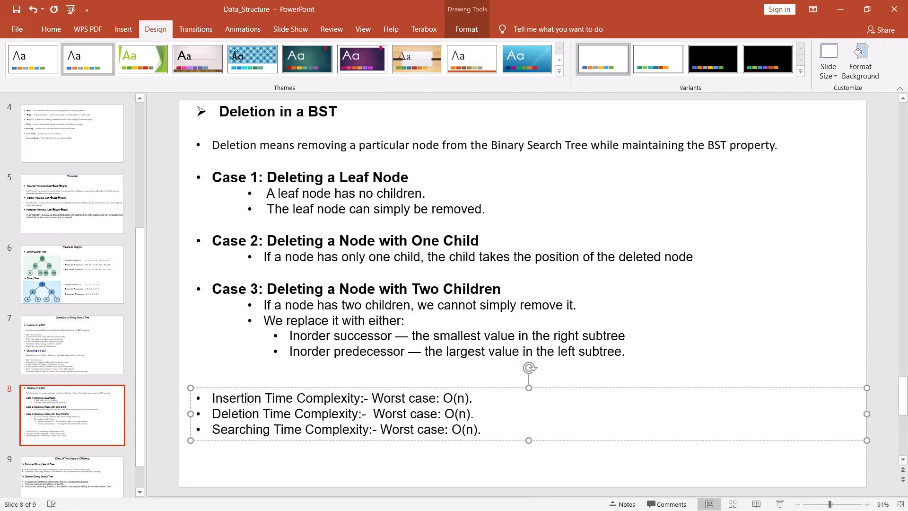
key(ctrl+s)
Narrow slide 9's body text box slightly, shift it inward until it meets the slide's right edge, and save the presentation.
scroll(0, 455, down, 3)
click(34, 447)
click(377, 313)
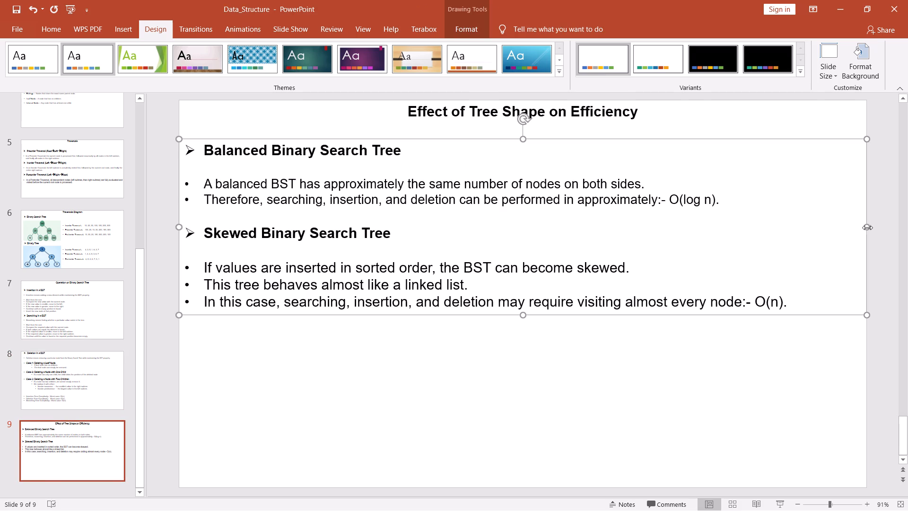
drag(867, 228, 855, 229)
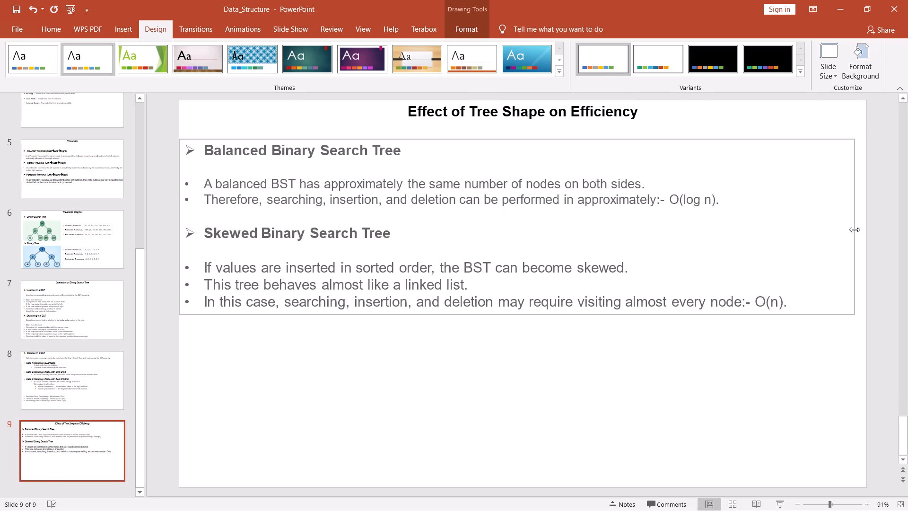
drag(768, 141, 776, 141)
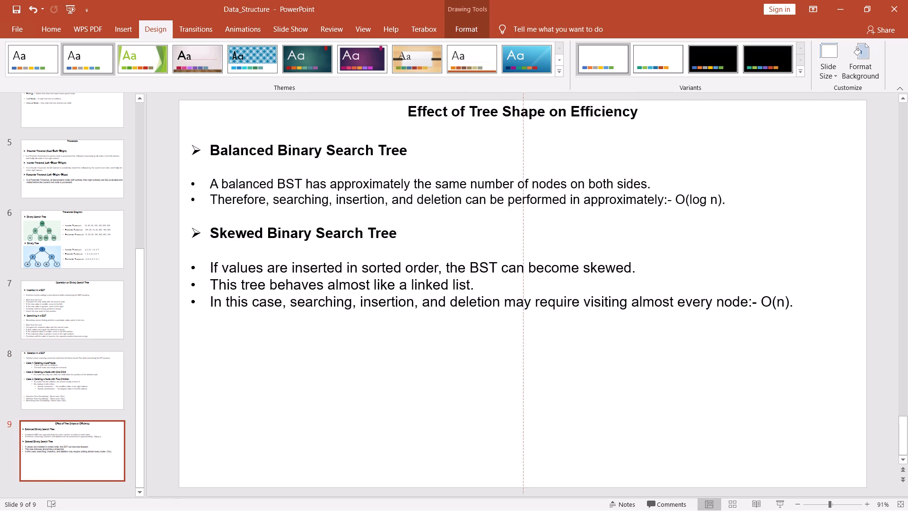
drag(776, 141, 778, 141)
click(623, 385)
key(ctrl+s)
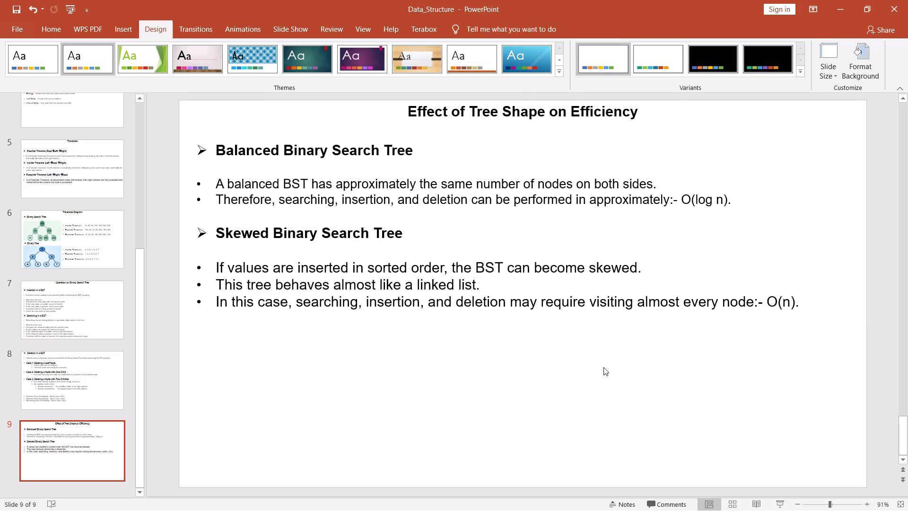
Play the slide show from the first slide through to its end, examining the layout of every slide.
key(F5)
key(Right)
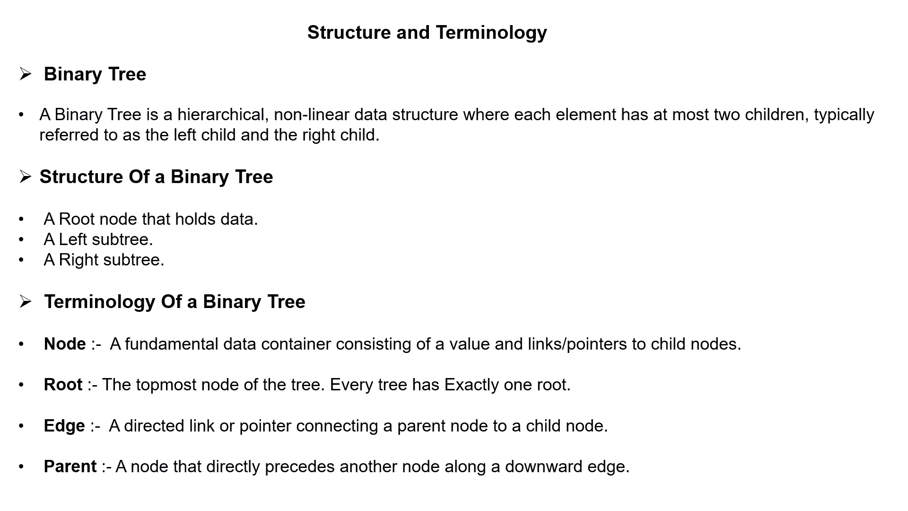
click(603, 367)
key(Right)
key(Left)
key(Left)
key(Right)
key(Right)
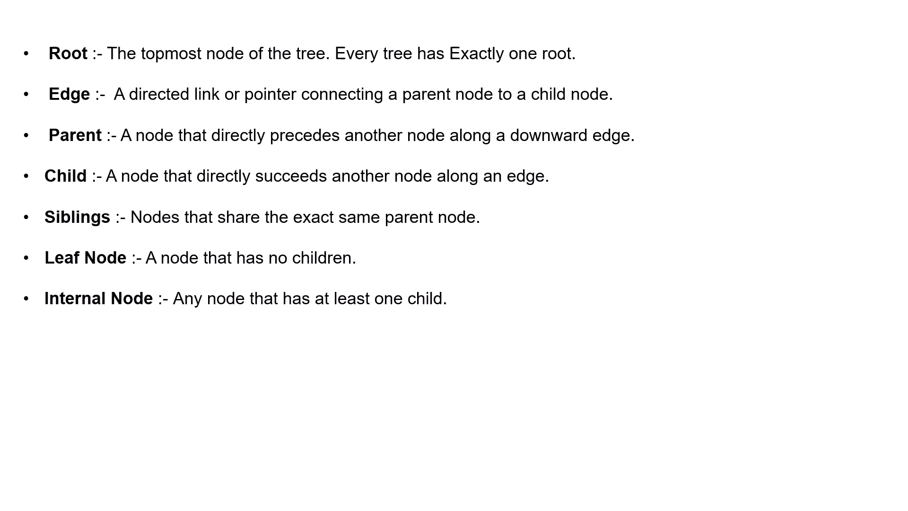
key(Right)
key(Right)
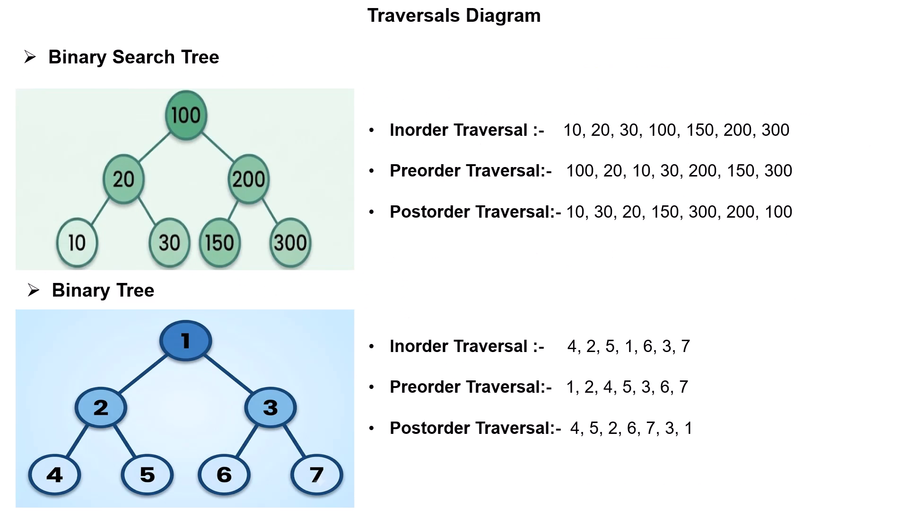
key(Right)
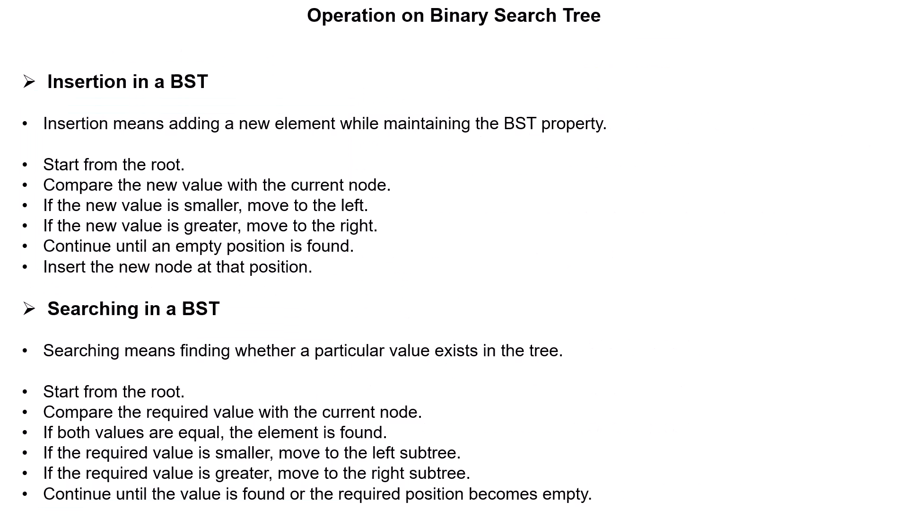
key(Right)
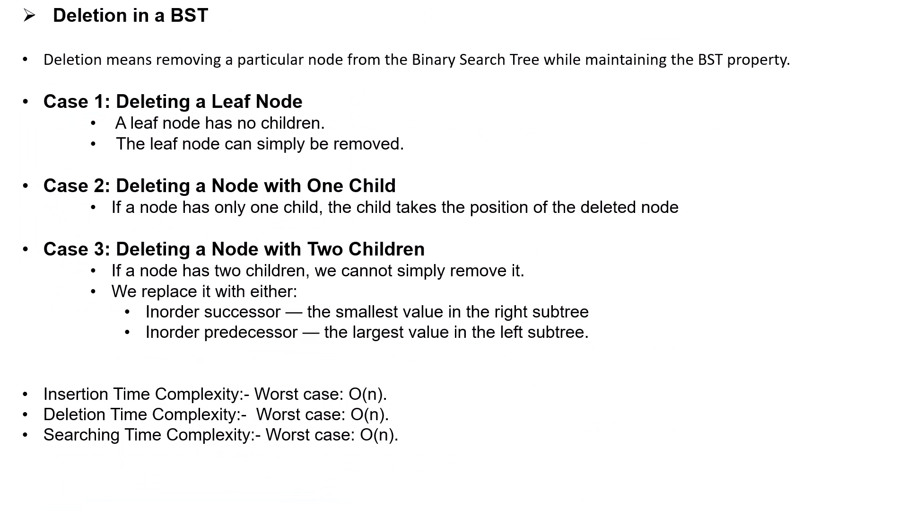
key(Right)
key(Right)
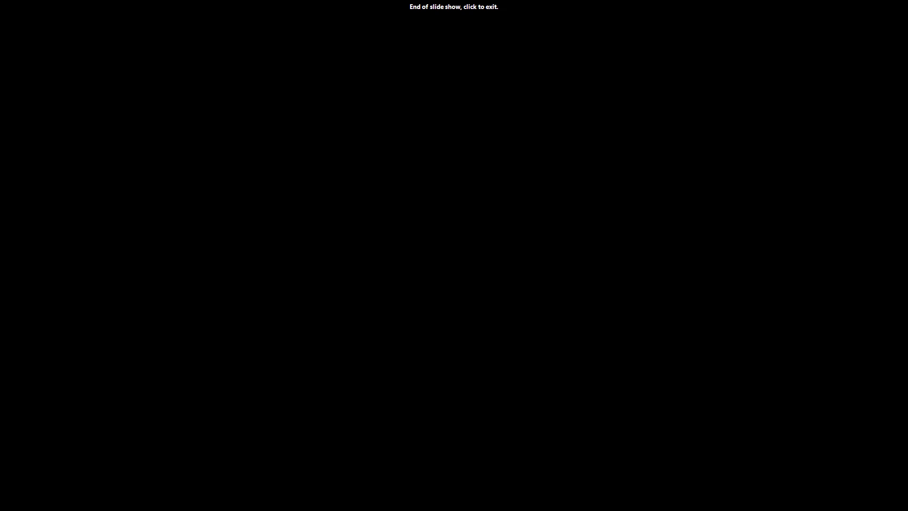
key(Right)
Lower slide 8's Deletion in a BST text box slightly to leave space above its heading, and save the presentation.
click(44, 370)
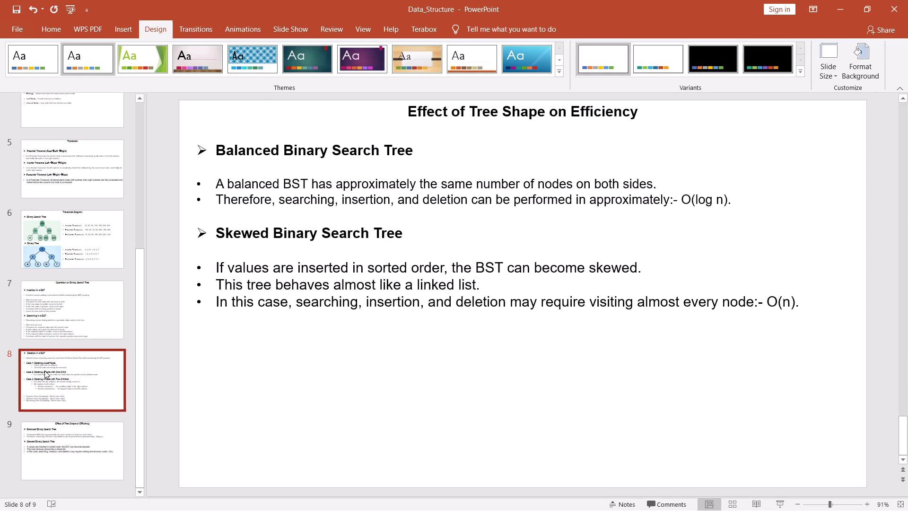
click(269, 106)
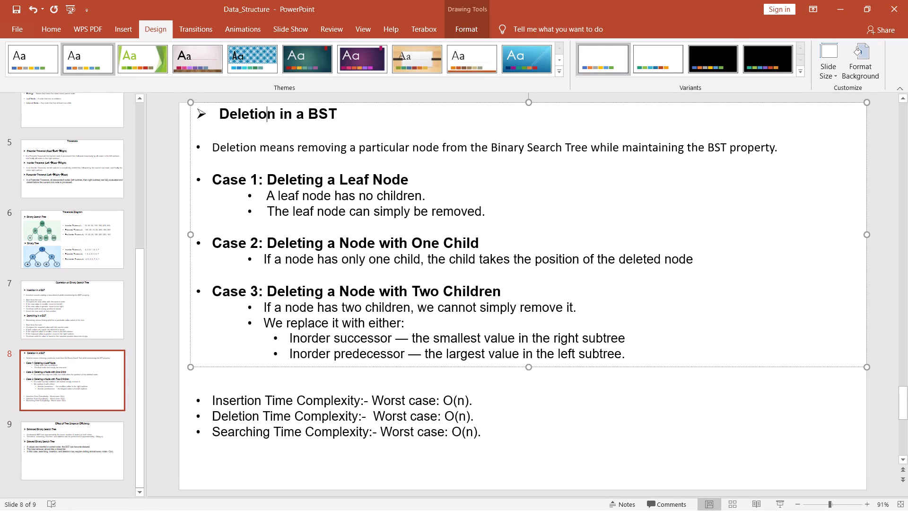
drag(283, 102, 281, 109)
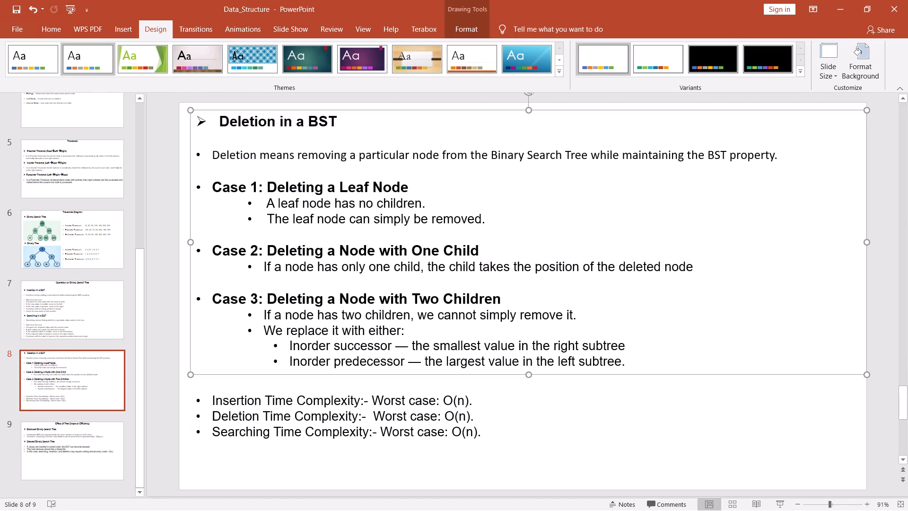
click(295, 456)
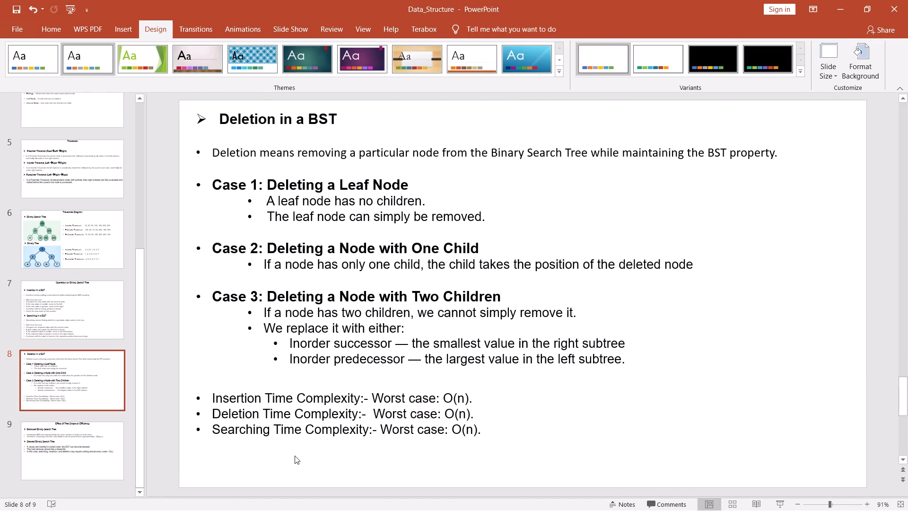
key(ctrl+s)
Widen slide 4's terminology text box to the slide's right edge, shift it left to centre it horizontally, and save the presentation.
click(39, 300)
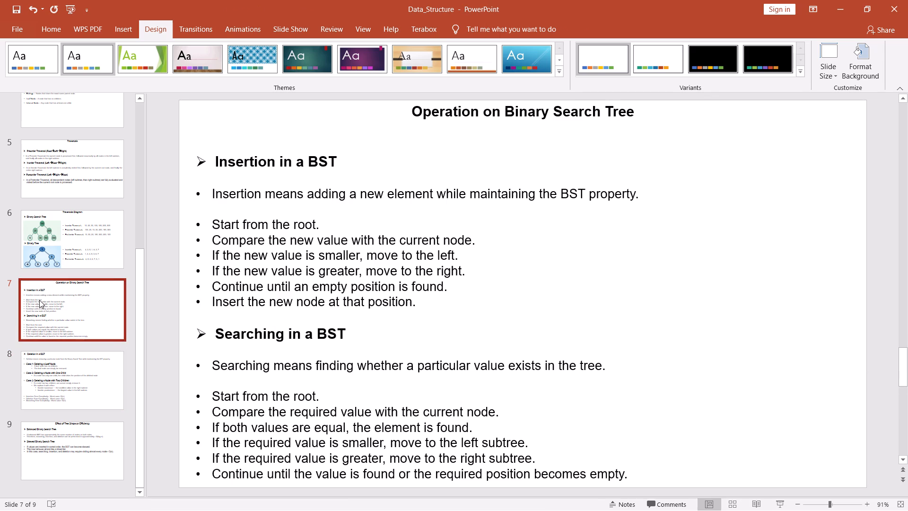
click(81, 193)
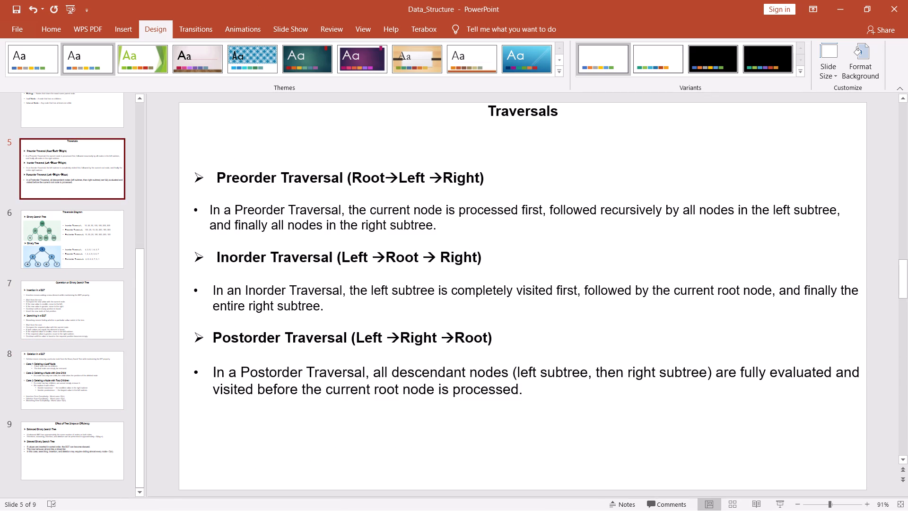
scroll(256, 283, up, 1)
scroll(79, 198, up, 4)
click(42, 286)
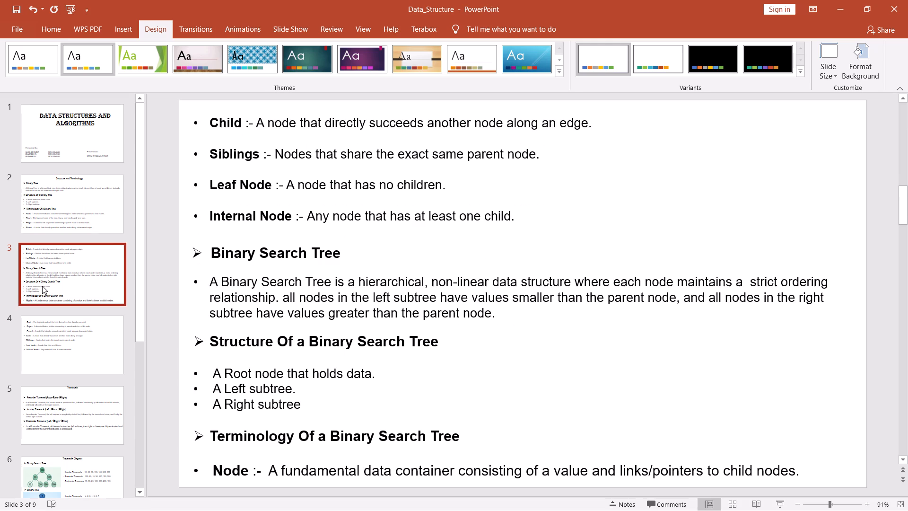
click(46, 346)
click(256, 273)
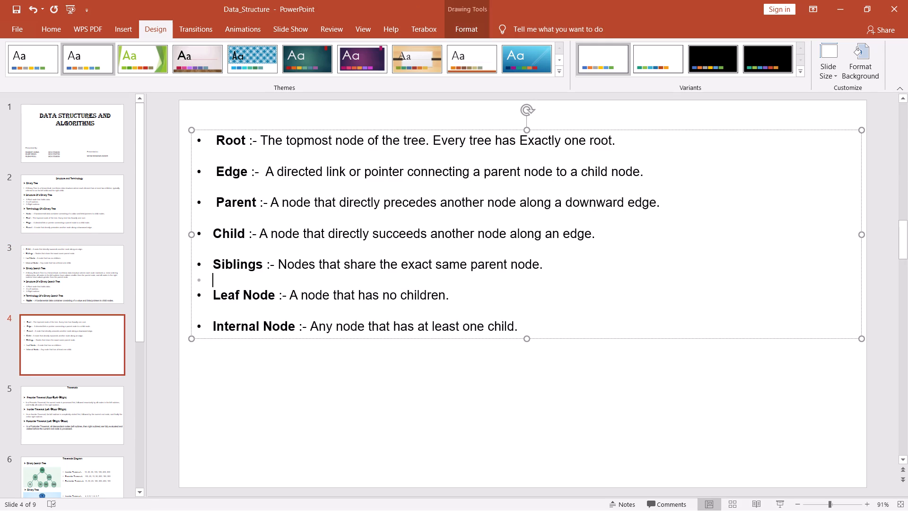
click(862, 237)
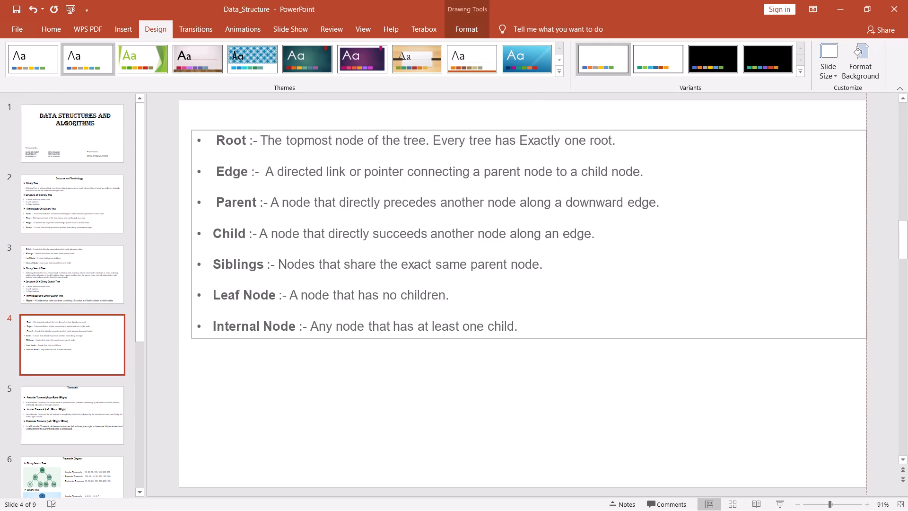
click(727, 131)
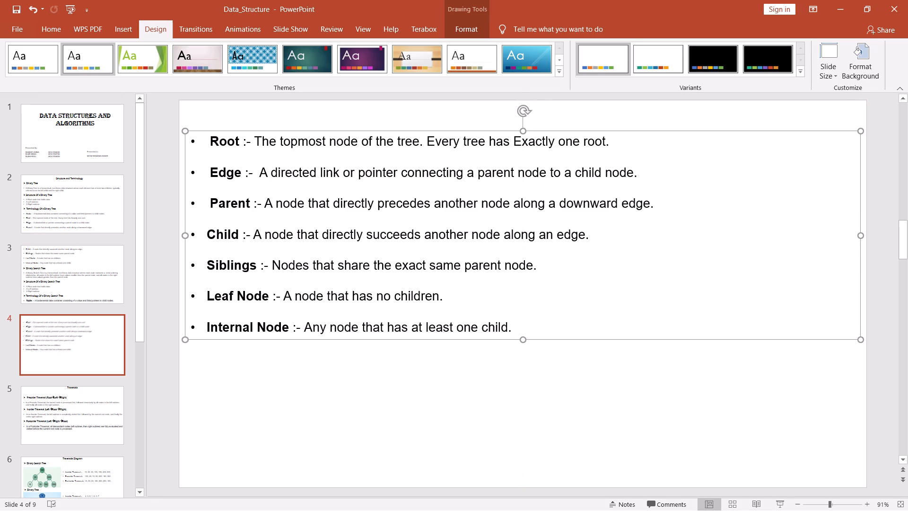
click(521, 475)
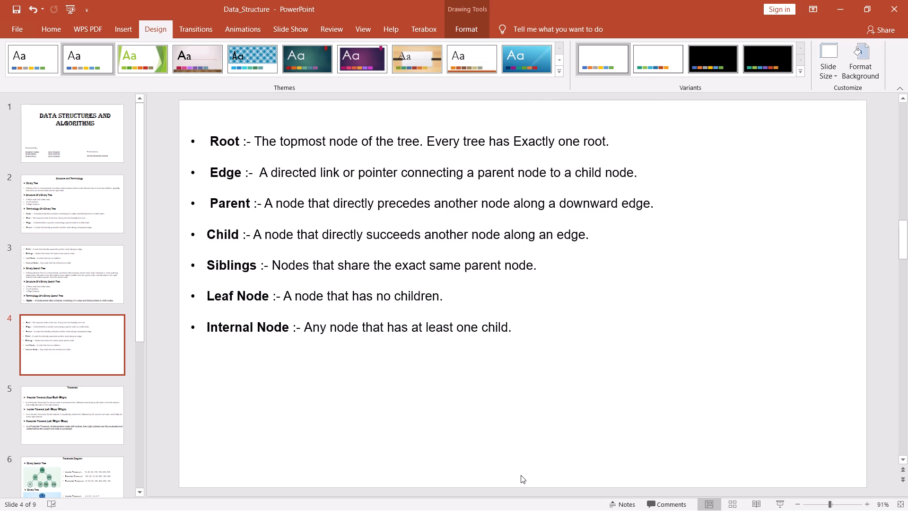
key(ctrl+s)
Shift slide 5's traversals text box slightly left, widen it to the slide's right edge, and save the presentation.
click(35, 396)
click(262, 239)
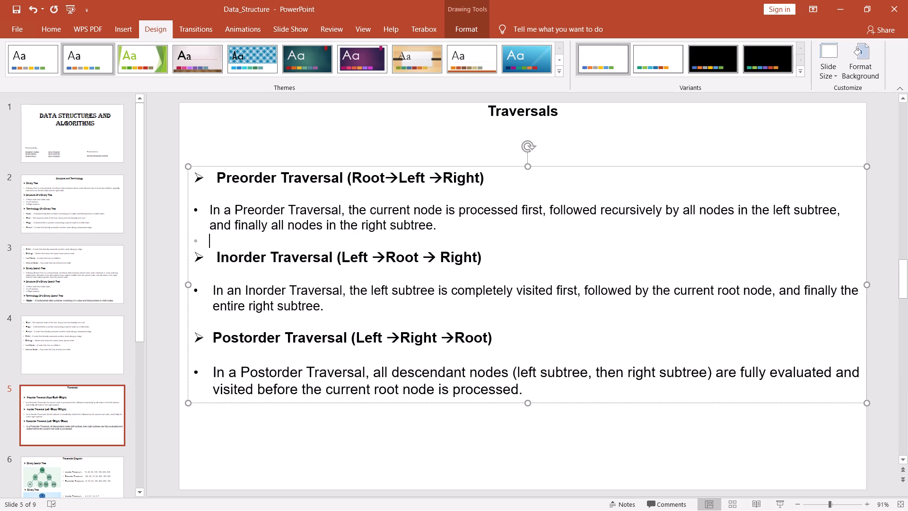
drag(603, 166, 601, 165)
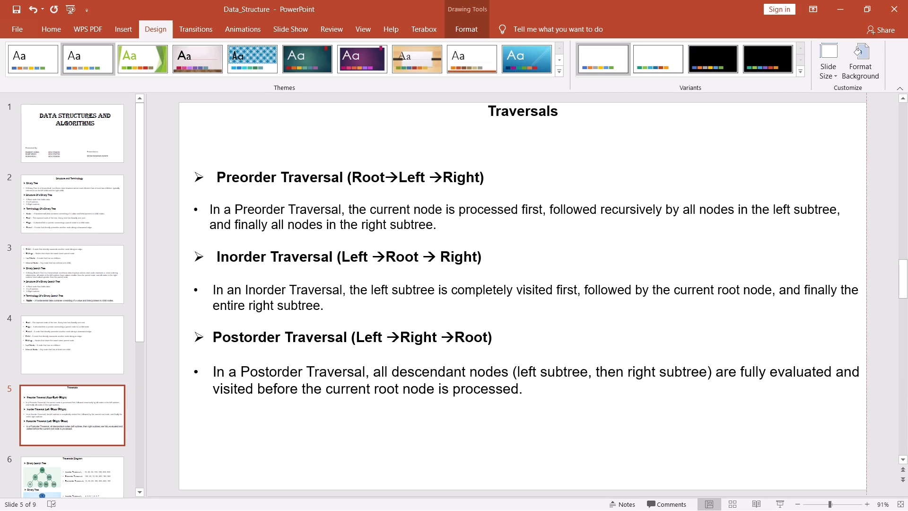
drag(601, 165, 597, 166)
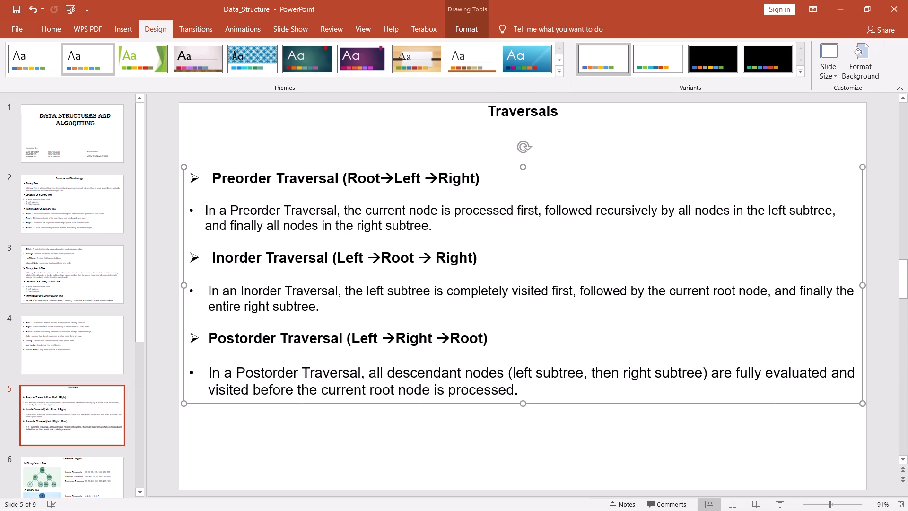
click(425, 449)
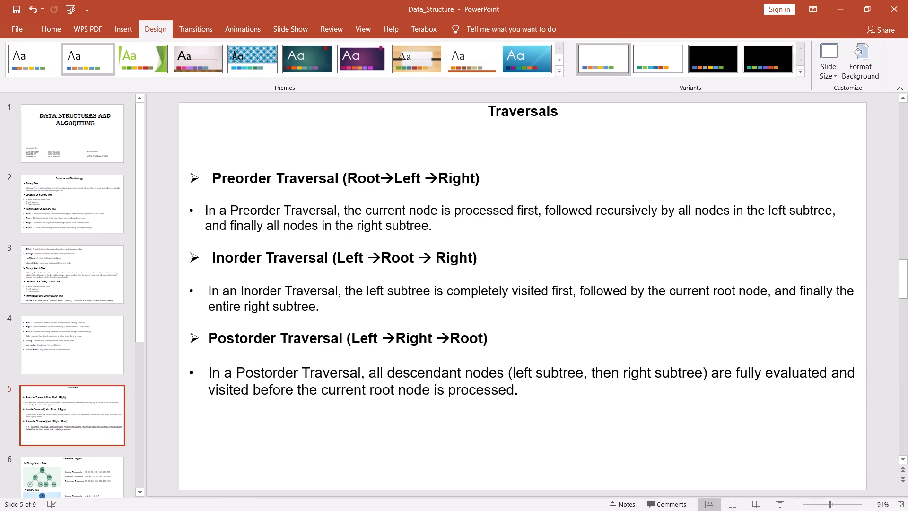
click(803, 270)
click(861, 285)
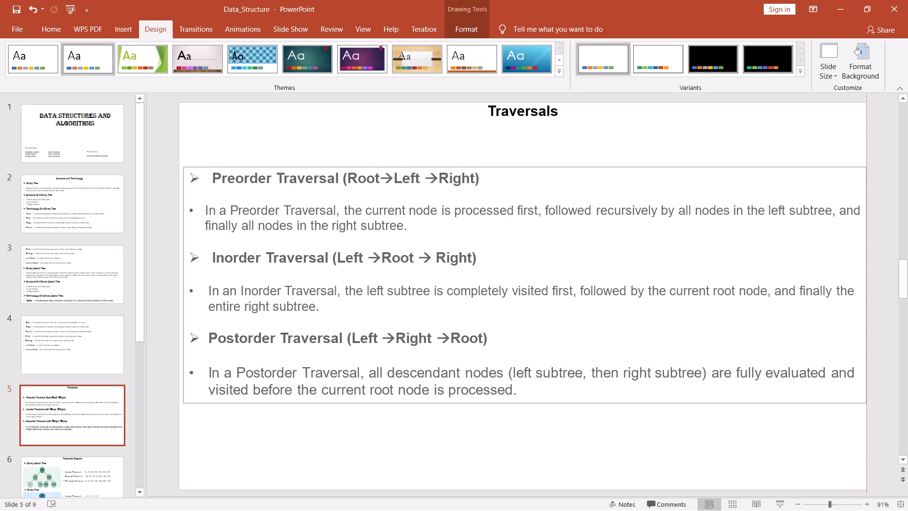
click(572, 432)
key(ctrl+s)
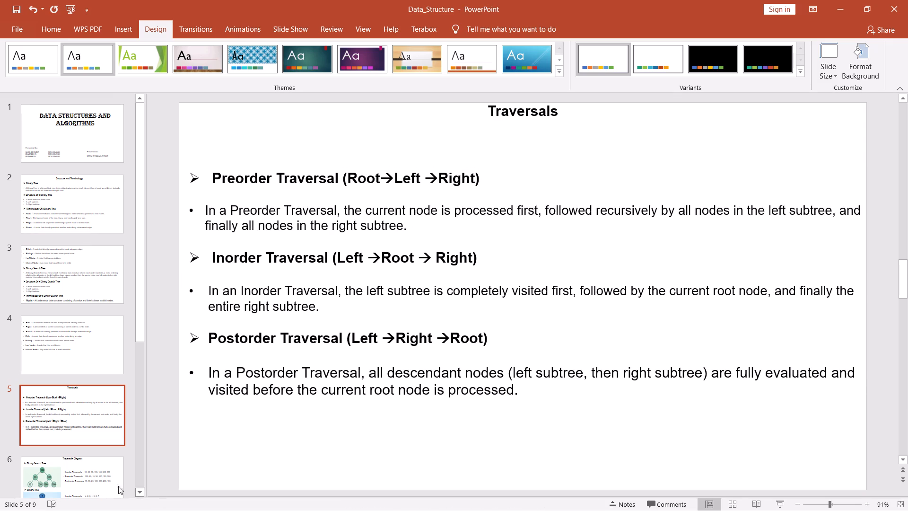
Nudge slide 6's Binary Search Tree picture slightly upward, keep its sides aligned with the Binary Tree picture, and save the presentation.
click(90, 471)
click(216, 358)
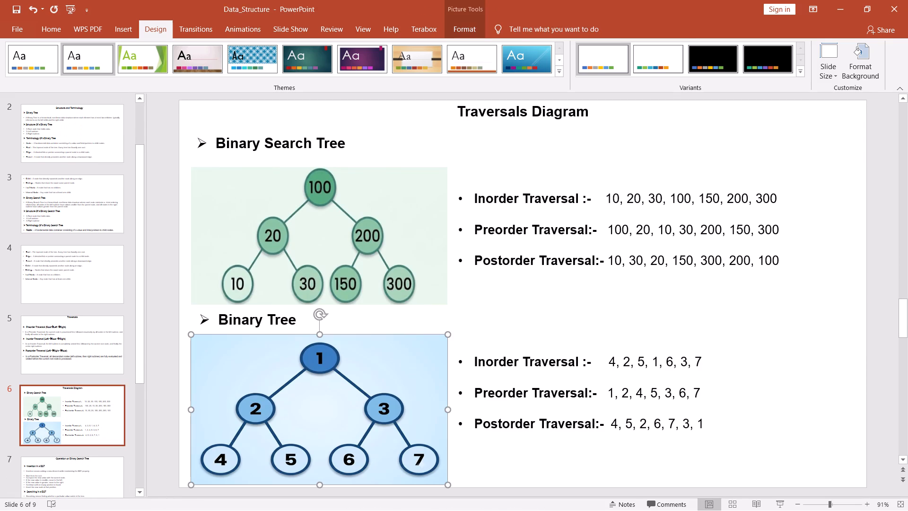
click(357, 386)
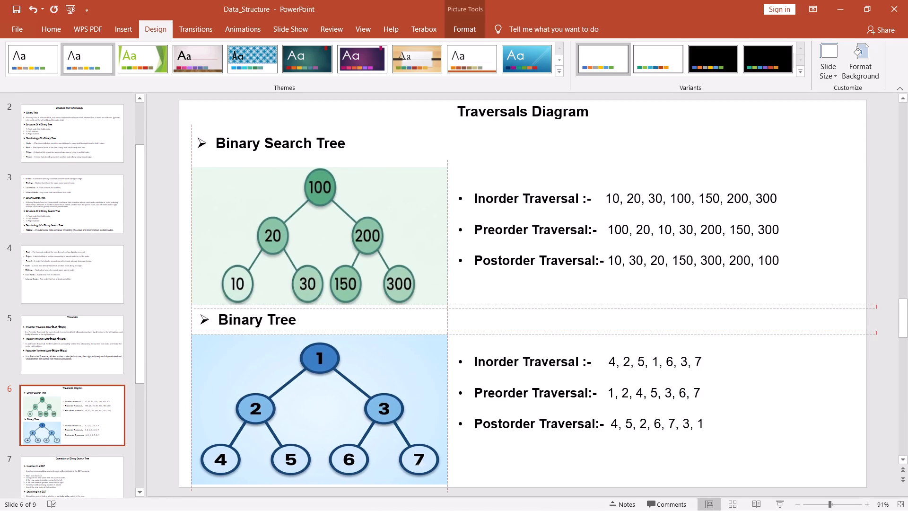
click(338, 270)
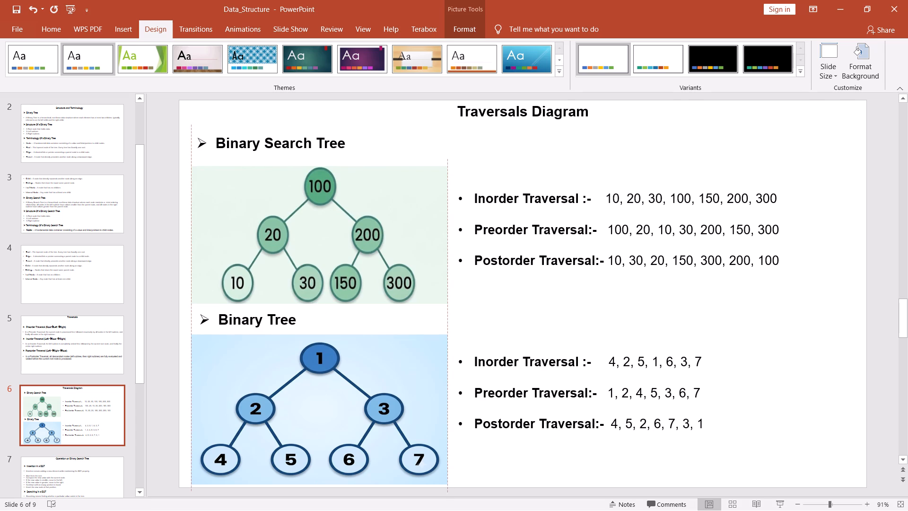
key(ctrl+s)
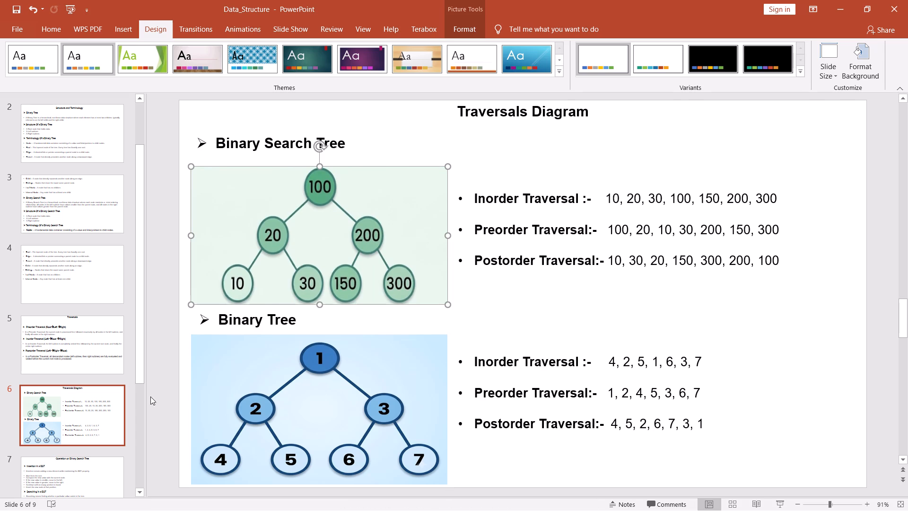
Shift slide 7's insertion and searching text box slightly left, widen it to the slide's right edge, and save the presentation.
drag(114, 438, 113, 458)
click(108, 460)
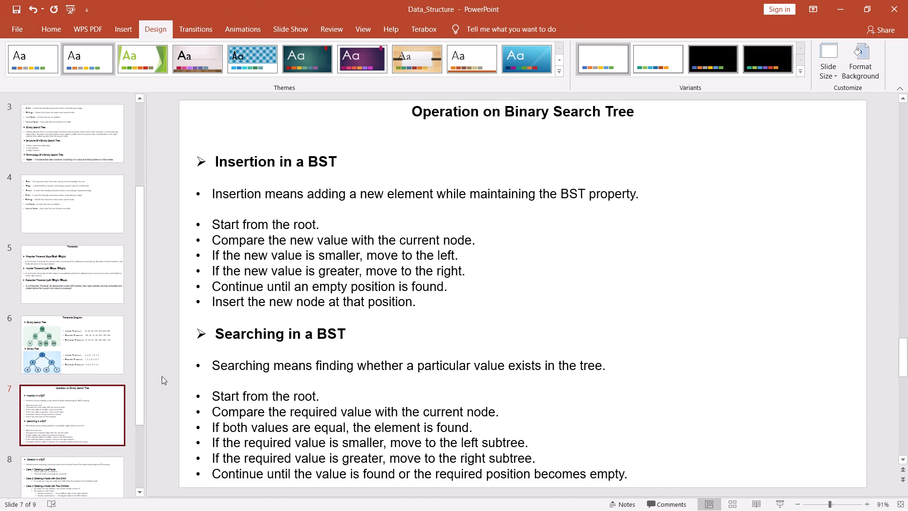
click(221, 238)
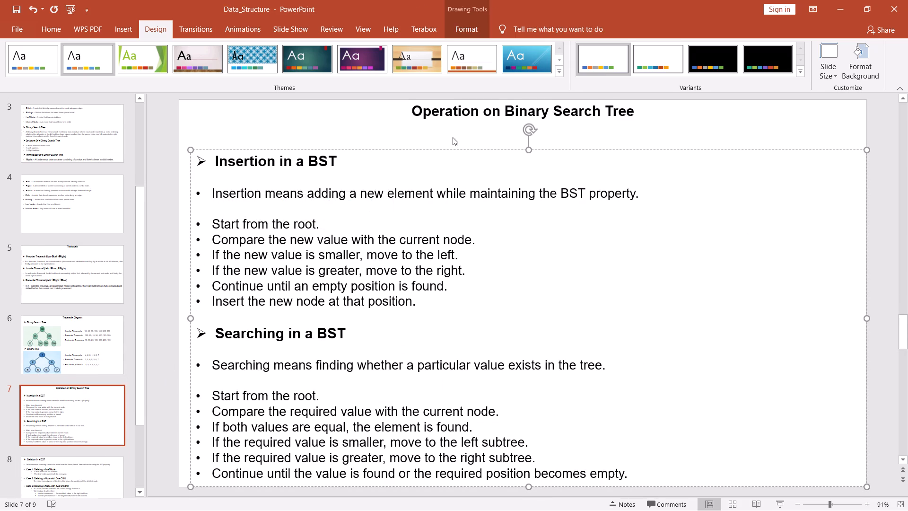
drag(444, 149, 441, 148)
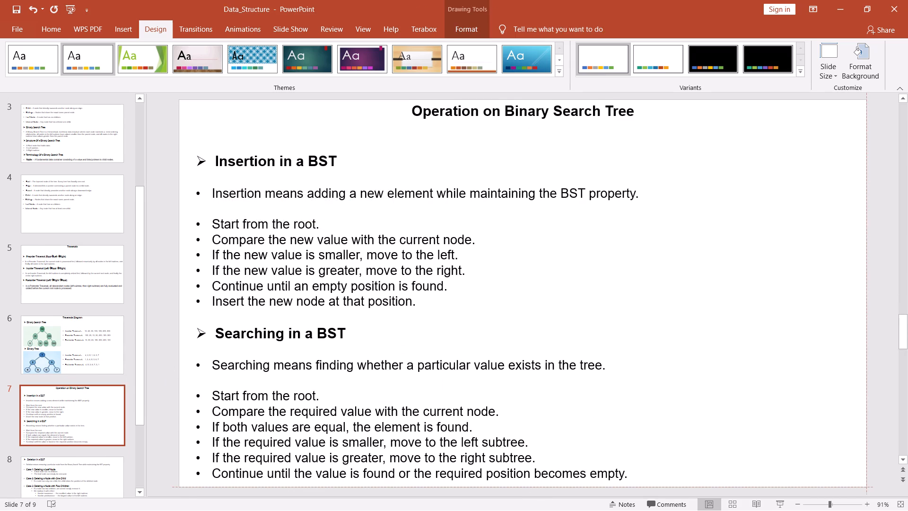
drag(441, 148, 438, 148)
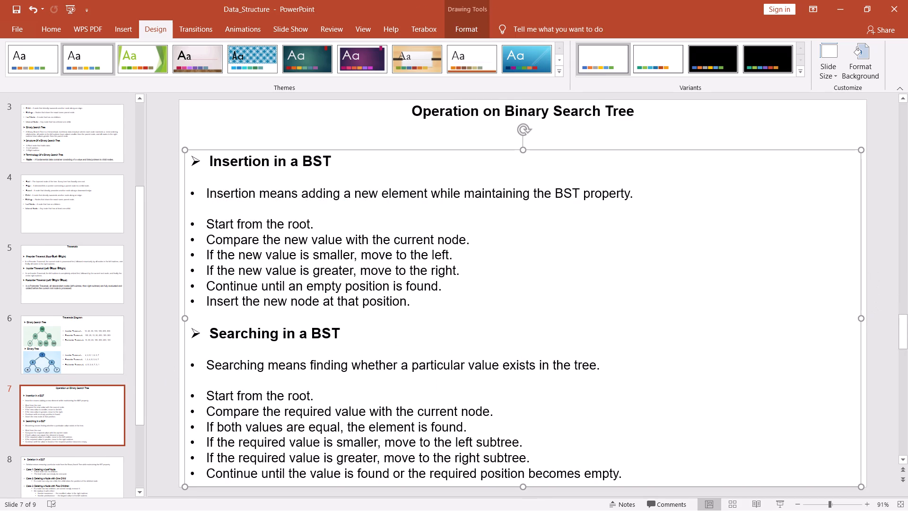
drag(862, 317, 867, 317)
click(754, 334)
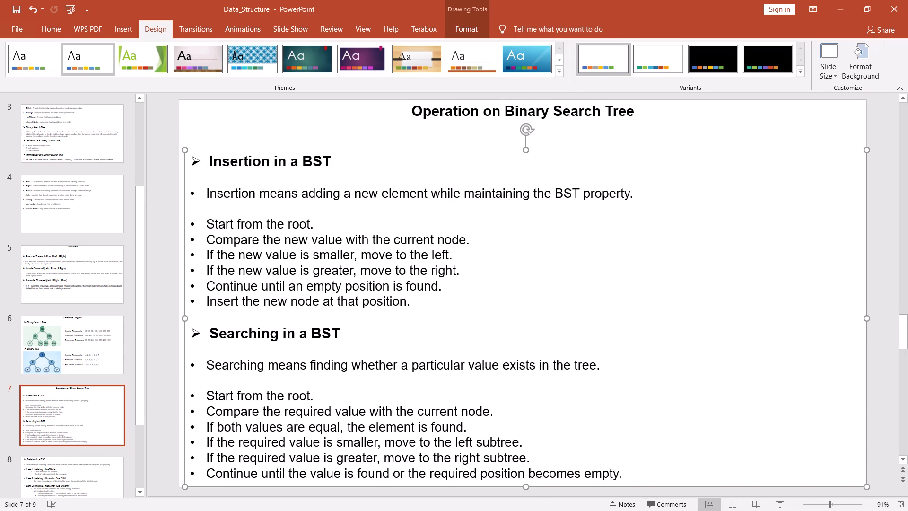
key(ctrl+s)
Shift slide 8's Deletion in a BST text box slightly left and down, widen it to the slide's right edge, and save the presentation.
scroll(192, 403, down, 2)
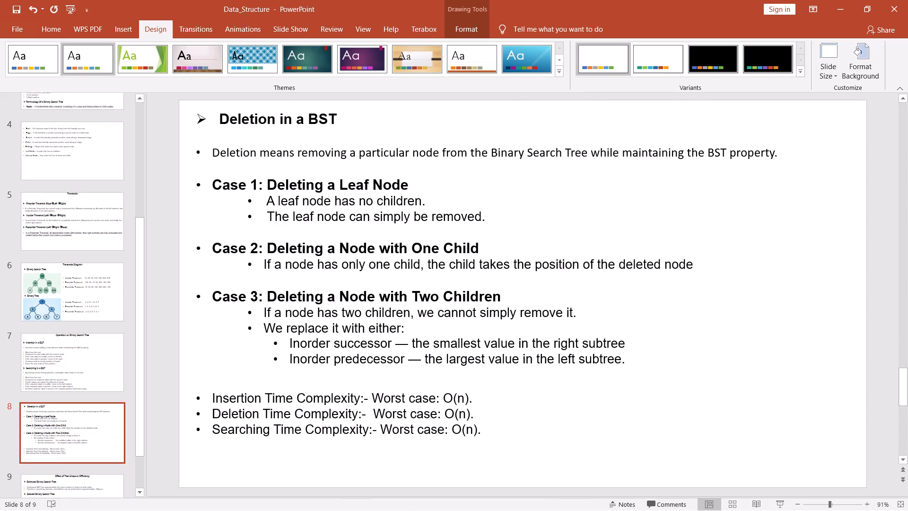
scroll(226, 385, down, 1)
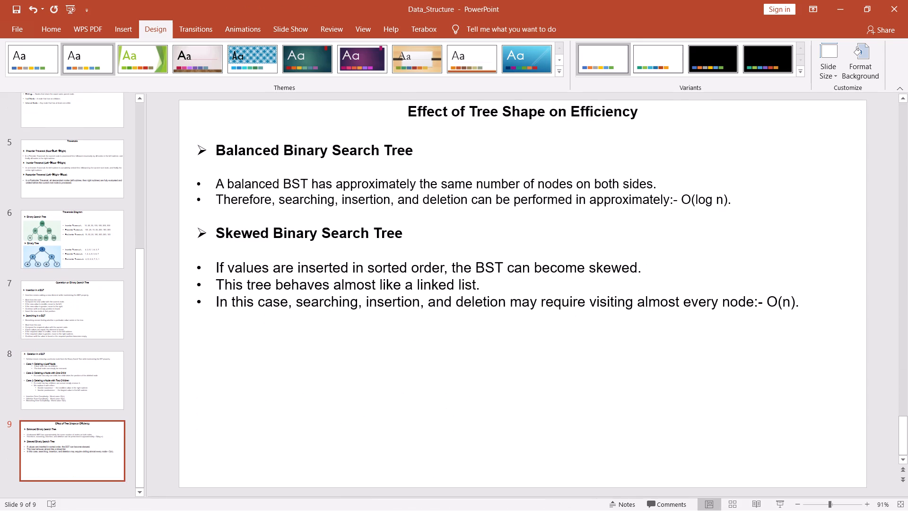
scroll(243, 305, up, 1)
click(244, 305)
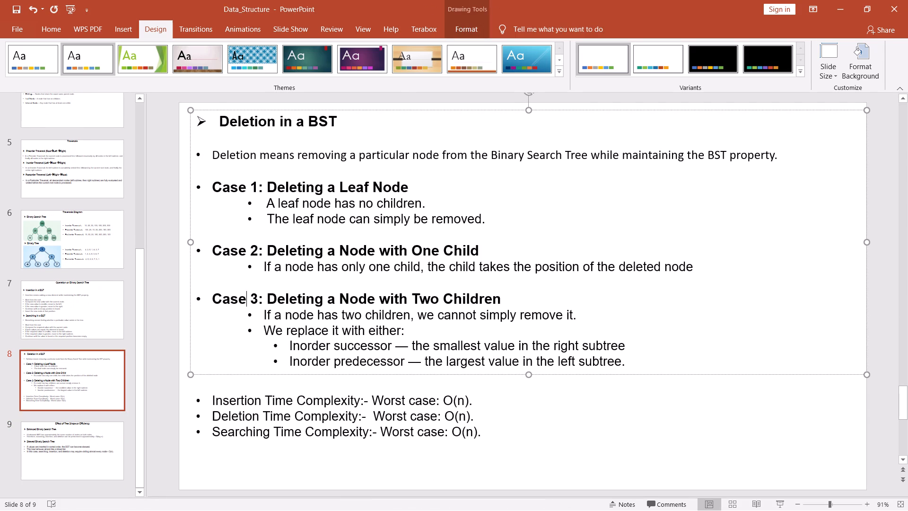
click(630, 107)
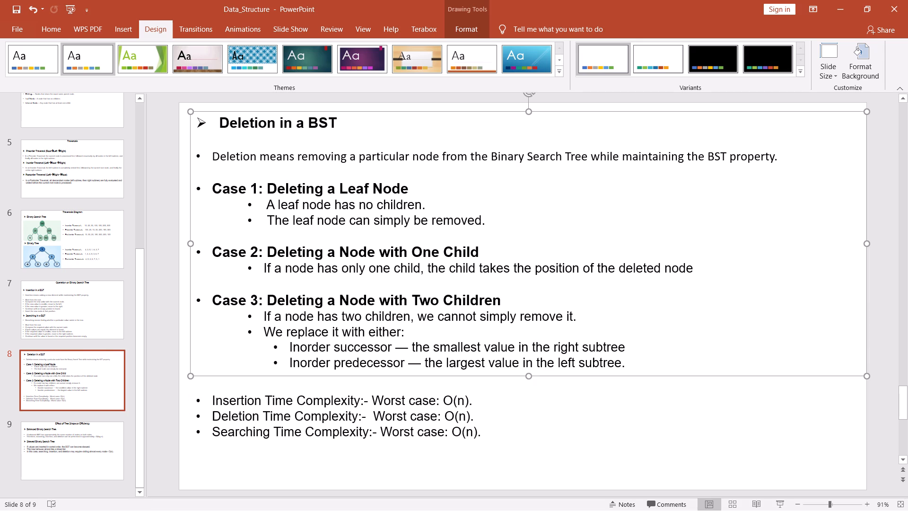
drag(629, 113, 624, 113)
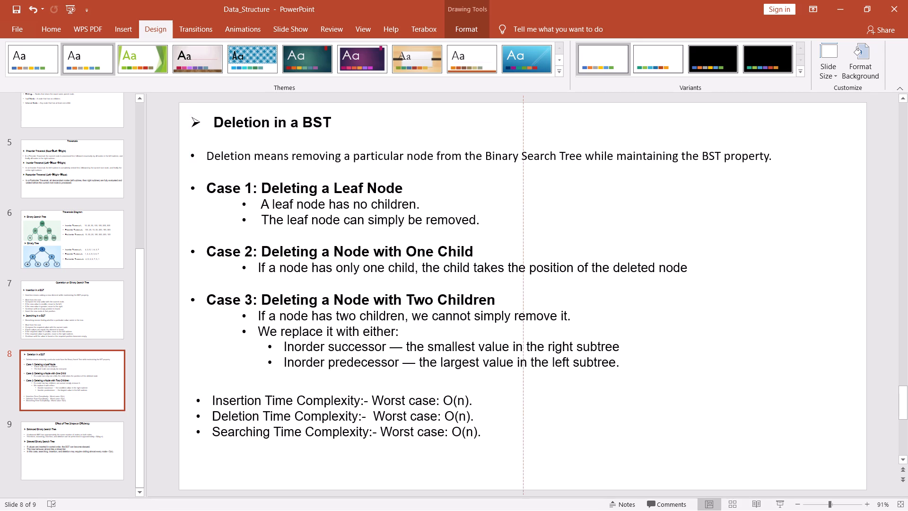
drag(624, 113, 622, 114)
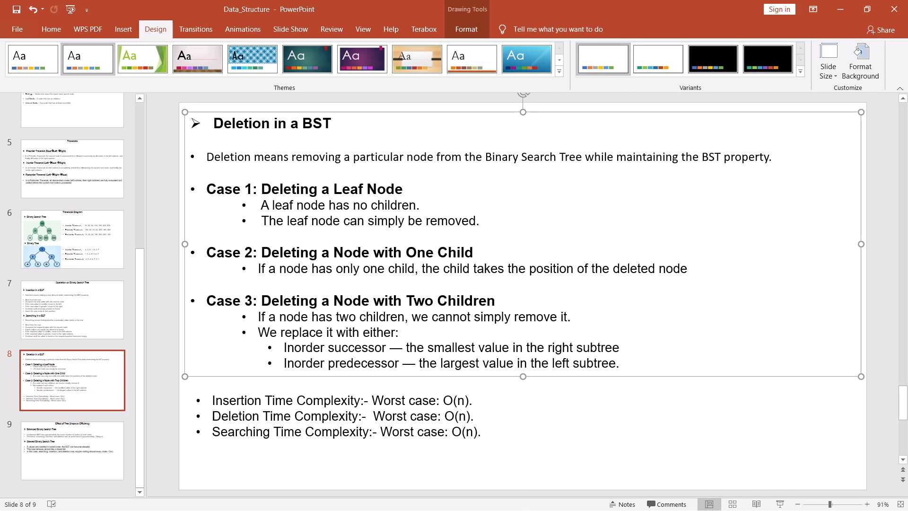
click(862, 247)
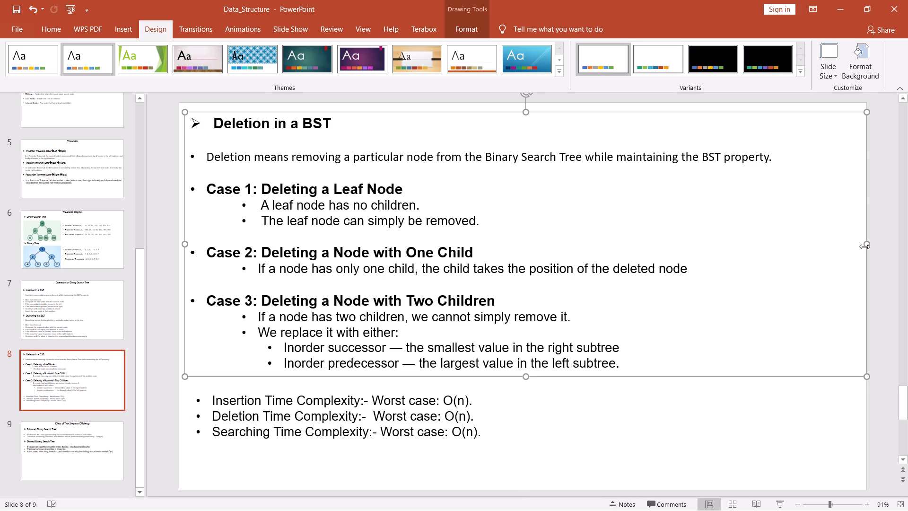
key(ctrl+s)
click(451, 433)
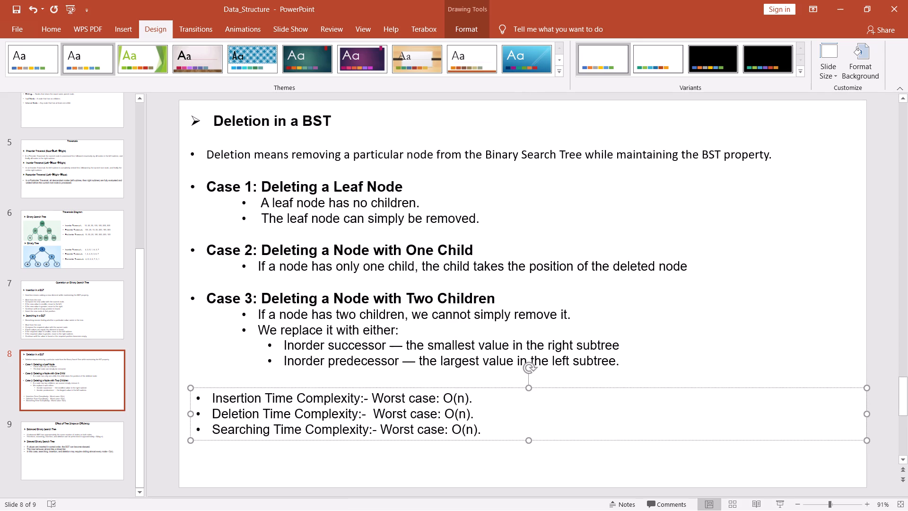
key(ctrl+s)
Shift slide 9's balanced and skewed tree text box slightly left, widen it to the slide's right edge, and save the presentation.
click(65, 446)
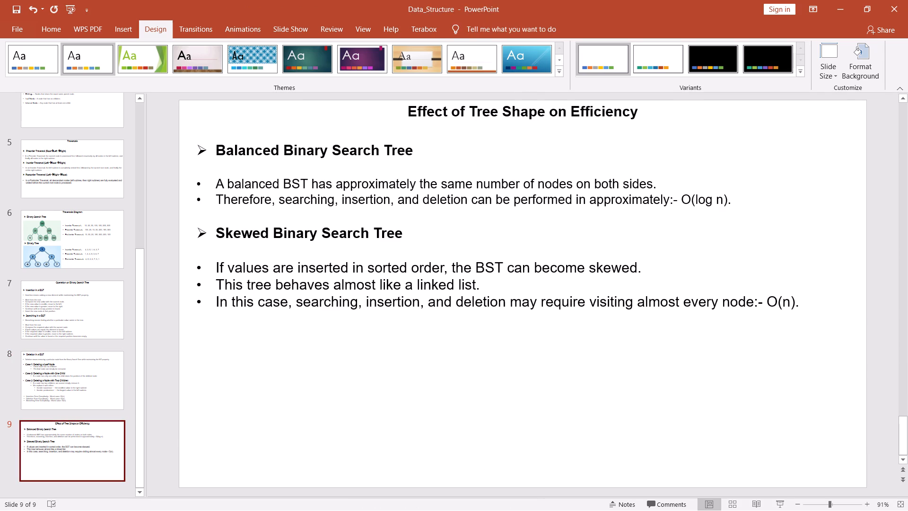
click(329, 310)
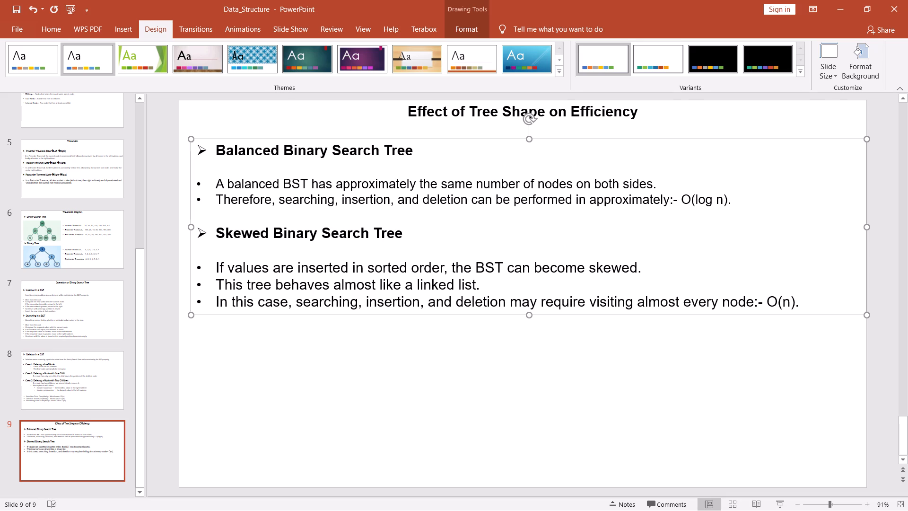
drag(324, 136, 319, 137)
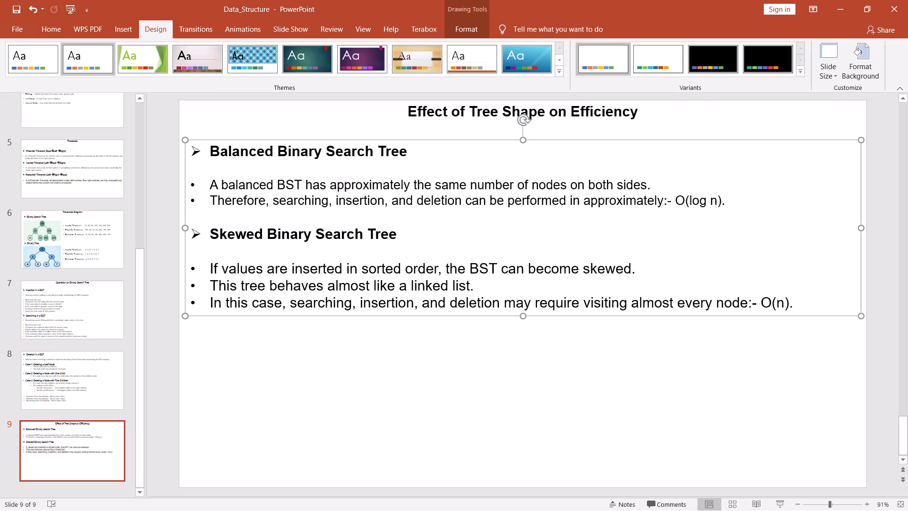
click(862, 229)
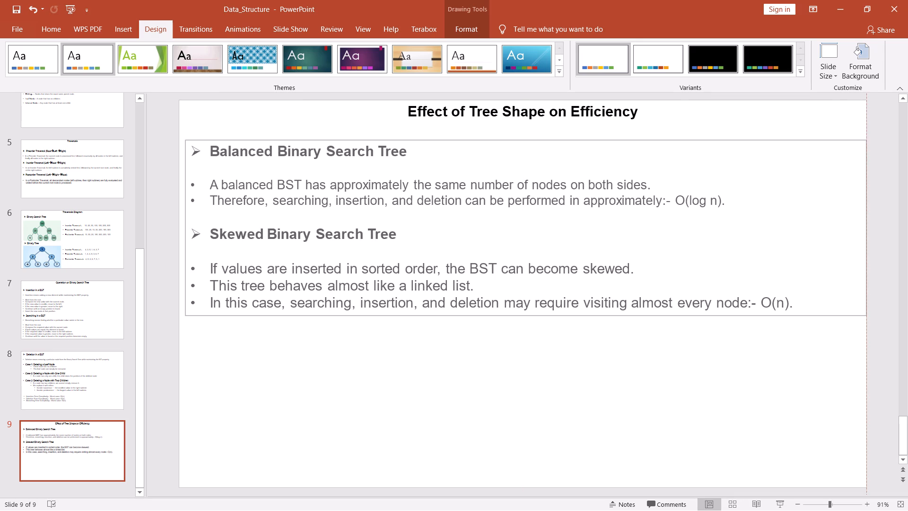
click(669, 387)
key(ctrl+s)
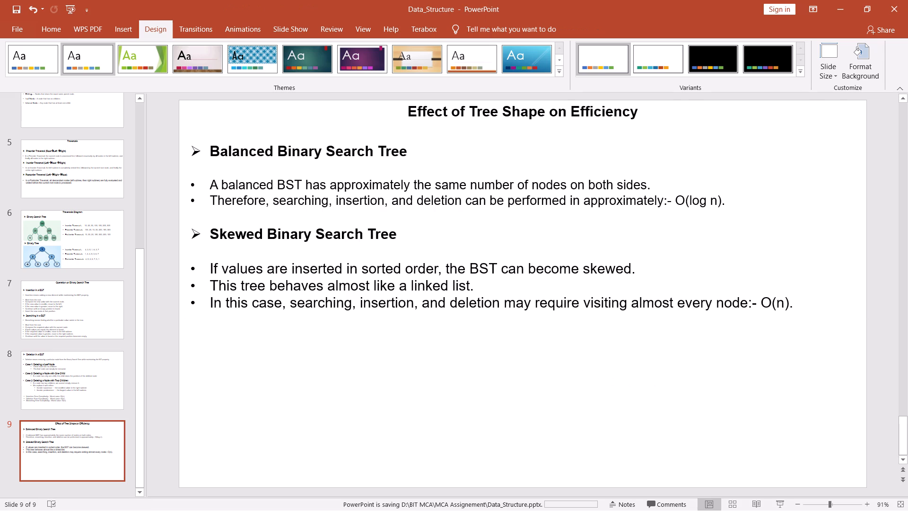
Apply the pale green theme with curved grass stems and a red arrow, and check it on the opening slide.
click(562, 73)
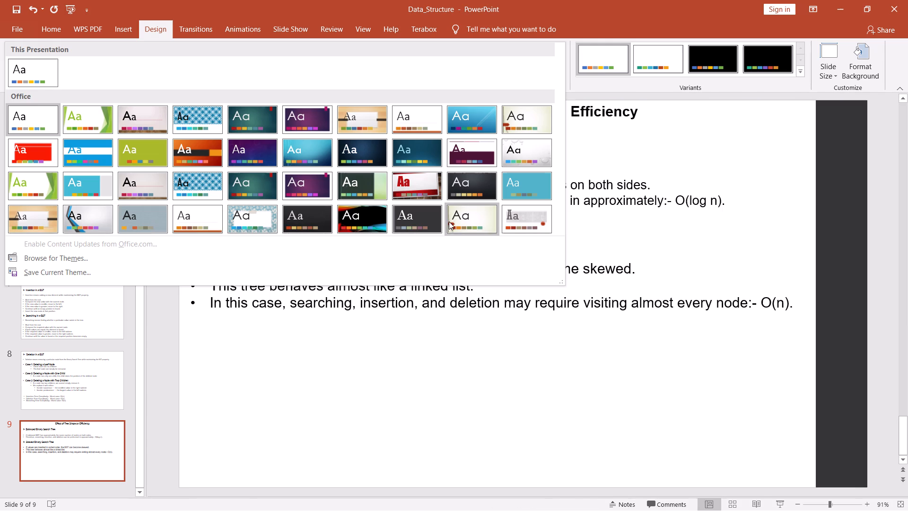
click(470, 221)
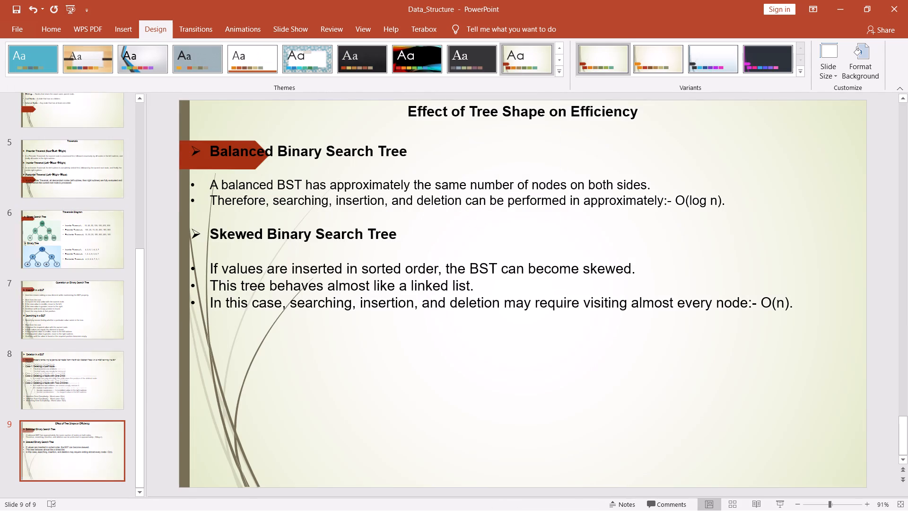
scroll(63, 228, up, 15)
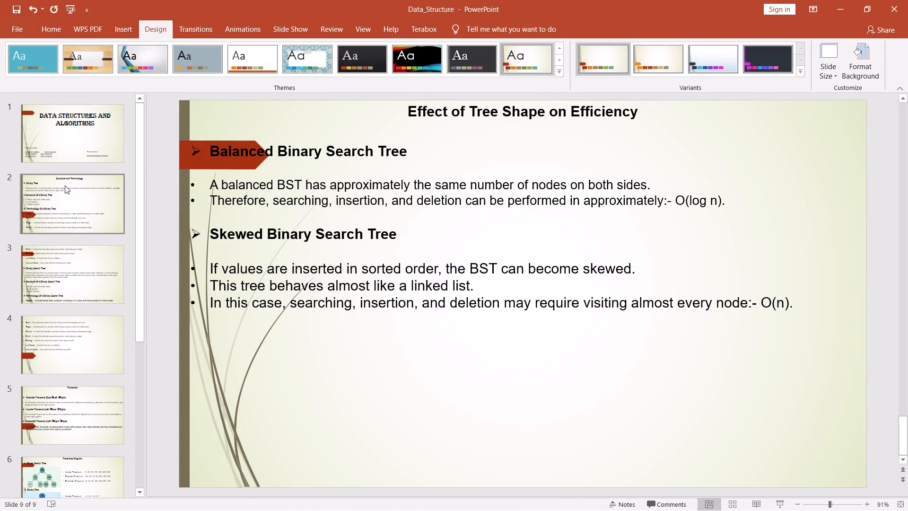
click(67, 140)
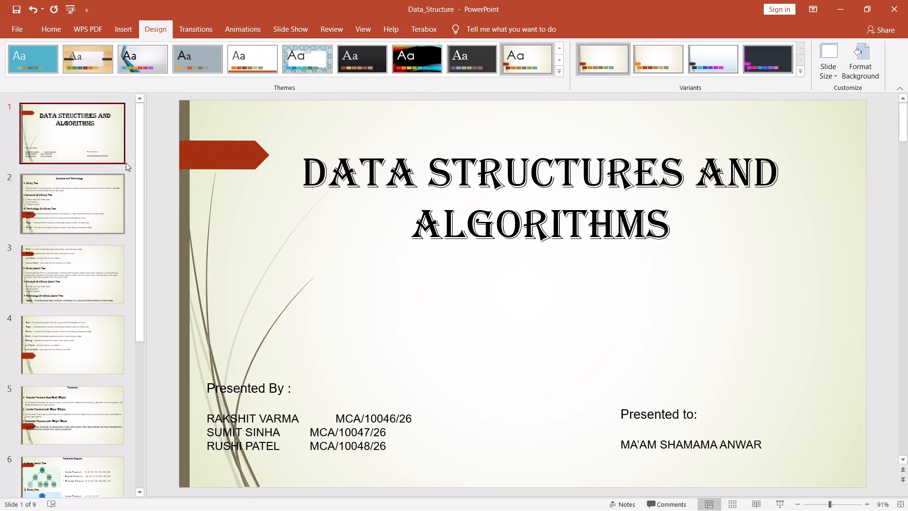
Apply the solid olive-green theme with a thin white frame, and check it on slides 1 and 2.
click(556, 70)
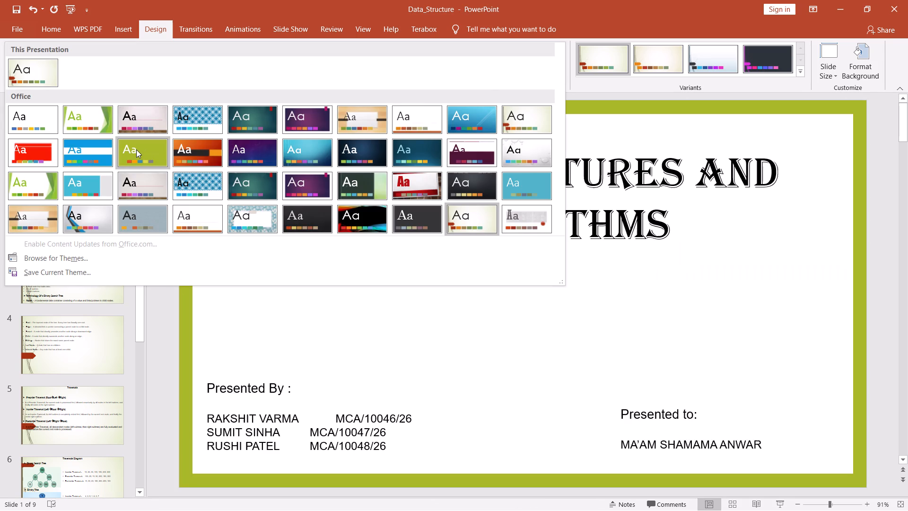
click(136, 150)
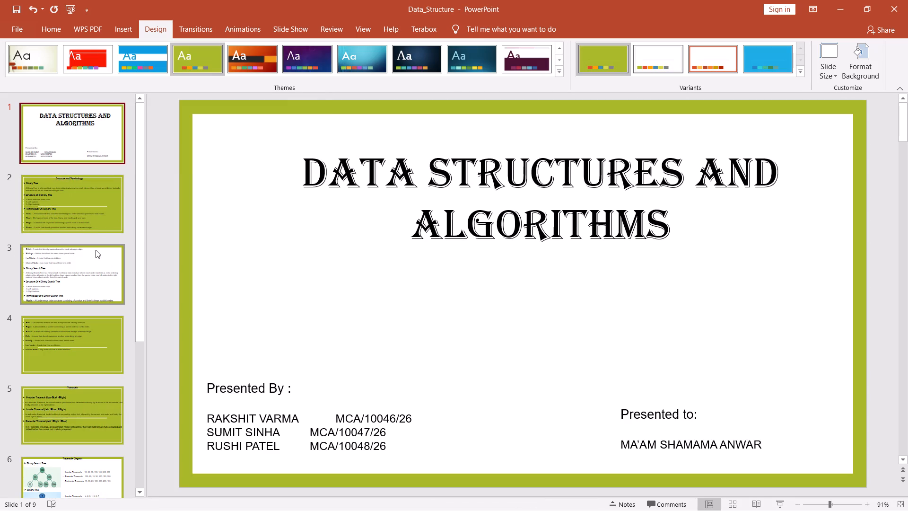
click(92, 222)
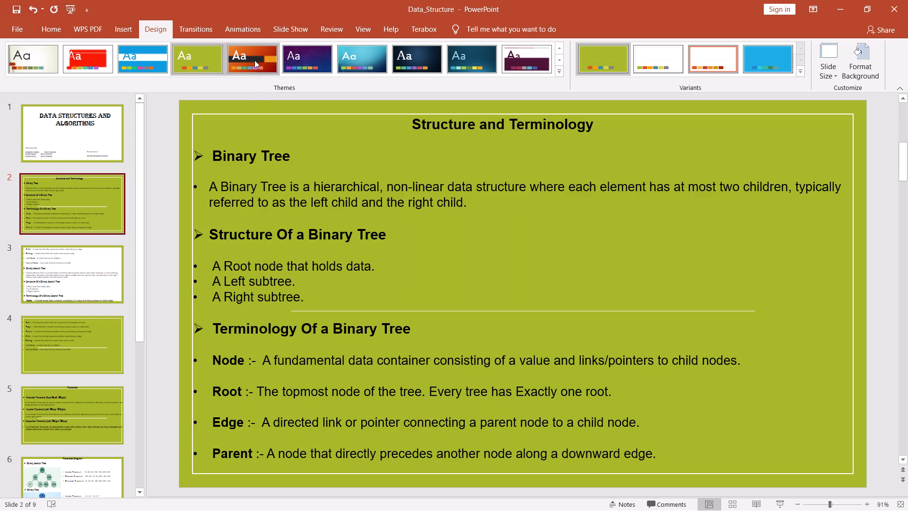
Apply the light grey water-droplet theme to the presentation.
click(556, 70)
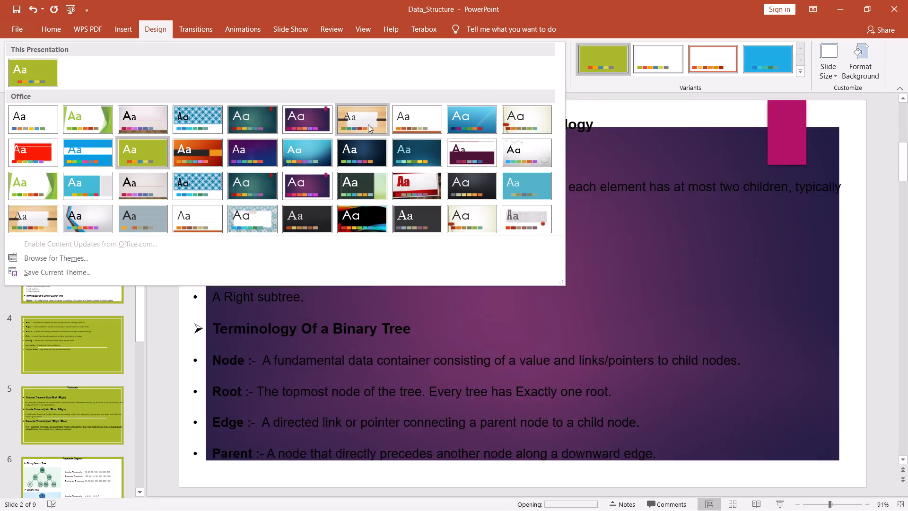
click(518, 156)
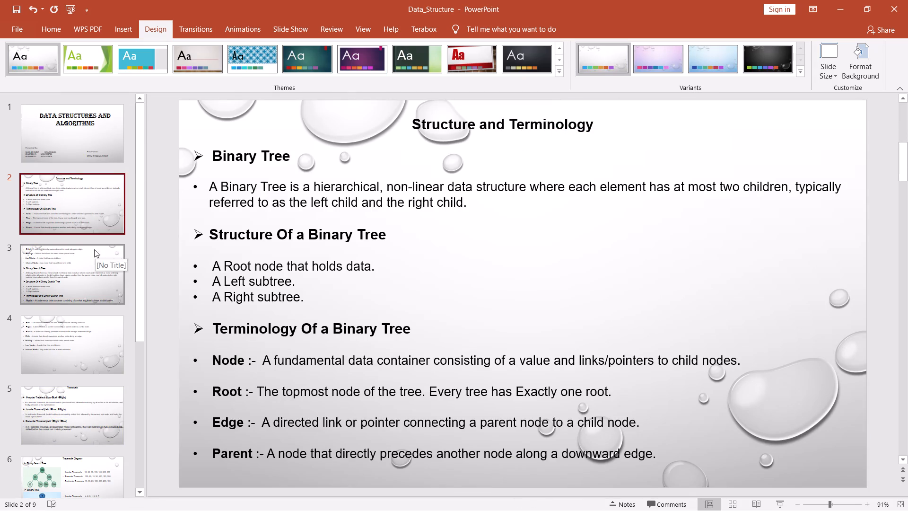
Examine how the water-droplet theme looks on the opening slide and on slides 6 to 9.
click(72, 112)
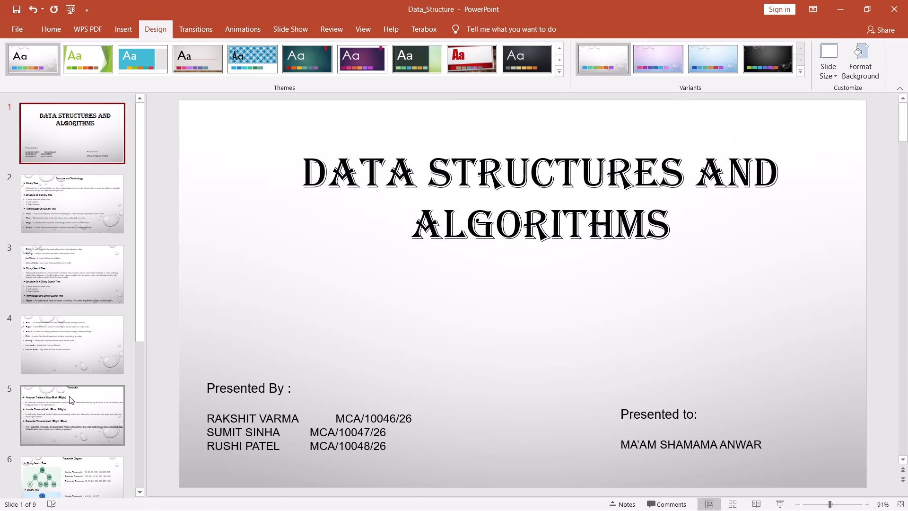
scroll(69, 396, down, 4)
click(62, 350)
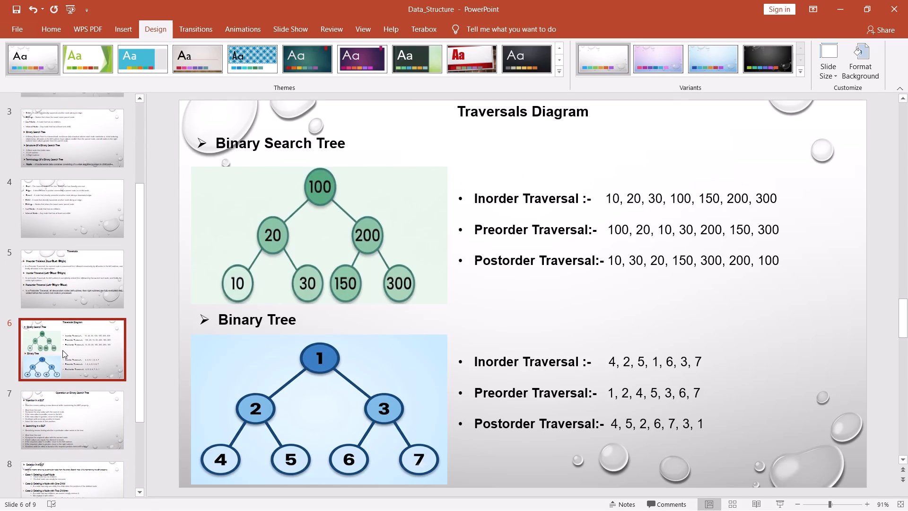
scroll(62, 350, down, 4)
click(62, 349)
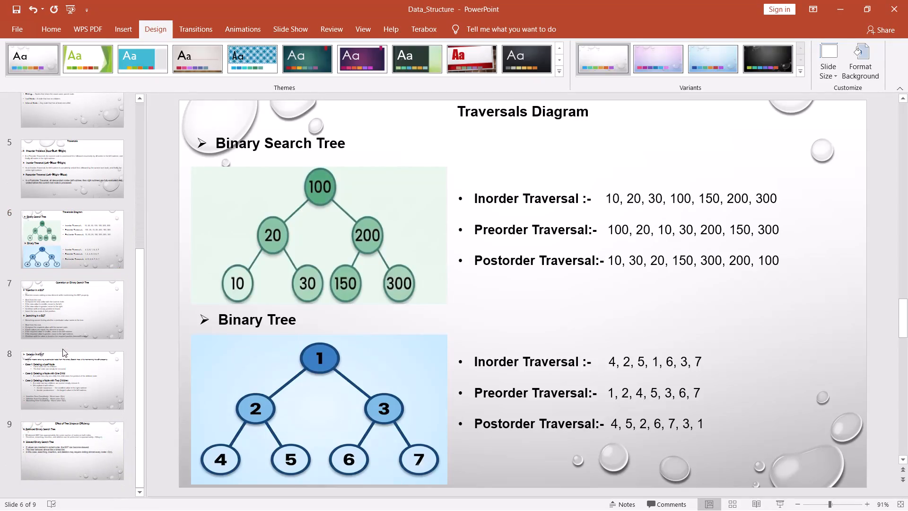
click(60, 318)
scroll(46, 377, down, 1)
click(46, 377)
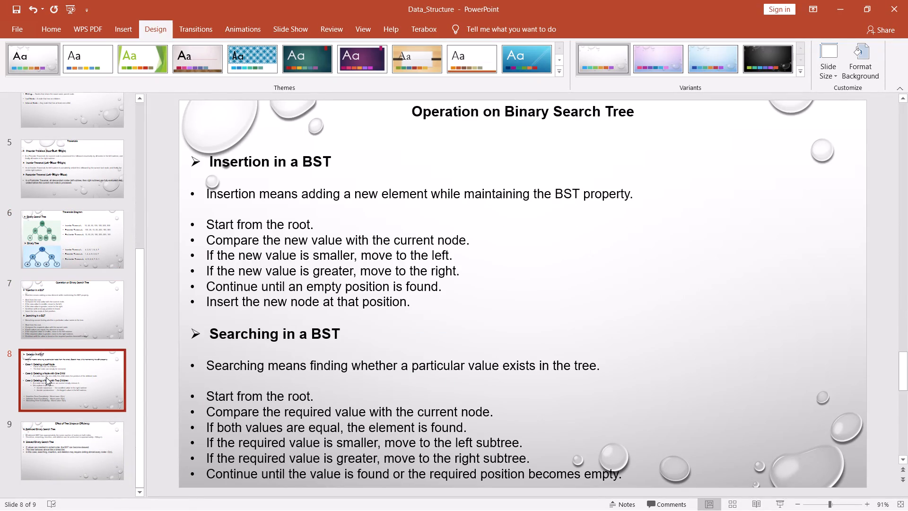
scroll(46, 377, down, 3)
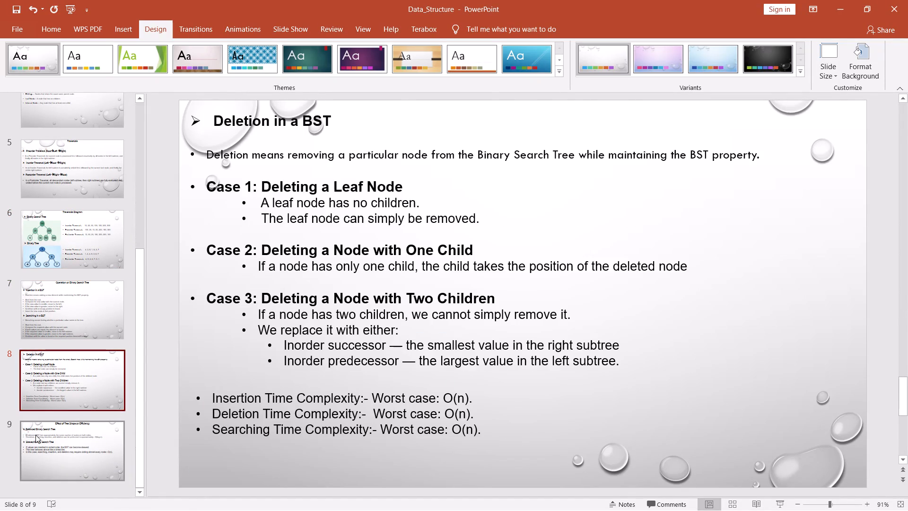
click(35, 435)
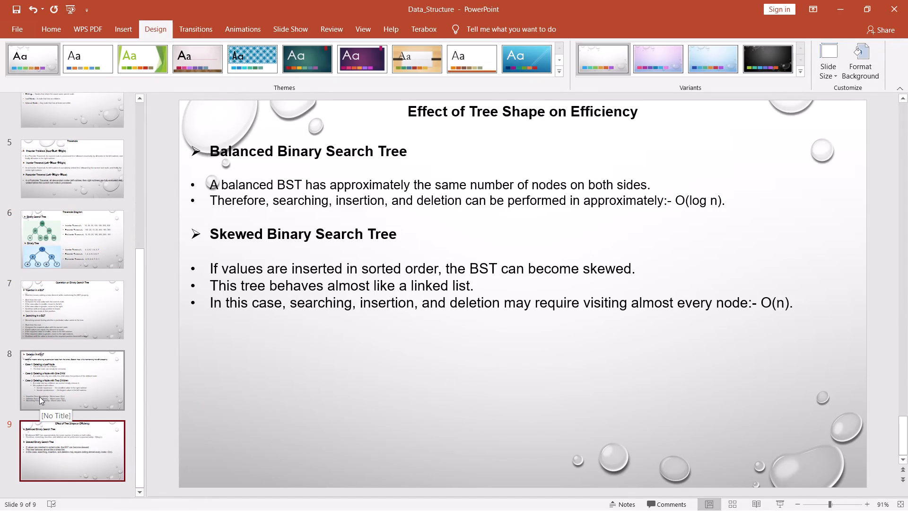
Run the slide show from the opening slide through to the last to examine every slide with the water-droplet theme.
key(F5)
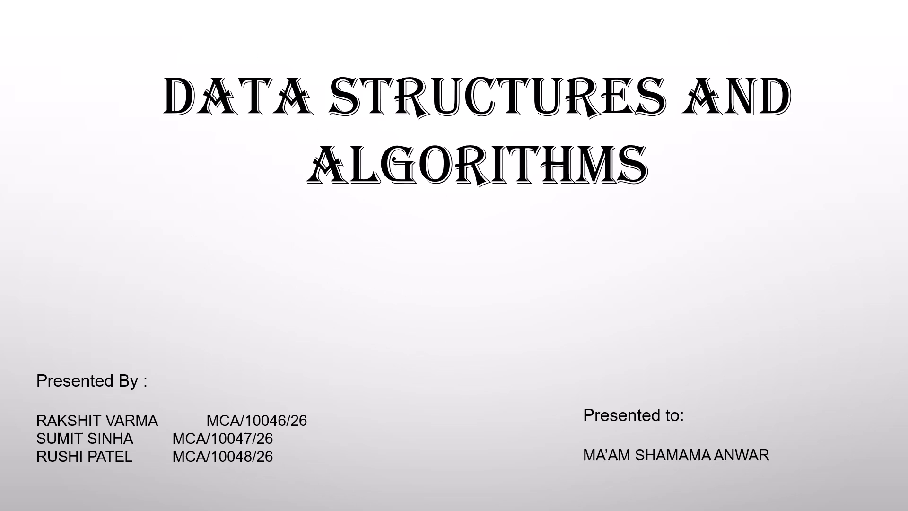
key(Right)
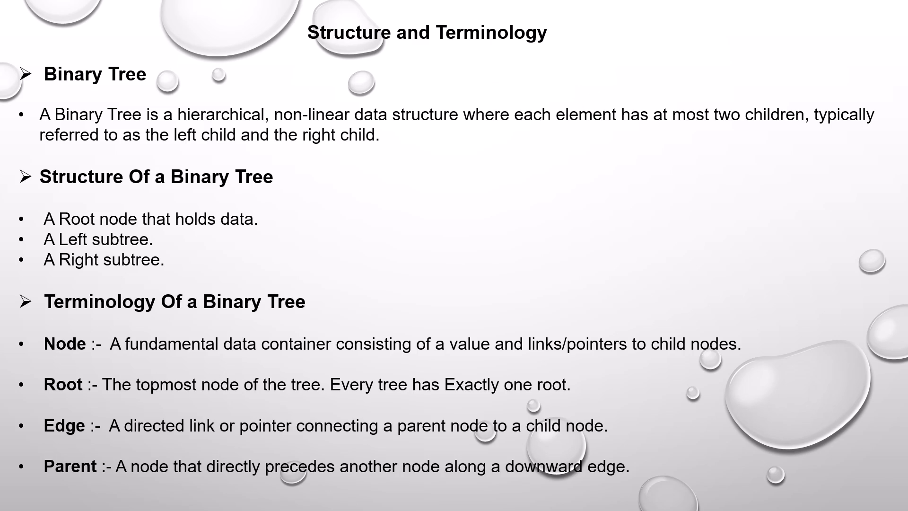
key(Right)
key(Right)
key(Right)
key(Right)
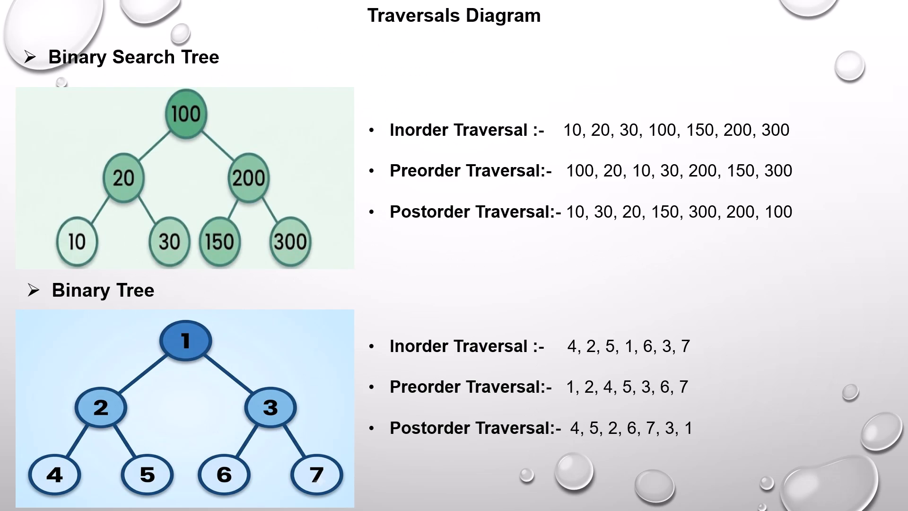
key(Right)
key(Right)
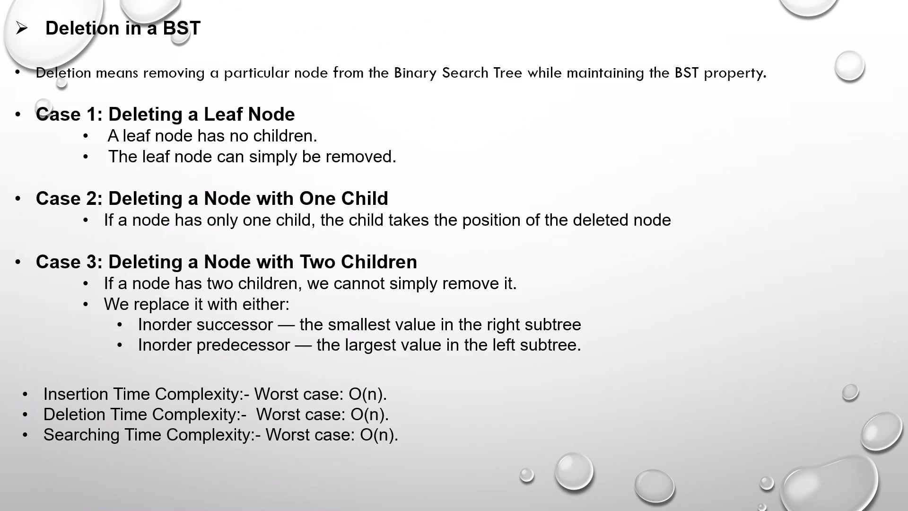
key(Right)
key(Right)
key(Right)
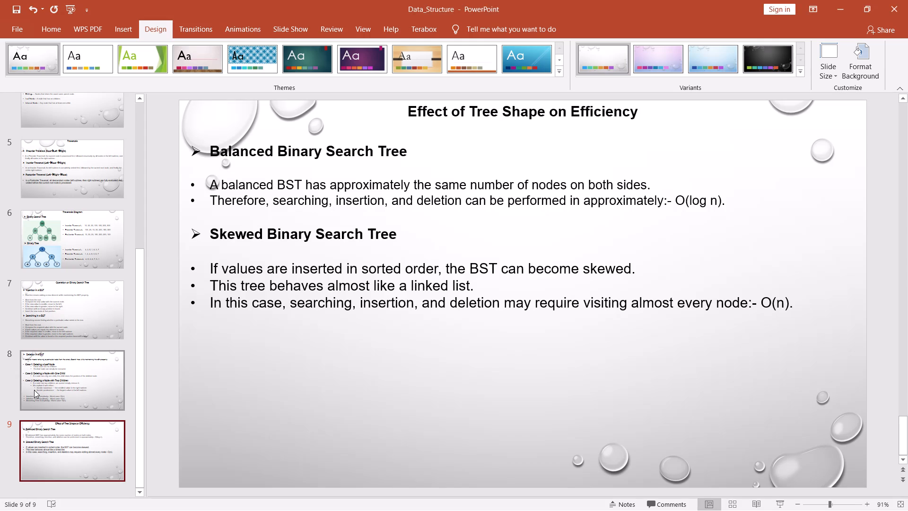
Move the "Structure and Terminology" title on slide 2 slightly up, close to the slide's upper edge, and save the presentation.
scroll(9, 240, up, 11)
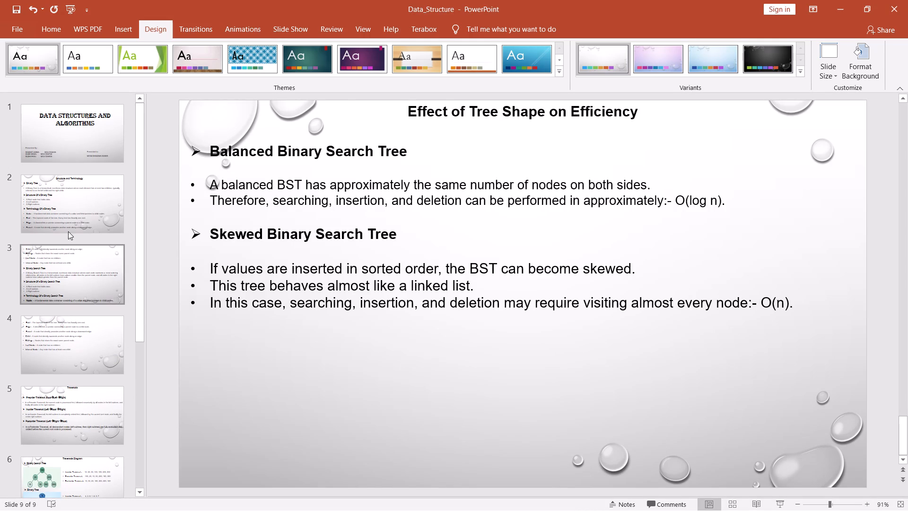
click(76, 206)
click(532, 118)
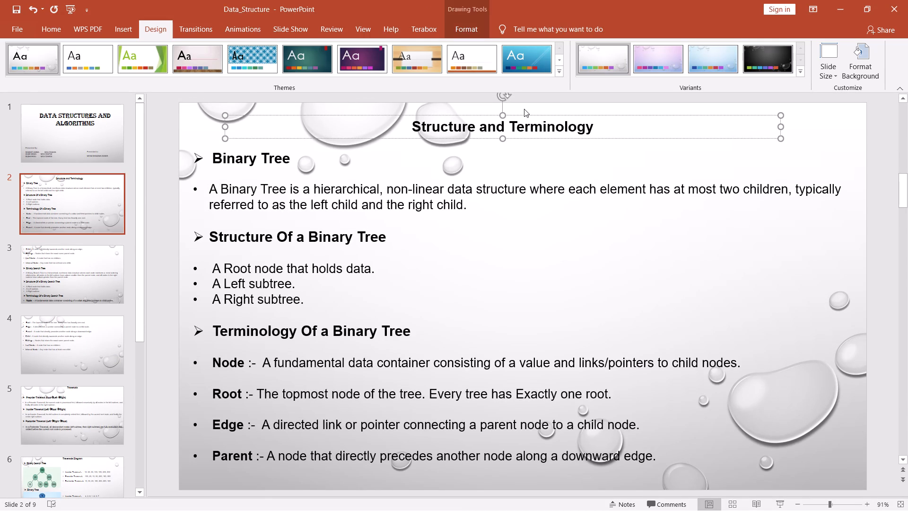
drag(524, 115, 526, 104)
click(508, 149)
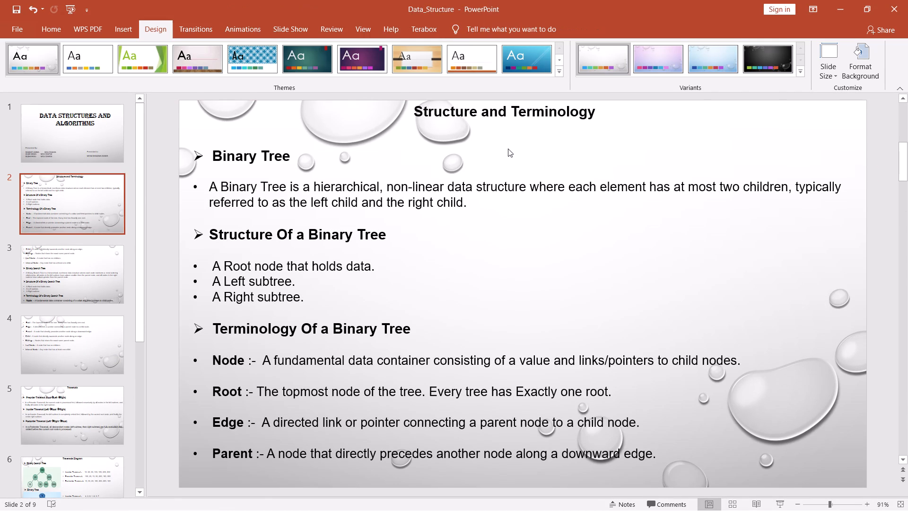
key(ctrl+s)
Replay the whole slide show from the opening slide to recheck title positions and text readability on each slide.
key(F5)
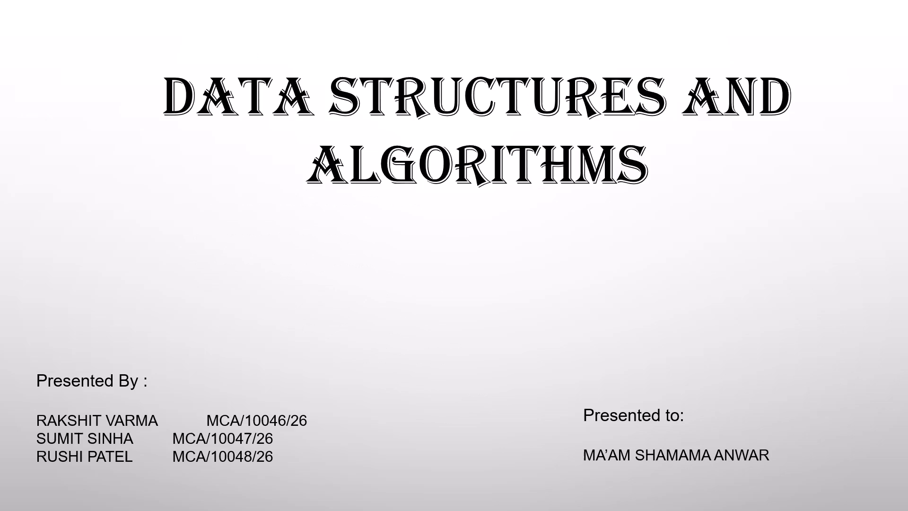
key(Right)
key(Right)
click(508, 149)
key(Right)
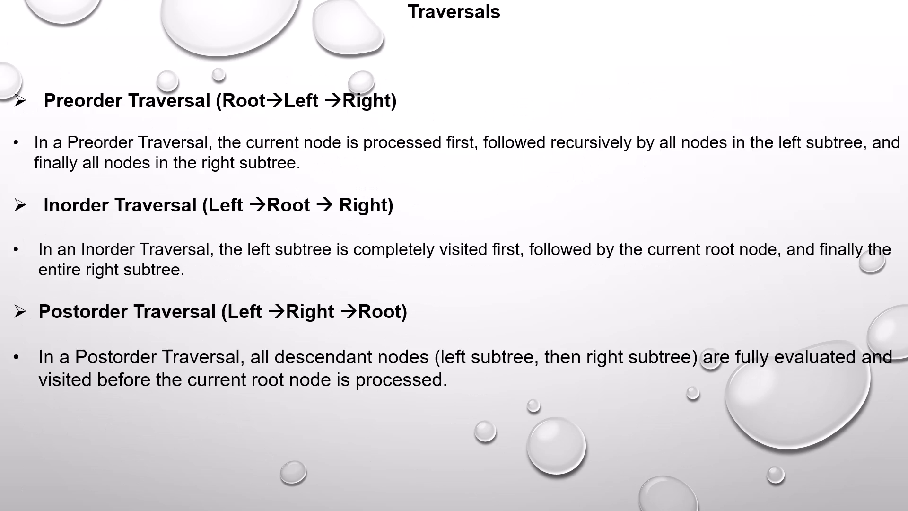
key(Left)
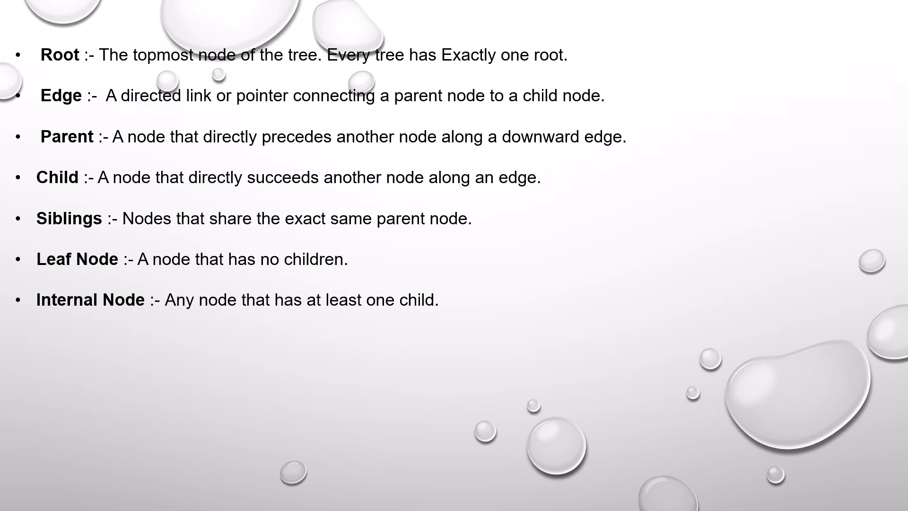
key(Left)
key(Right)
key(Right)
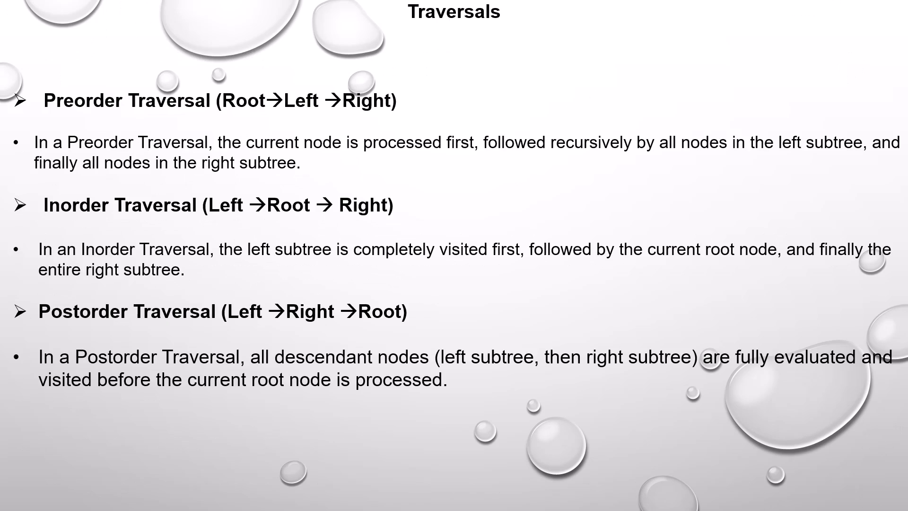
key(Right)
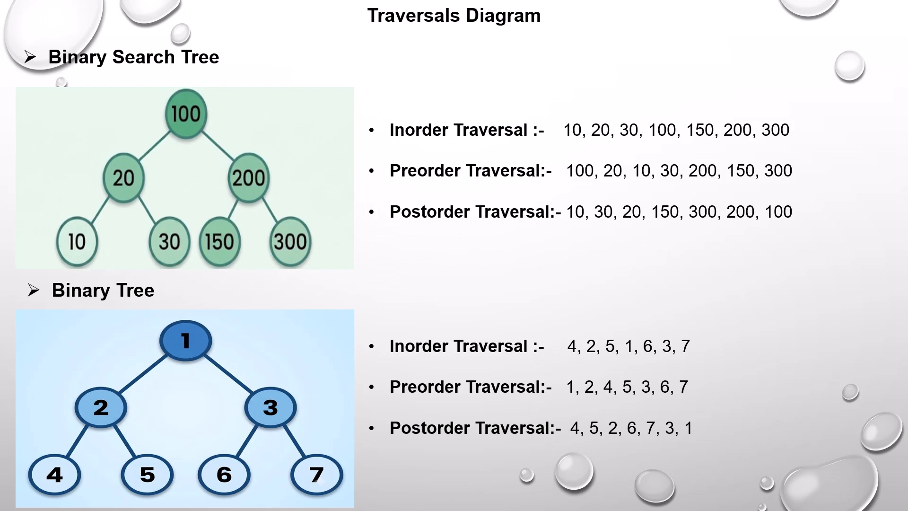
key(Right)
key(Right)
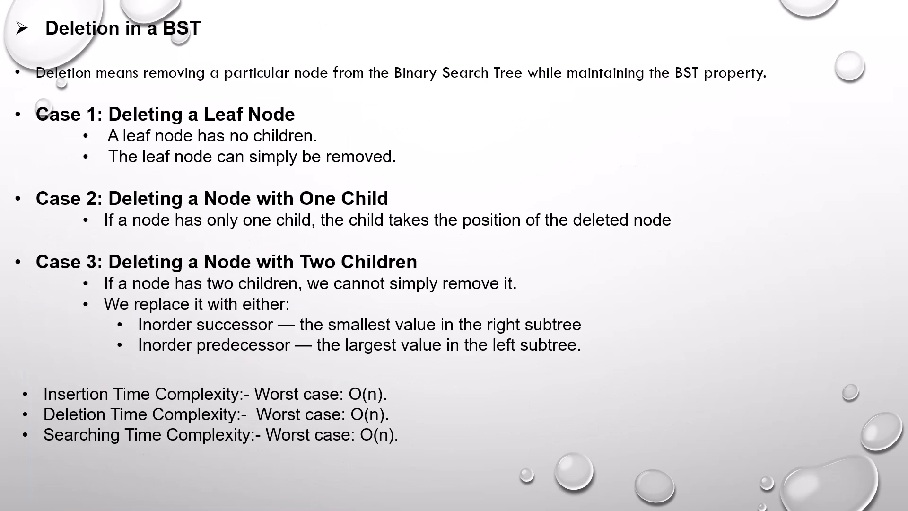
key(Right)
key(Right)
key(Right)
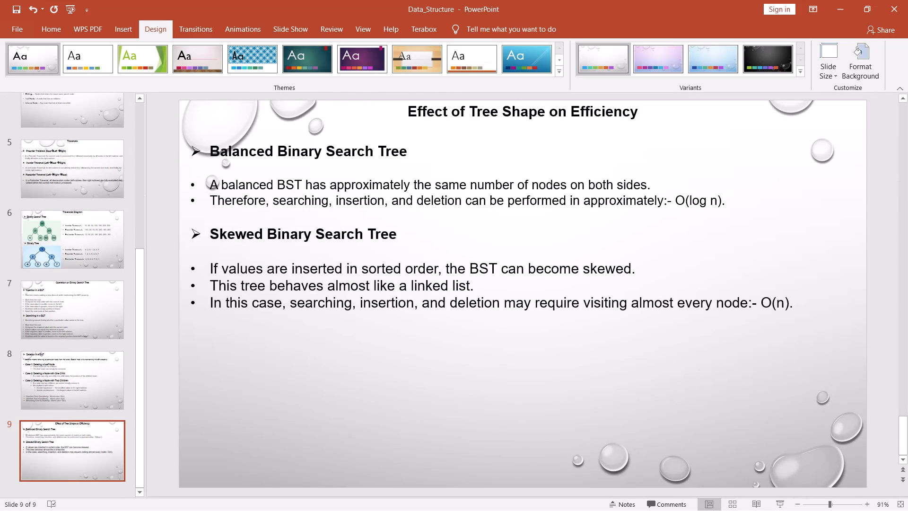
scroll(69, 263, up, 10)
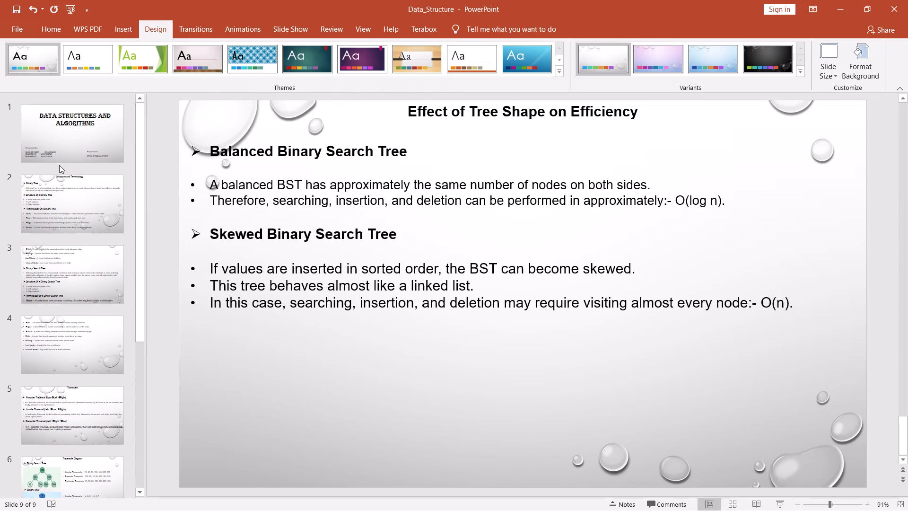
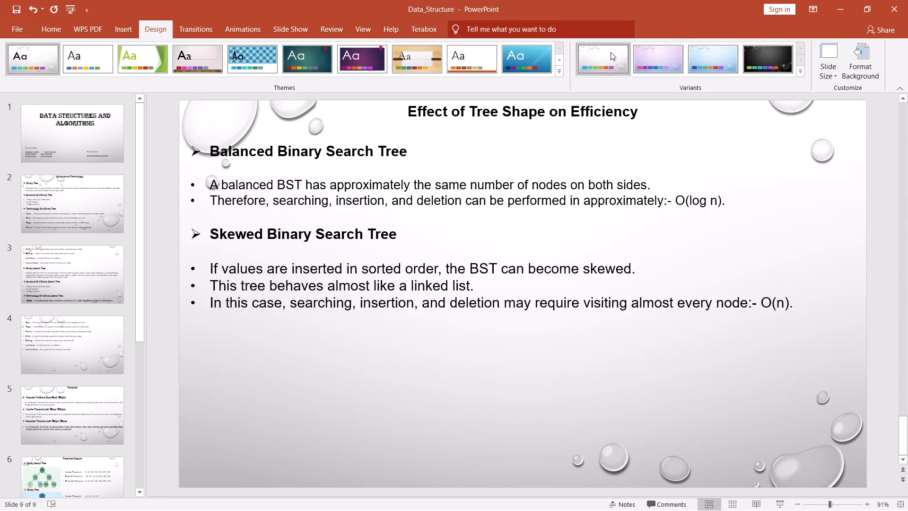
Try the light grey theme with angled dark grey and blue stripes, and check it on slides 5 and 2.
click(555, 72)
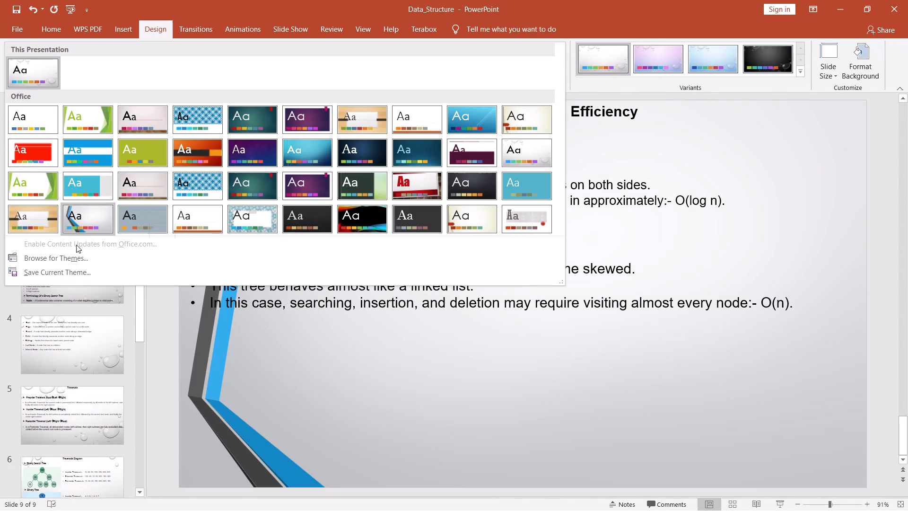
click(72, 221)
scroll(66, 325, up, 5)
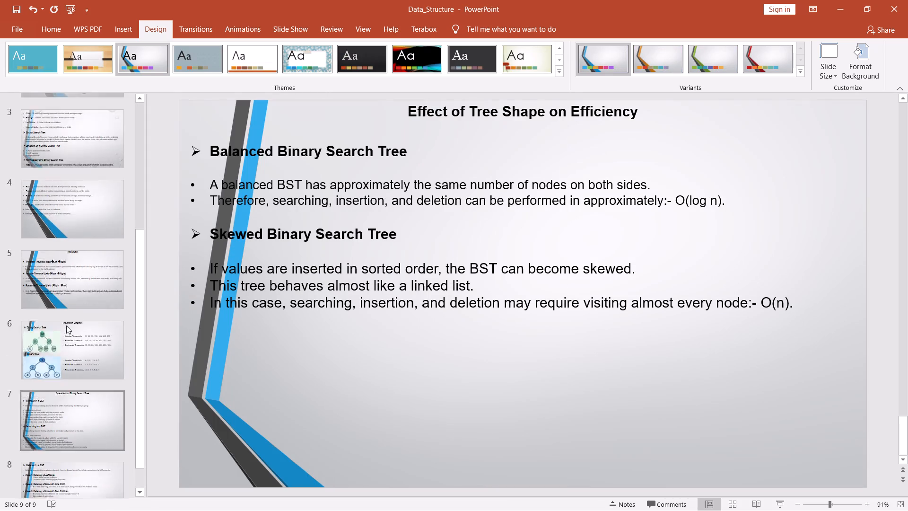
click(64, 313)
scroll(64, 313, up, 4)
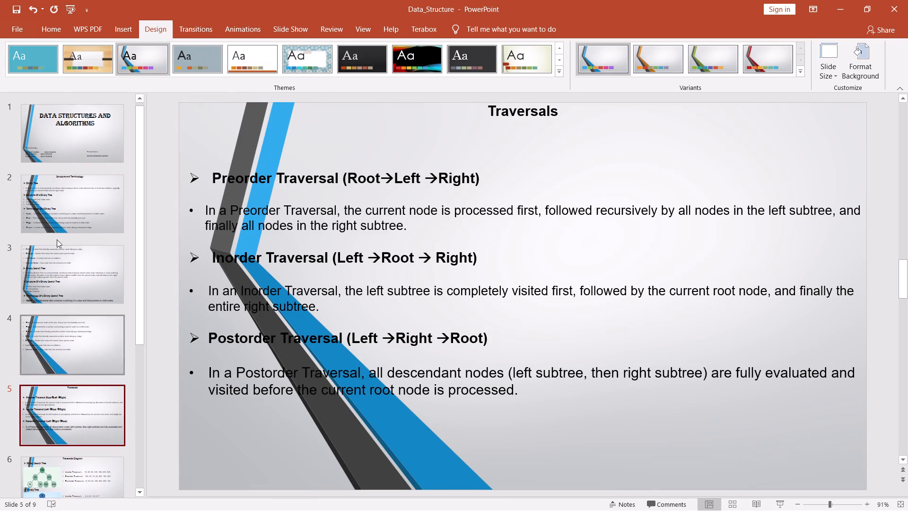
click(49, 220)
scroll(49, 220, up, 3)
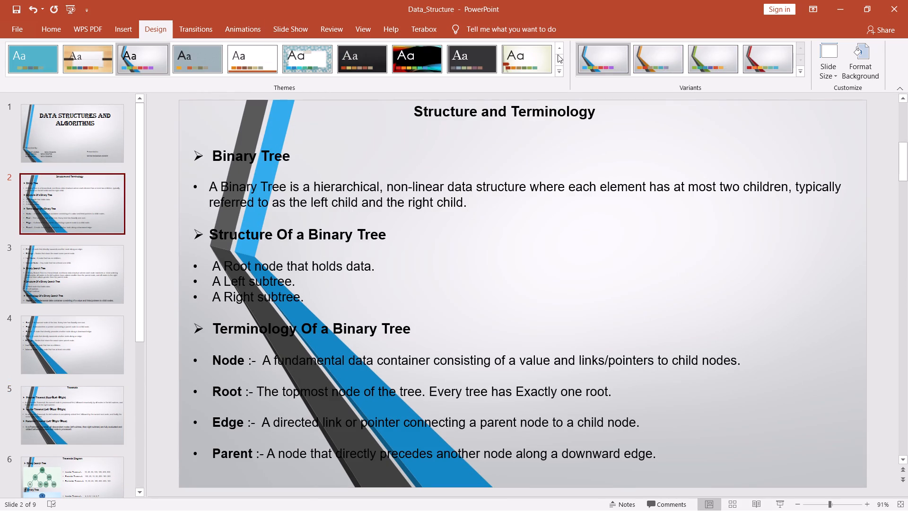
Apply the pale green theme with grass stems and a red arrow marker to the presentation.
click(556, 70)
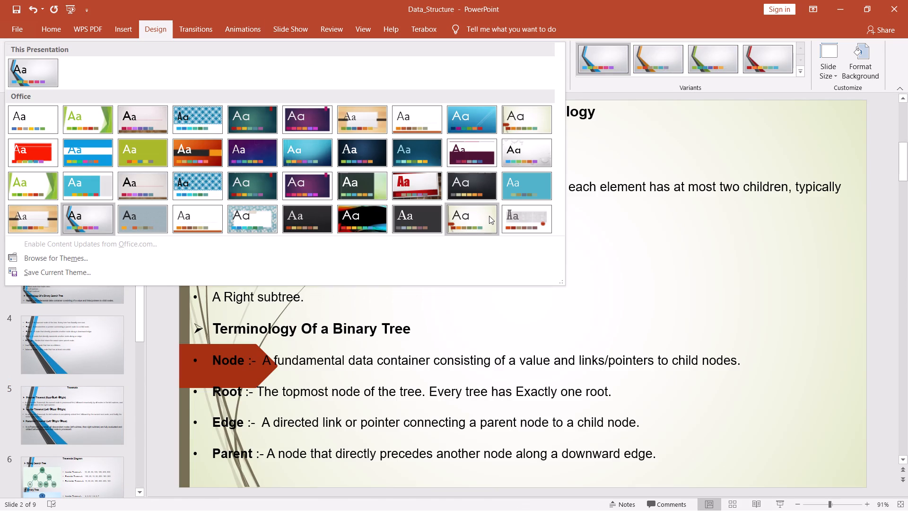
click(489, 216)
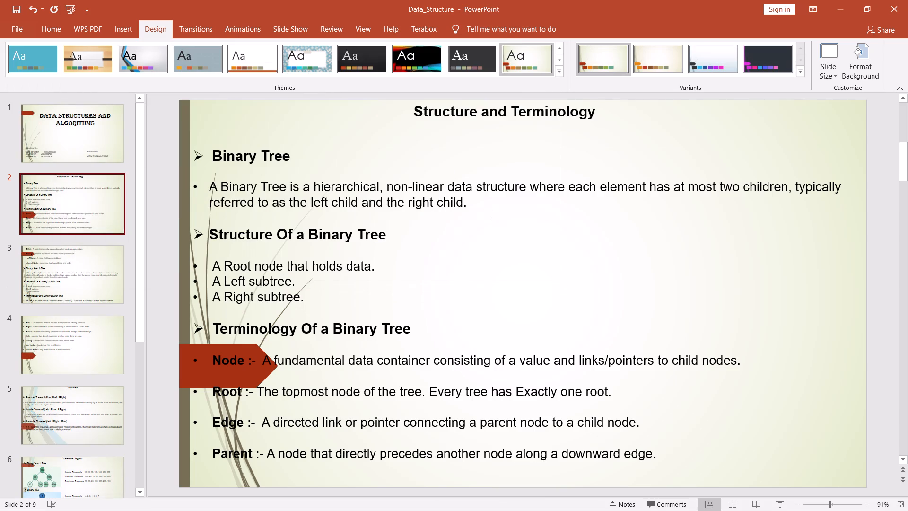
Examine how the pale green grass-stem theme looks on slides 2 and 6 to 9 and on the opening slide.
scroll(22, 281, up, 4)
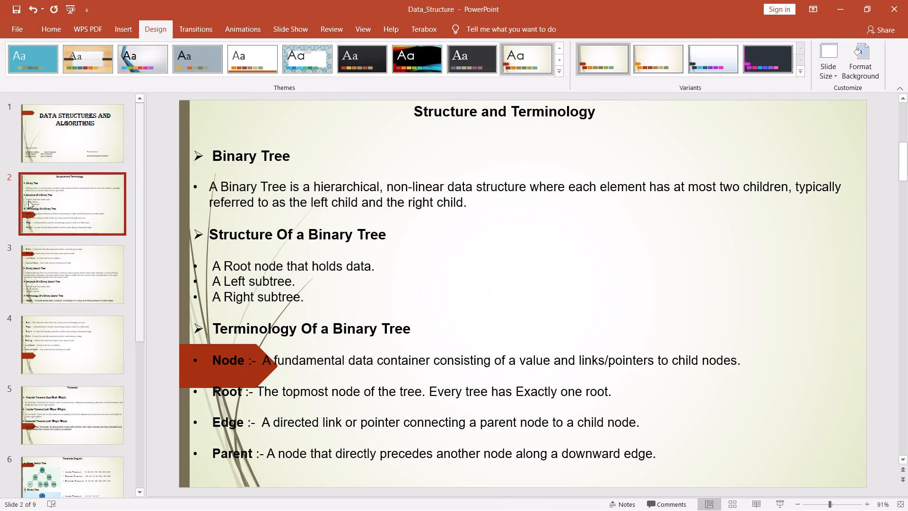
scroll(61, 270, down, 8)
click(61, 270)
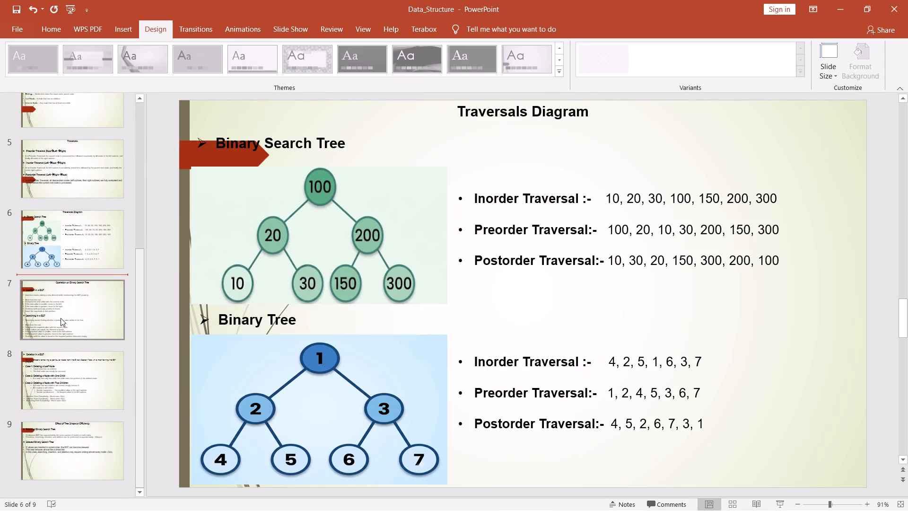
click(63, 301)
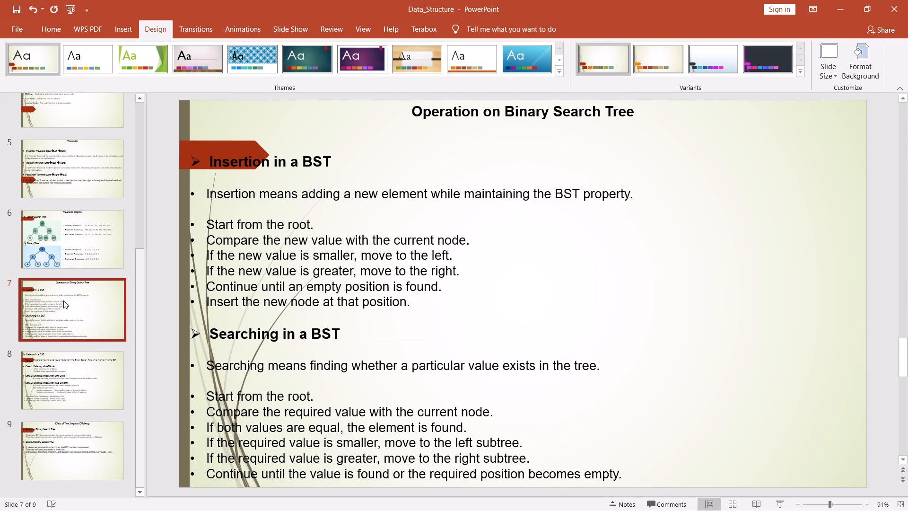
scroll(63, 300, down, 3)
click(65, 365)
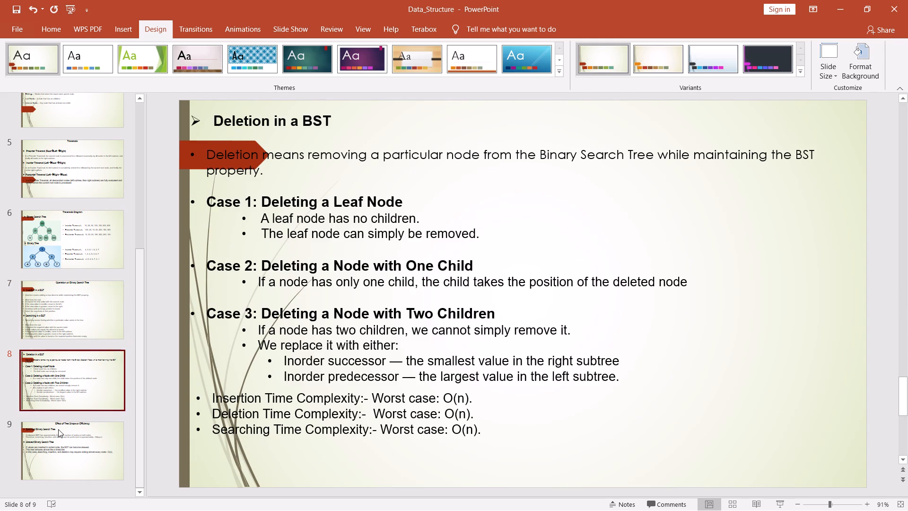
click(58, 433)
scroll(116, 292, up, 8)
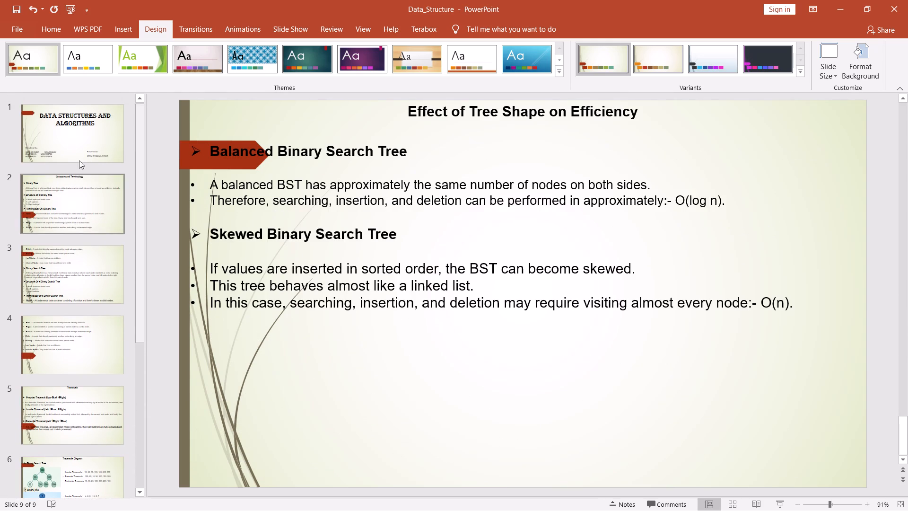
click(73, 115)
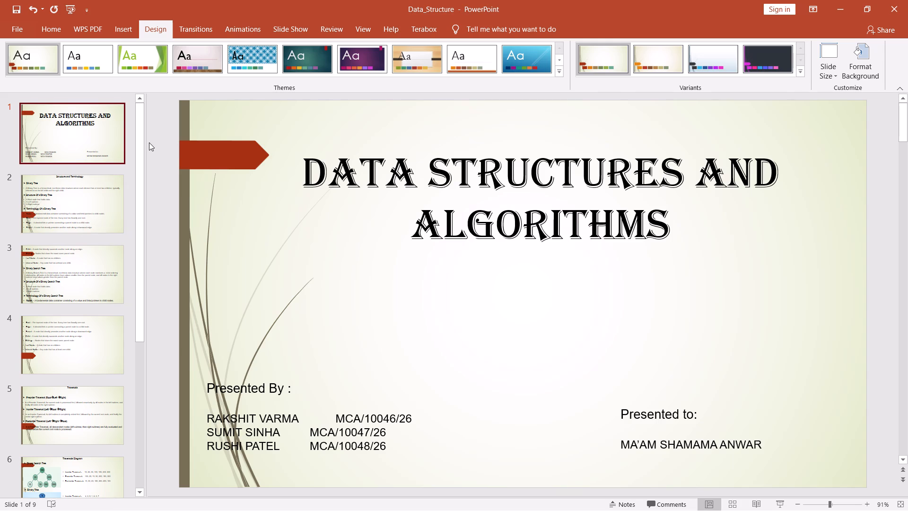
key(Right)
key(Right)
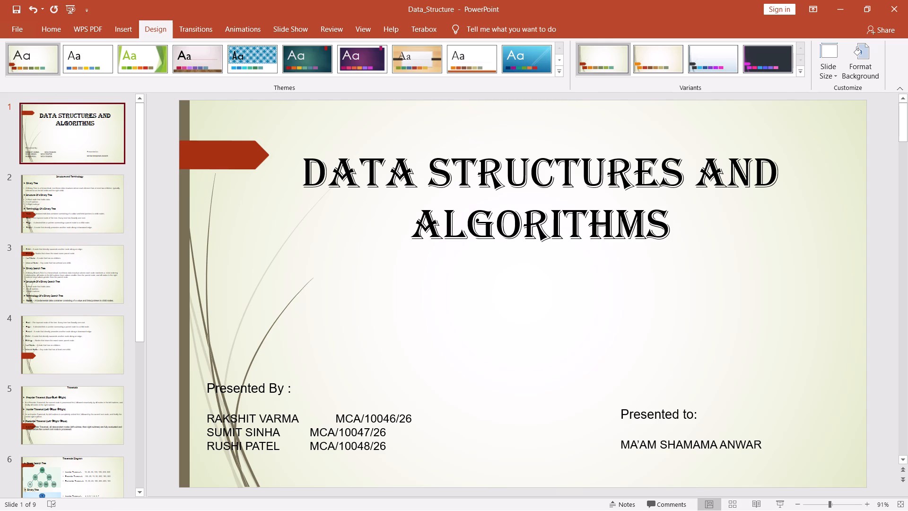
Save the presentation with the pale green grass-stem theme.
click(267, 204)
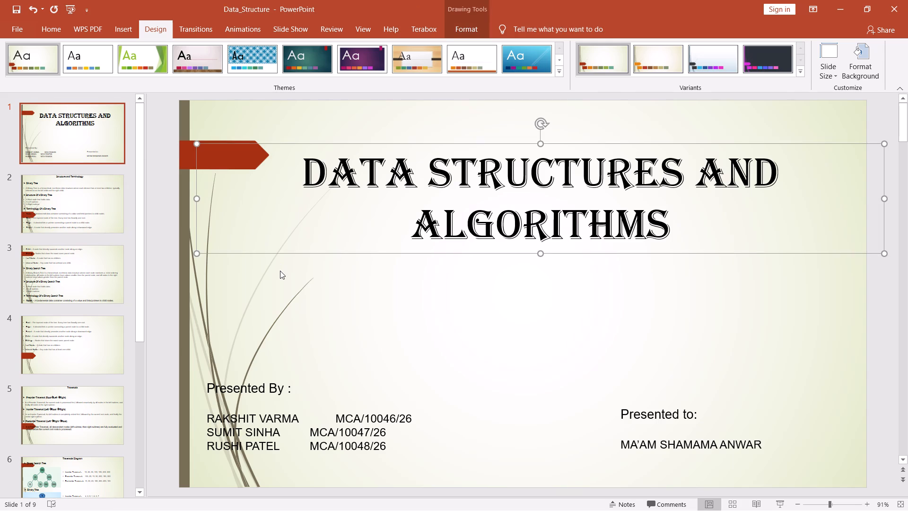
click(280, 271)
key(ctrl+s)
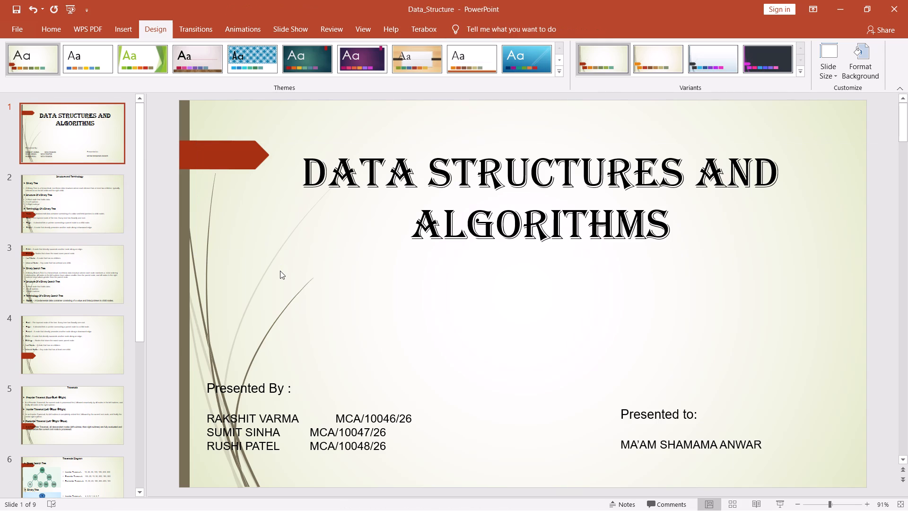
Tab the second and third presenters' roll numbers into line with the first on the opening slide, and save the presentation.
click(340, 426)
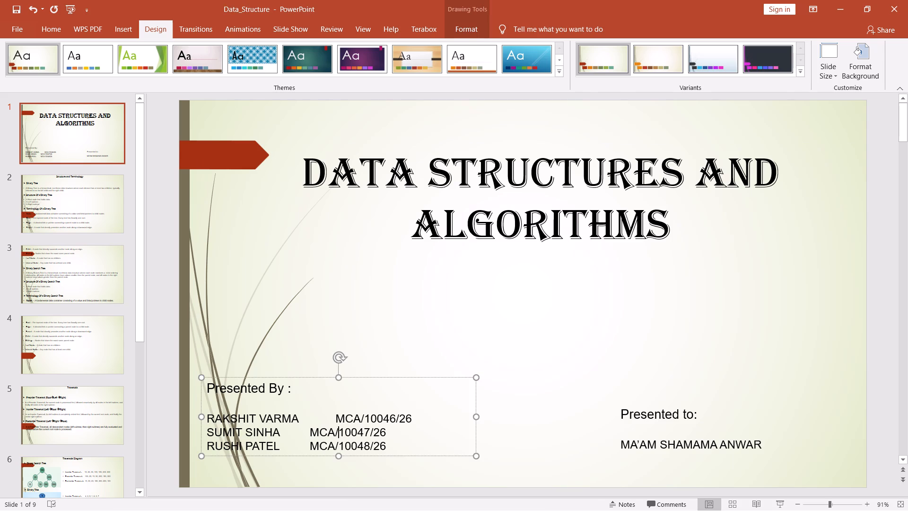
click(334, 413)
click(308, 435)
key(Tab)
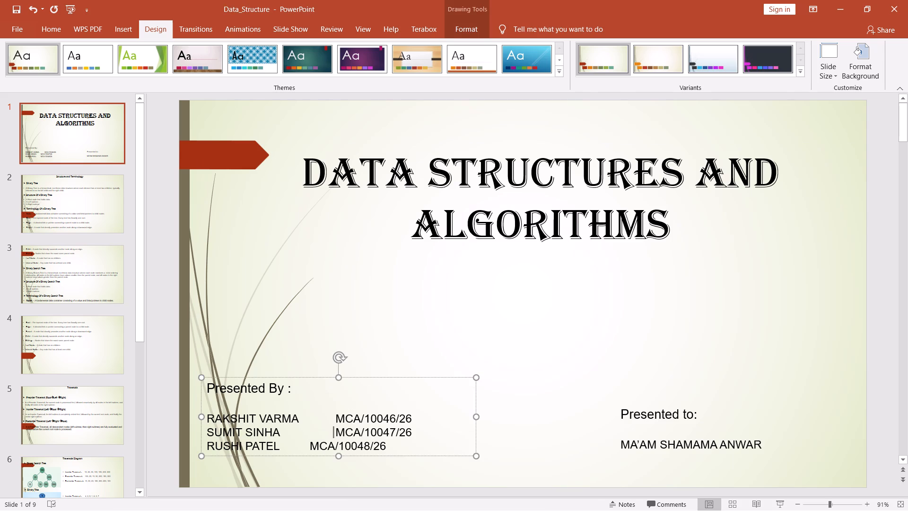
key(Down)
key(Left)
key(Left)
key(Left)
key(Tab)
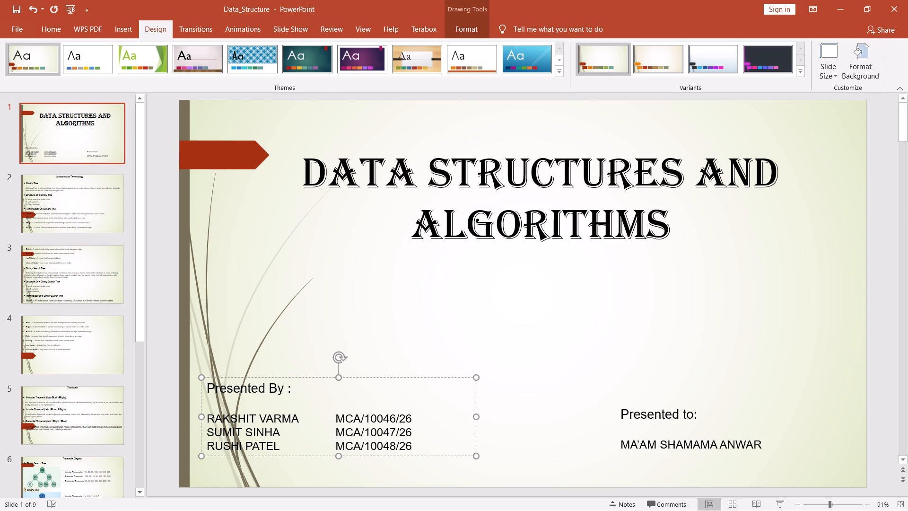
click(332, 305)
key(ctrl+s)
Examine slides 2 to 7 in the pale green theme for text readability, and return to the opening slide.
key(Right)
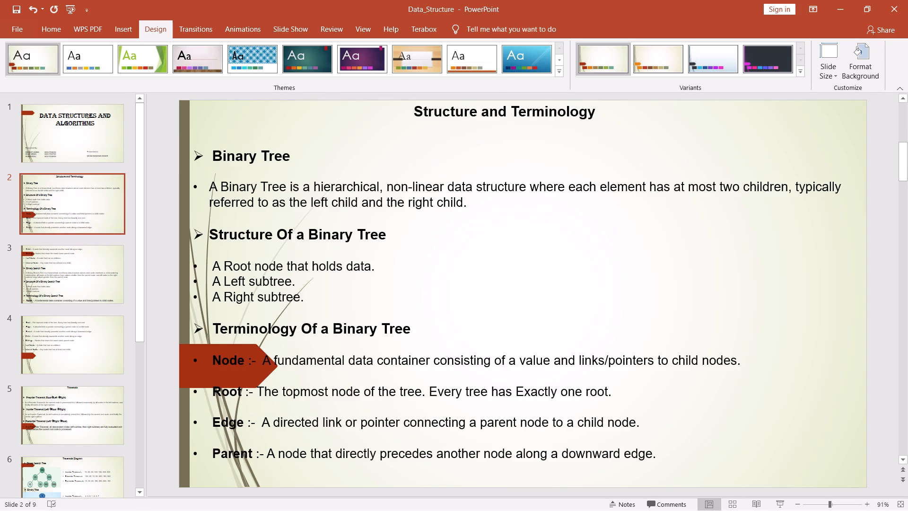
key(Right)
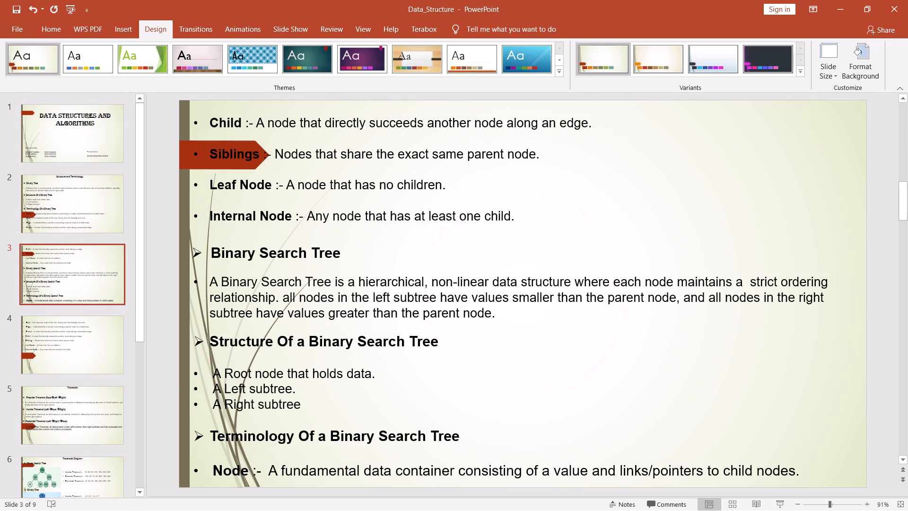
key(Right)
key(Right)
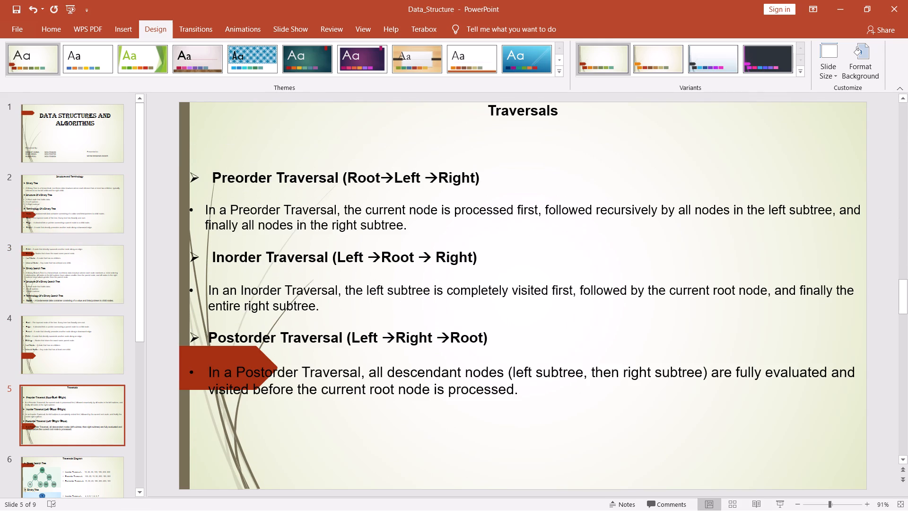
key(Right)
key(Right)
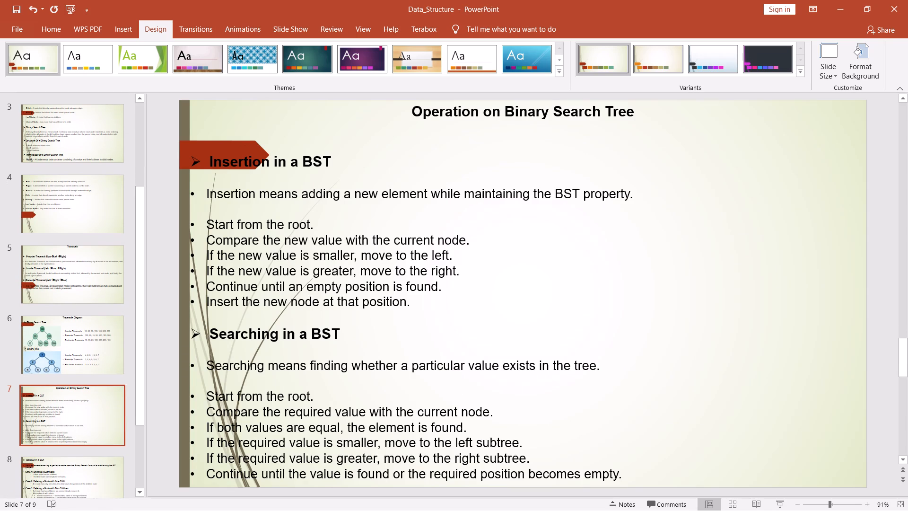
key(Left)
key(Left)
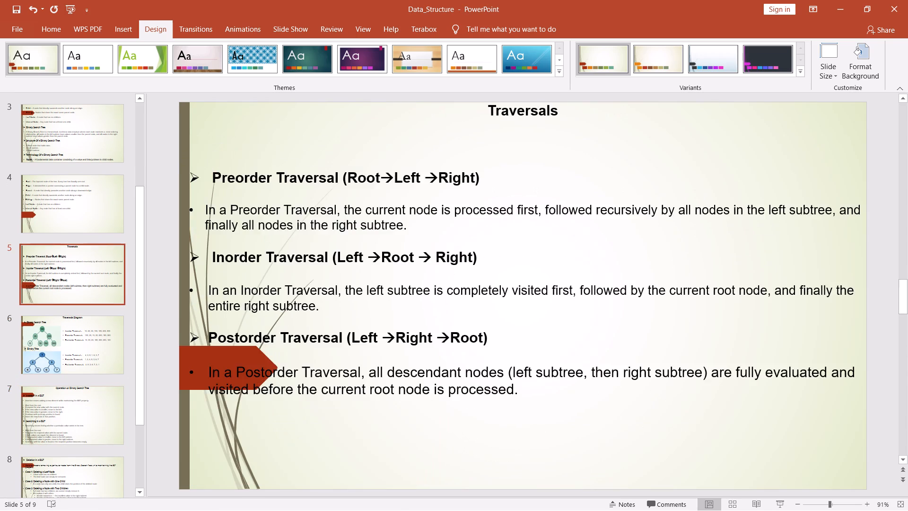
key(Left)
key(Left)
key(Left)
key(Left)
key(Left)
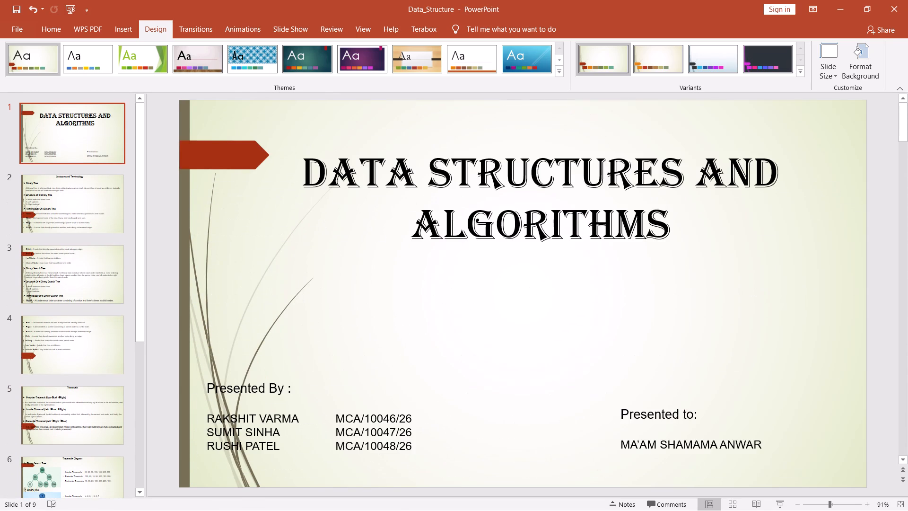
Go through all slides to the last one and back to the opening slide to recheck the pale green theme.
key(Right)
key(Right)
key(Right)
key(Right)
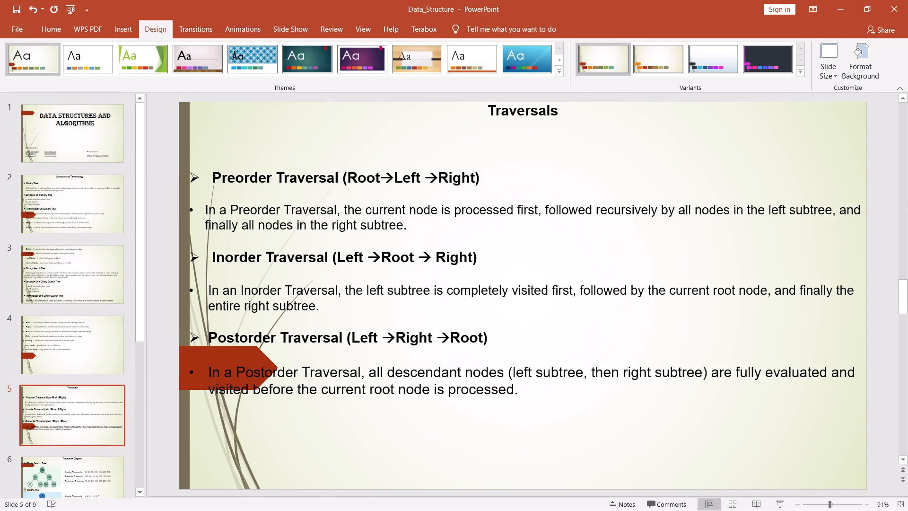
key(Right)
key(Right)
key(Right)
key(Right)
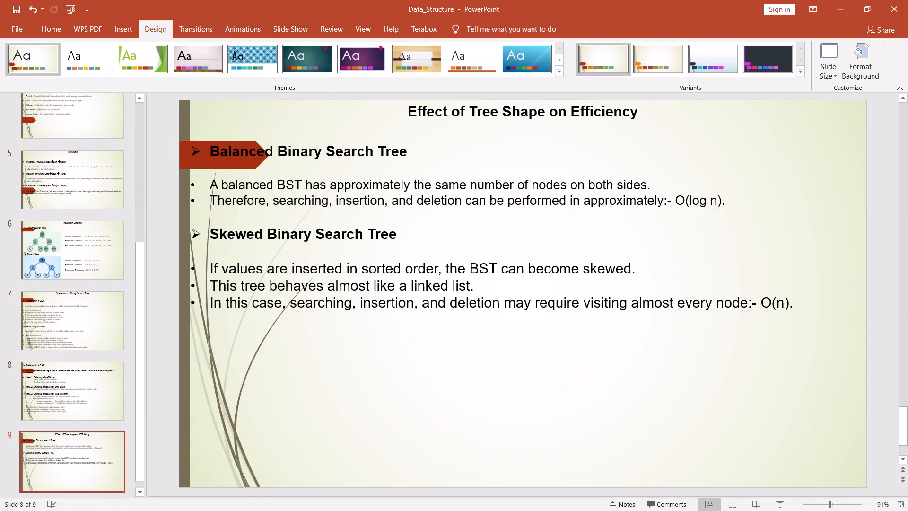
key(Right)
key(Right)
key(Left)
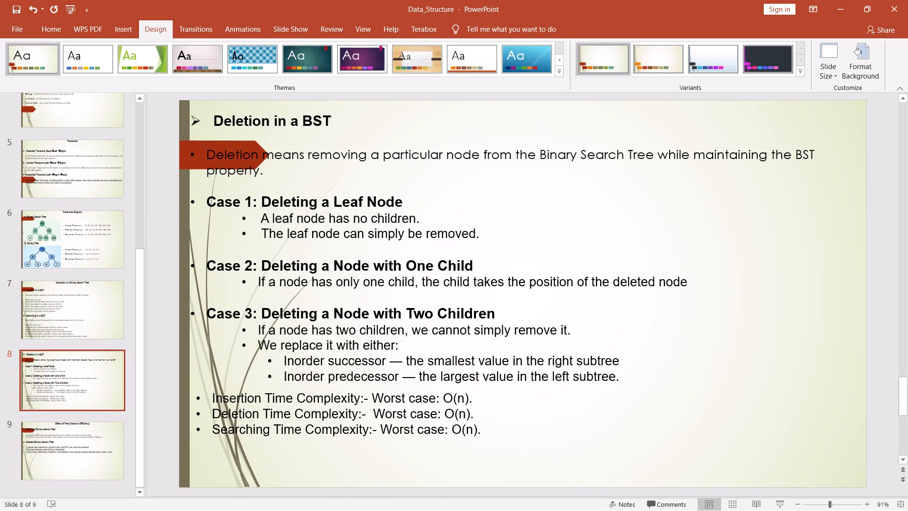
key(Left)
key(Left)
key(Left)
key(Left)
key(Left)
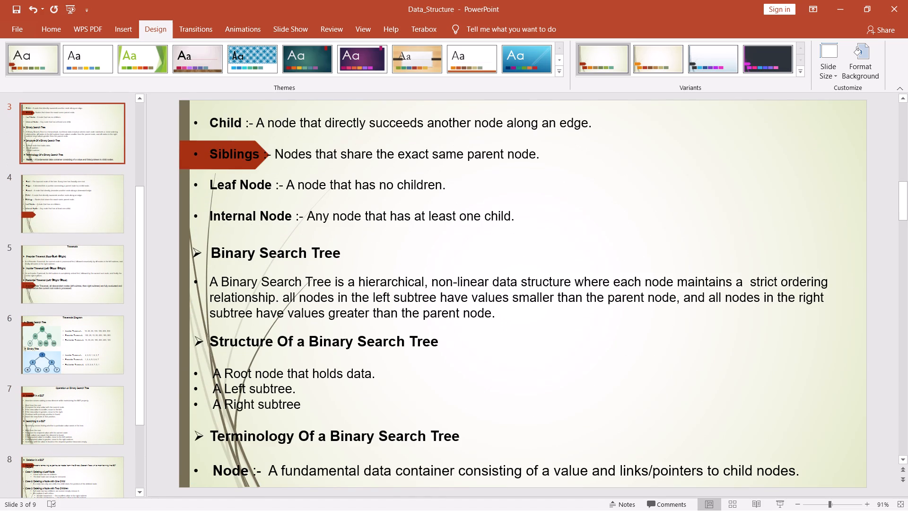
key(Left)
key(Left)
key(Left)
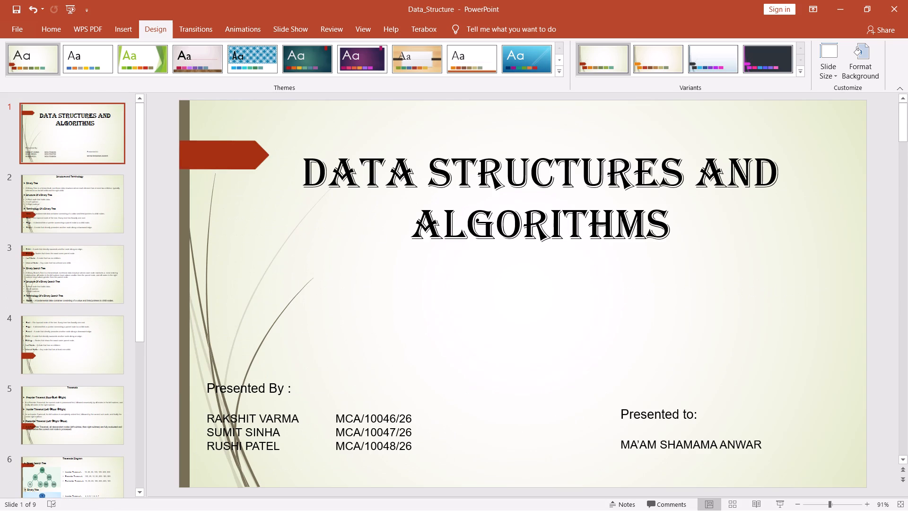
Apply the orange-red gradient theme with a dark title band and orange block to the presentation.
click(553, 73)
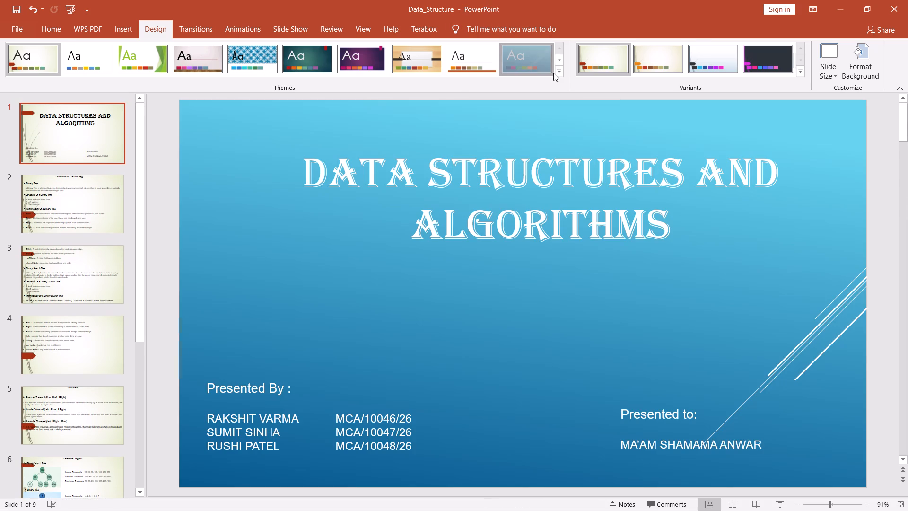
click(562, 70)
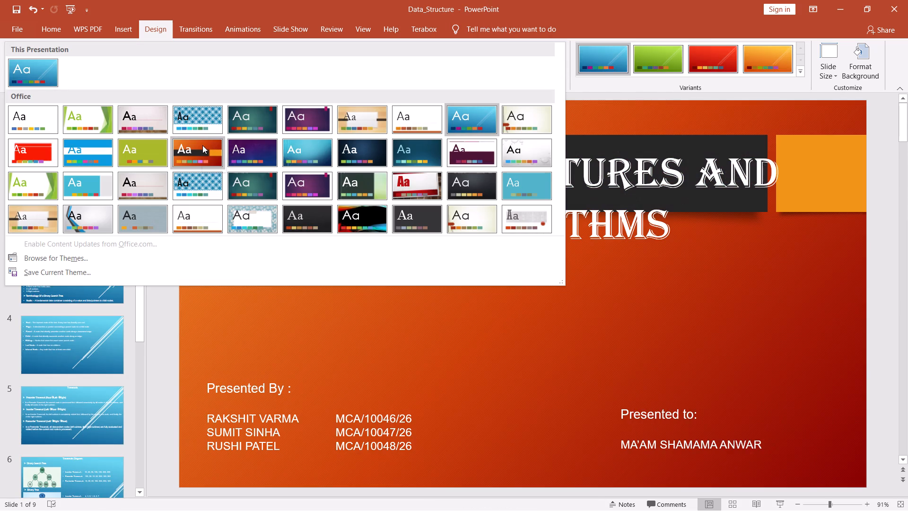
click(202, 145)
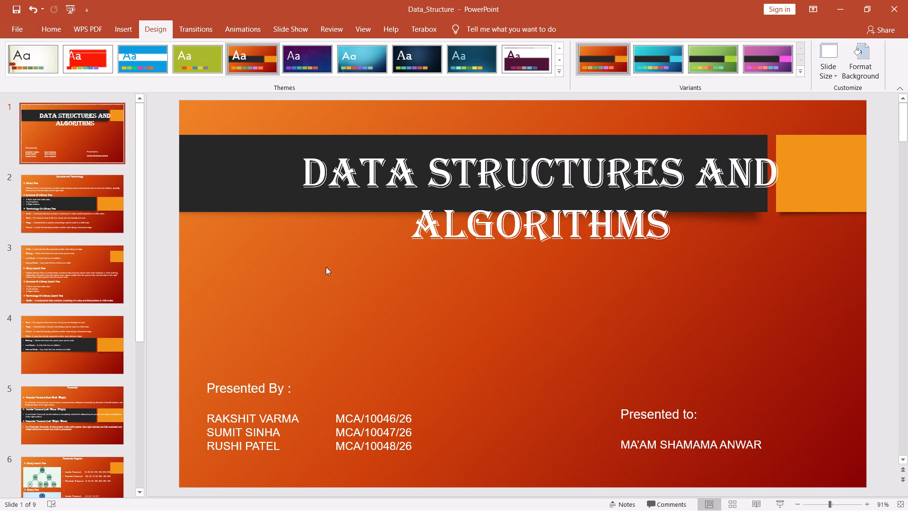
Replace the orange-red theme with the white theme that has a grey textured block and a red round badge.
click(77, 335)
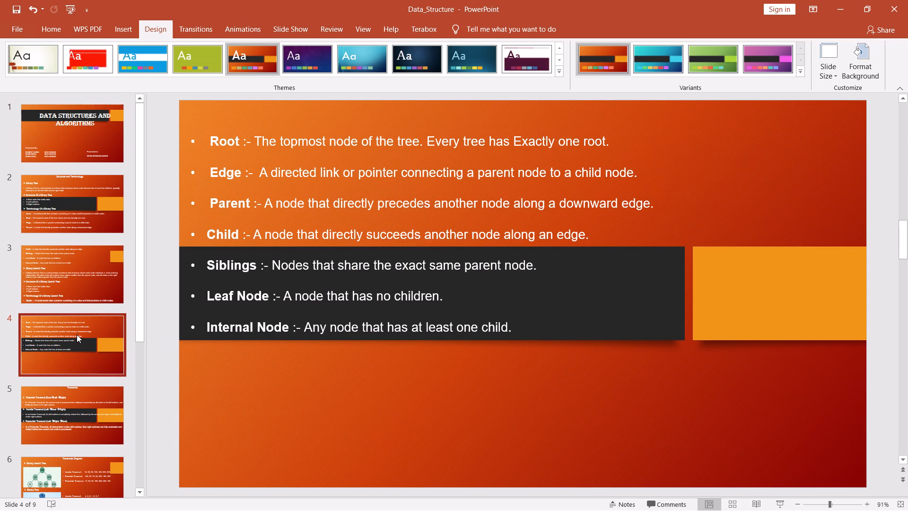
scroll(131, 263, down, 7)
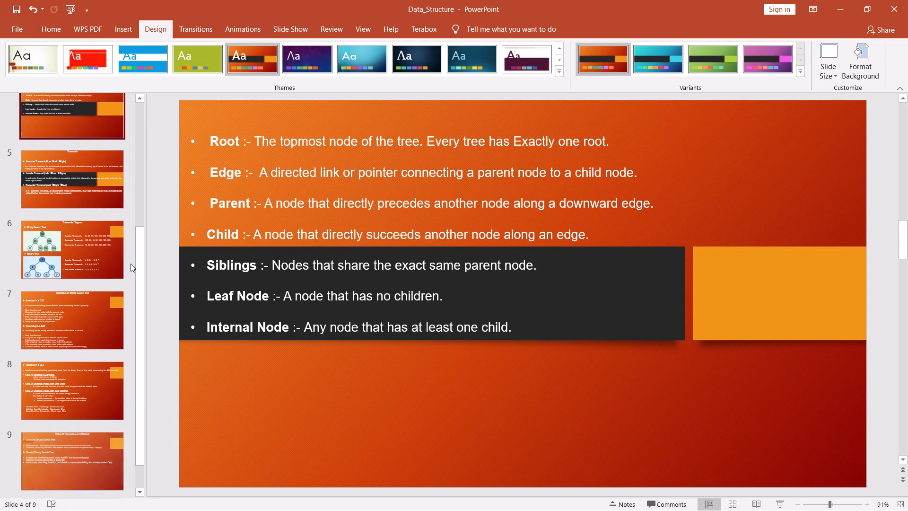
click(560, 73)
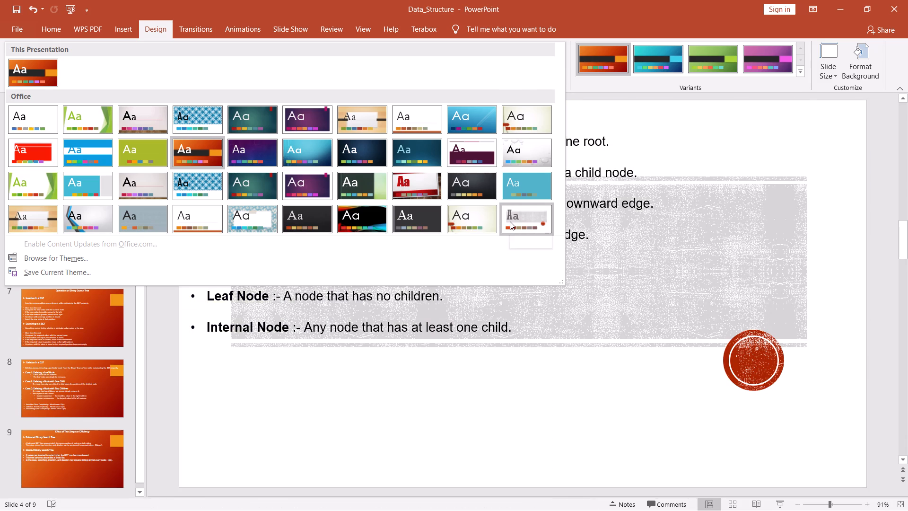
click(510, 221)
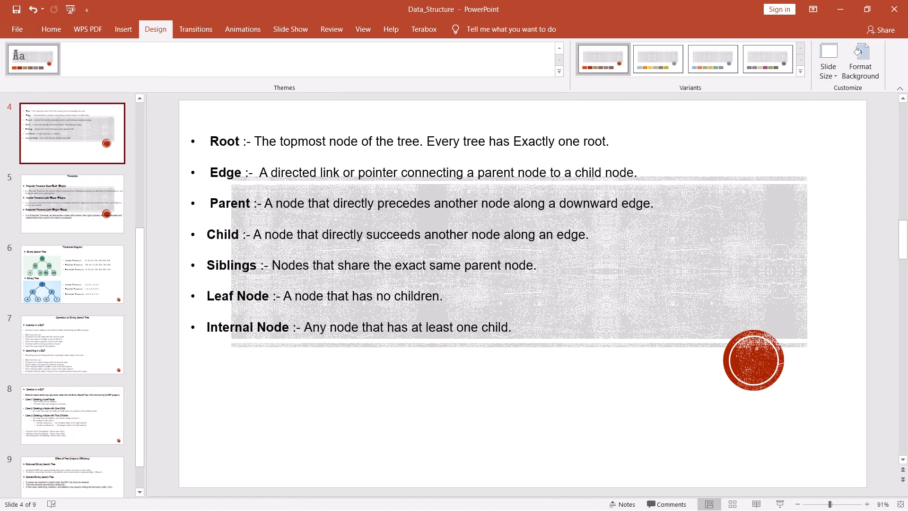
Examine the slides from the opening one through to the last for text readability against the grey texture and red badge.
scroll(47, 149, up, 8)
click(52, 135)
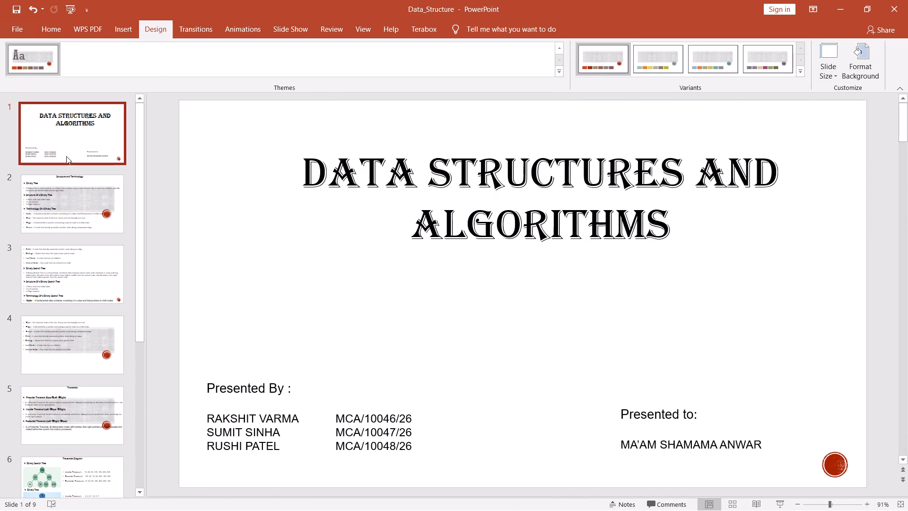
key(Right)
key(Right)
click(75, 195)
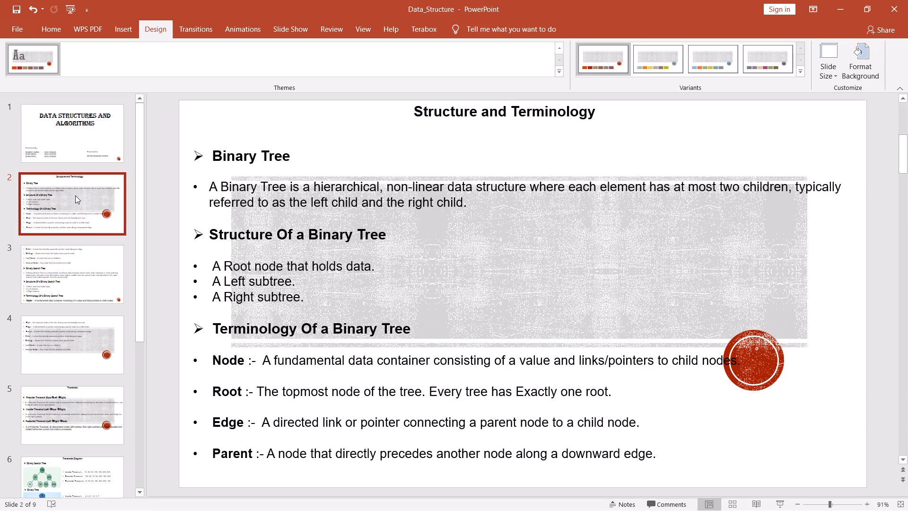
key(Right)
key(Right)
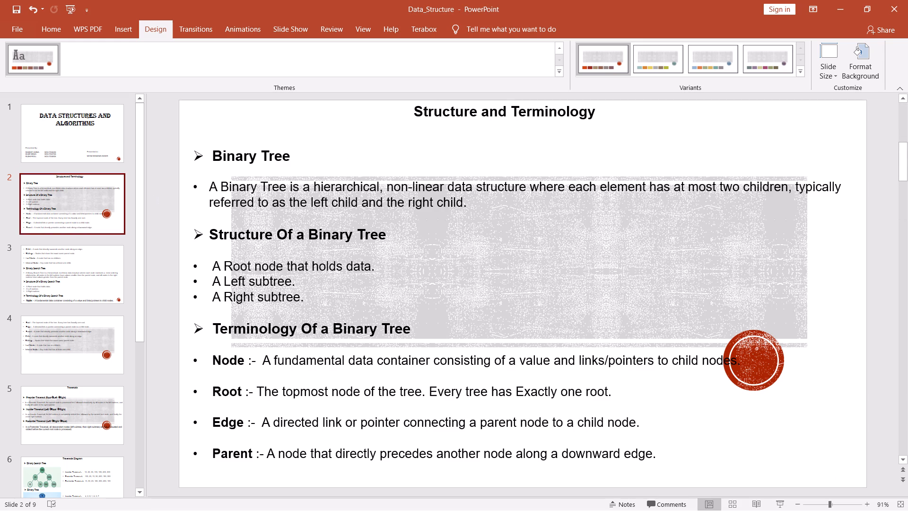
click(176, 113)
key(Right)
key(Right)
key(Right)
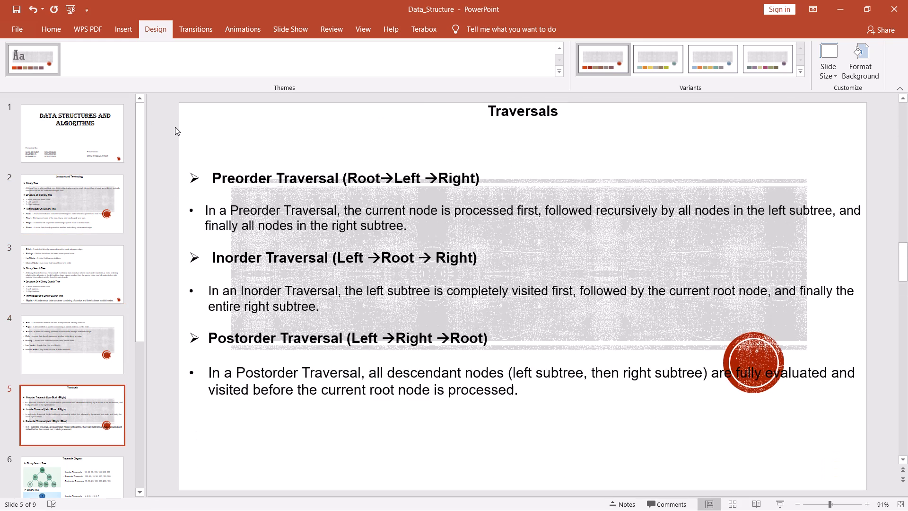
key(Right)
key(Right)
key(Right)
key(Right)
key(Right)
key(Right)
Go back through the slides from the last one to the opening slide to recheck the grey-textured theme.
key(Left)
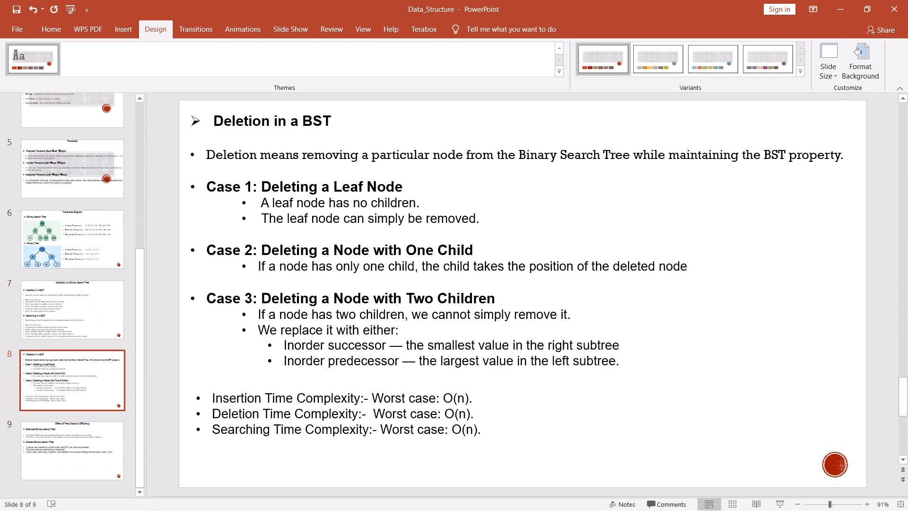
key(Left)
key(Left)
key(Left)
key(Left)
key(Left)
key(Left)
key(Left)
key(Left)
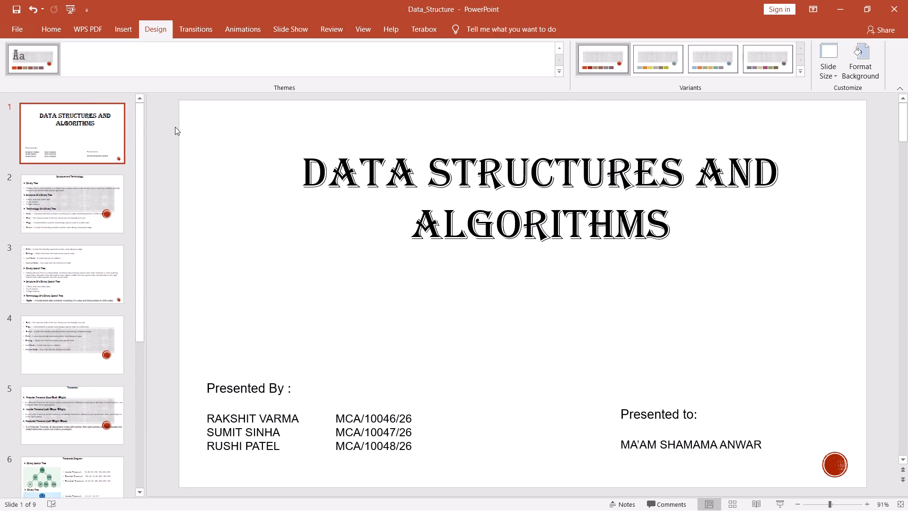
key(Left)
Apply the white theme with overlapping green angular shapes along the slide edges to the presentation.
click(560, 71)
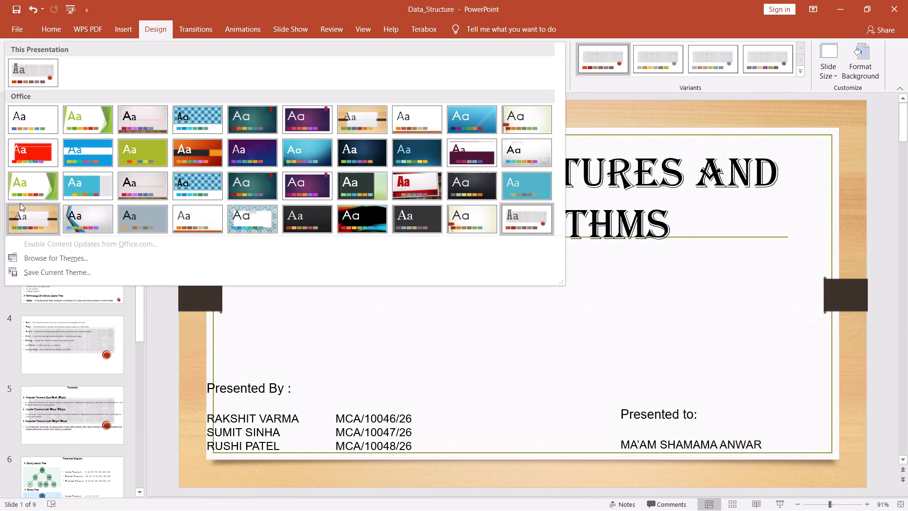
click(23, 188)
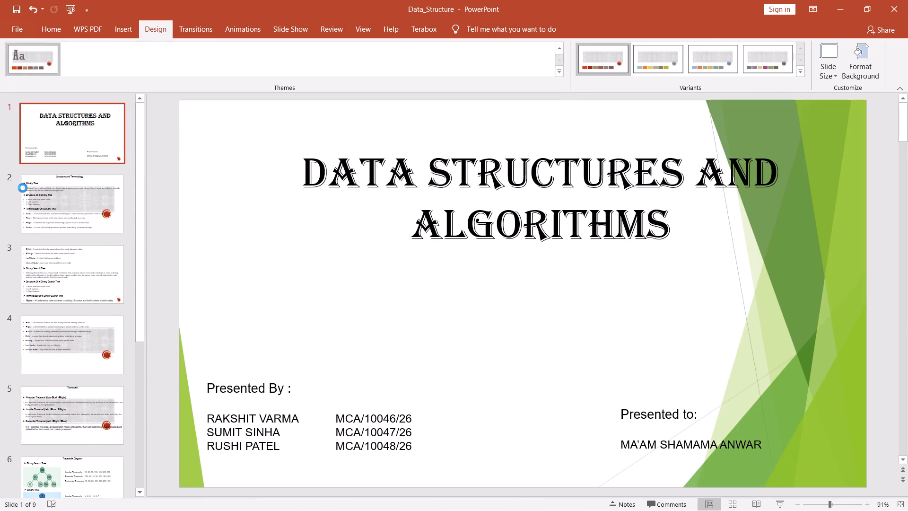
Examine slide 7, Operation on Binary Search Tree, and the other slide thumbnails for readability in the green angular theme.
scroll(61, 306, down, 9)
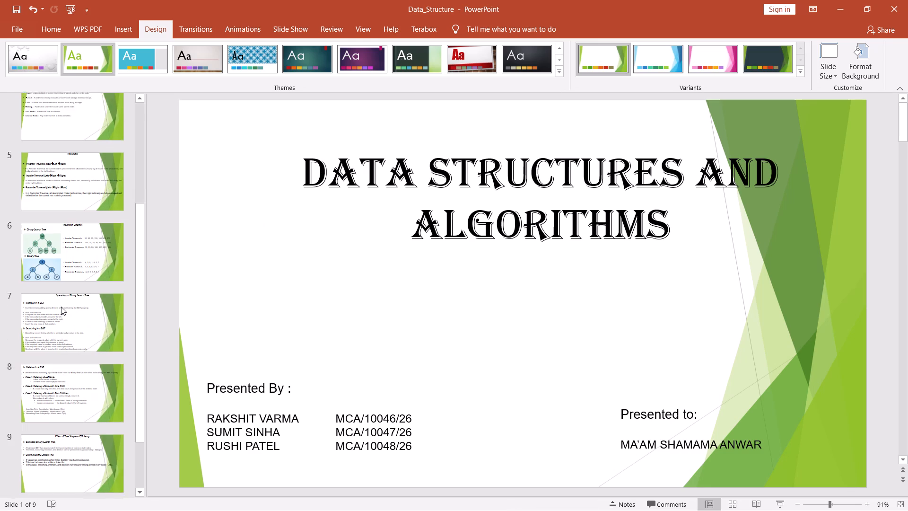
click(61, 307)
scroll(61, 307, down, 5)
scroll(61, 307, up, 7)
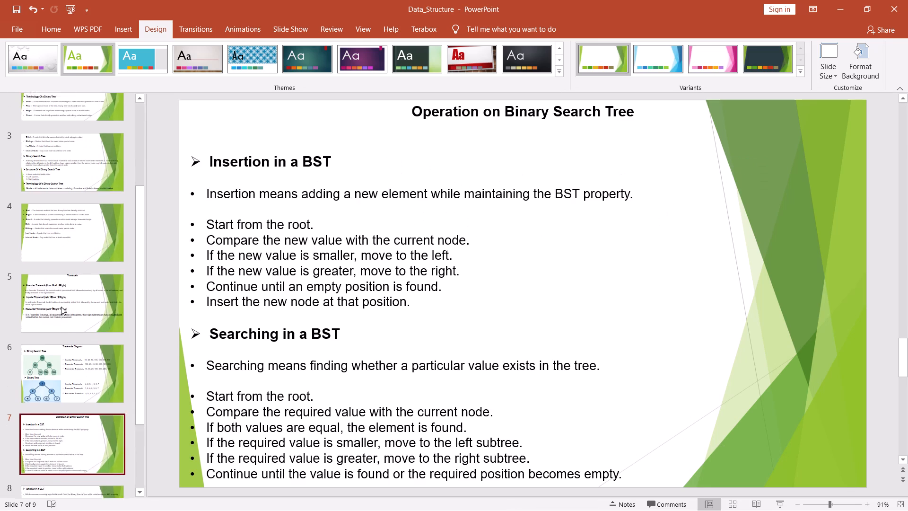
Examine the slides from the opening one through to the last for text readability over the green angular shapes.
scroll(61, 307, up, 2)
scroll(65, 218, up, 4)
click(69, 126)
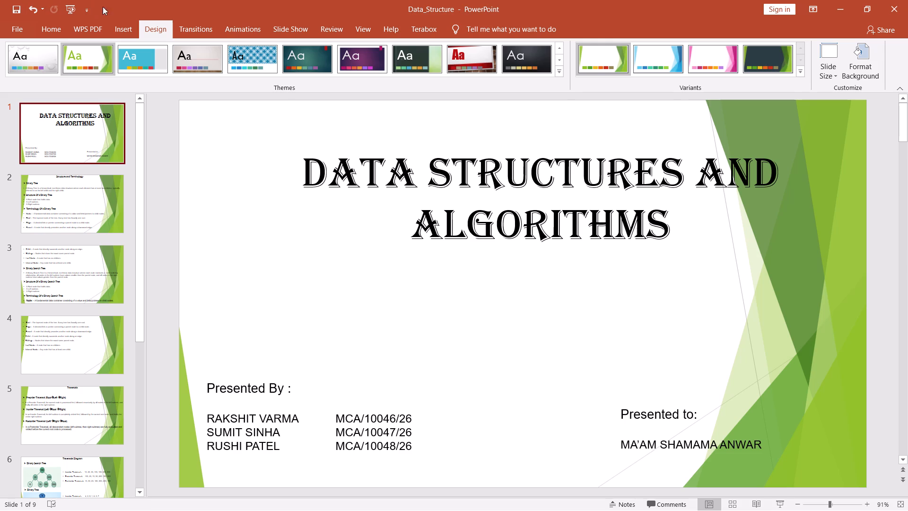
key(Right)
click(39, 200)
key(Right)
key(Right)
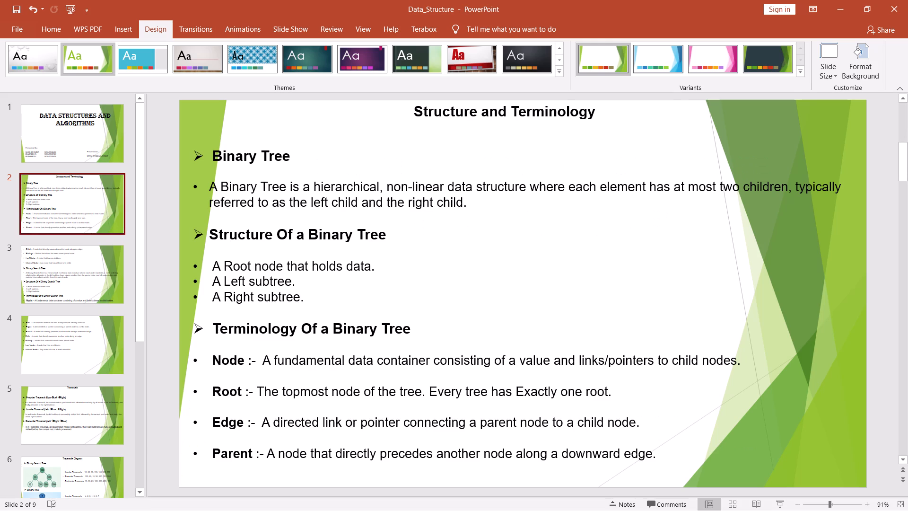
click(165, 178)
key(Right)
key(Right)
key(Right)
key(Right)
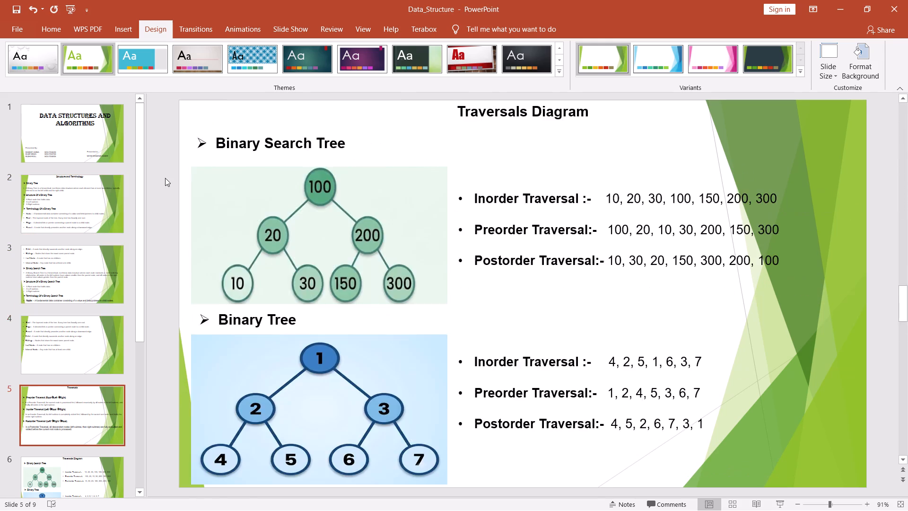
key(Right)
key(Right)
key(Right)
key(Right)
Go back through the slides from the last one to the opening slide to recheck the green angular theme.
key(Left)
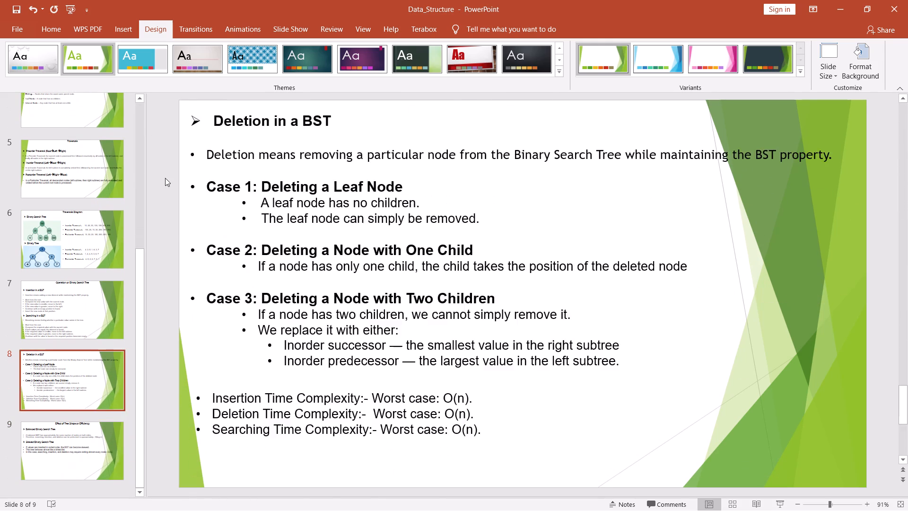
key(Left)
key(Left)
key(Left)
key(Left)
key(Left)
key(Left)
key(Left)
key(Left)
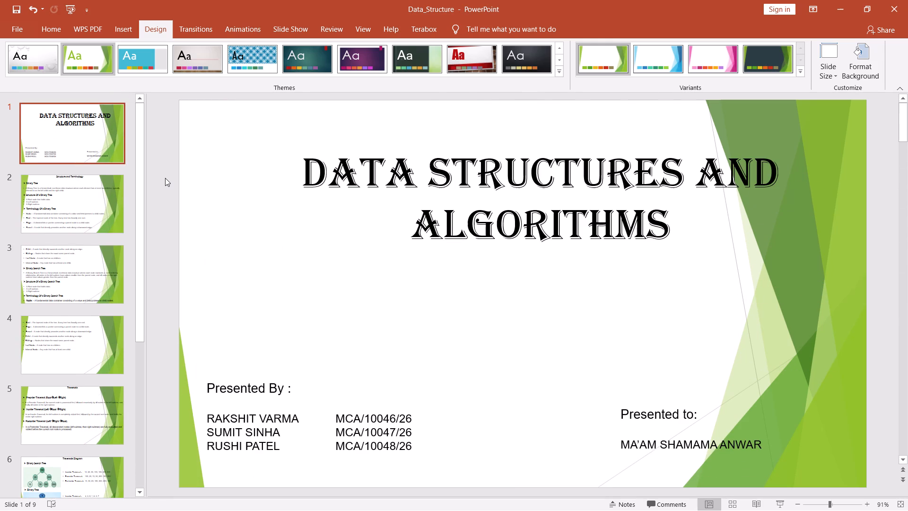
key(Left)
Save the Data_Structure presentation with the green angular theme applied.
key(ctrl+s)
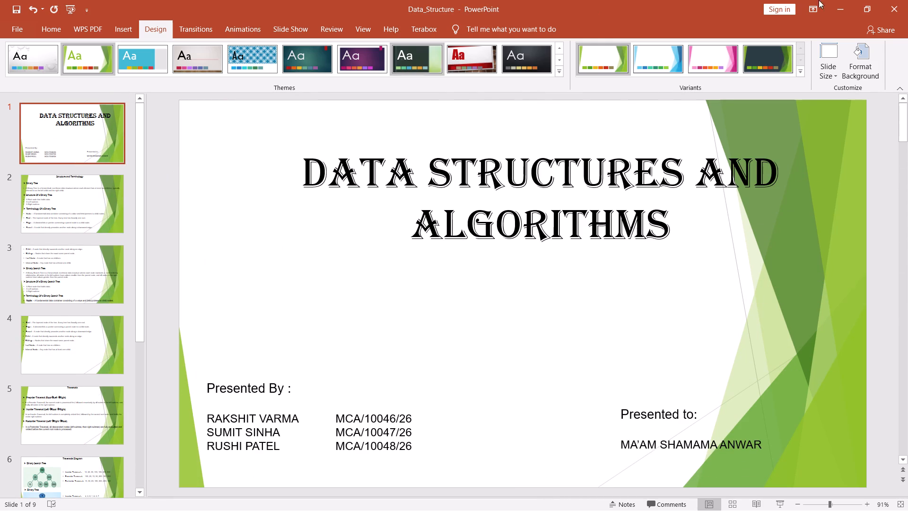
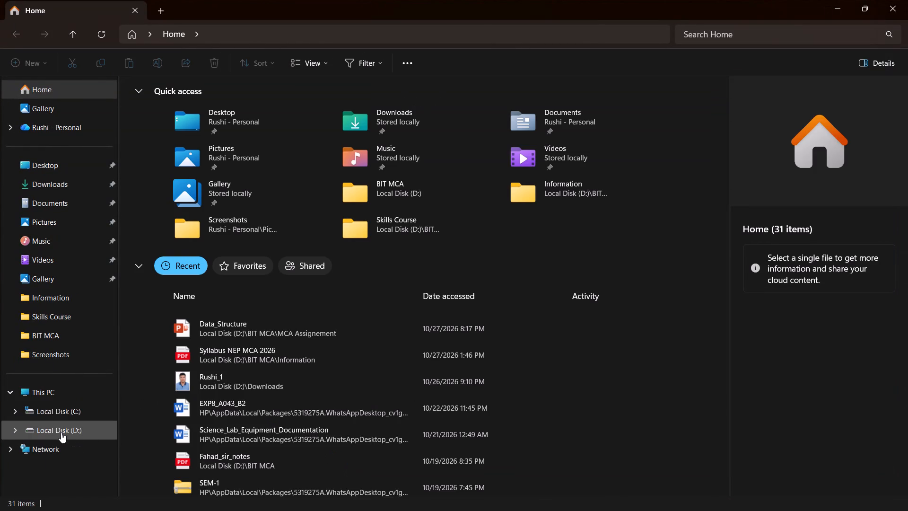
Open the recent Data_Structure presentation from the MCA Assignement folder using File Explorer.
double_click(259, 335)
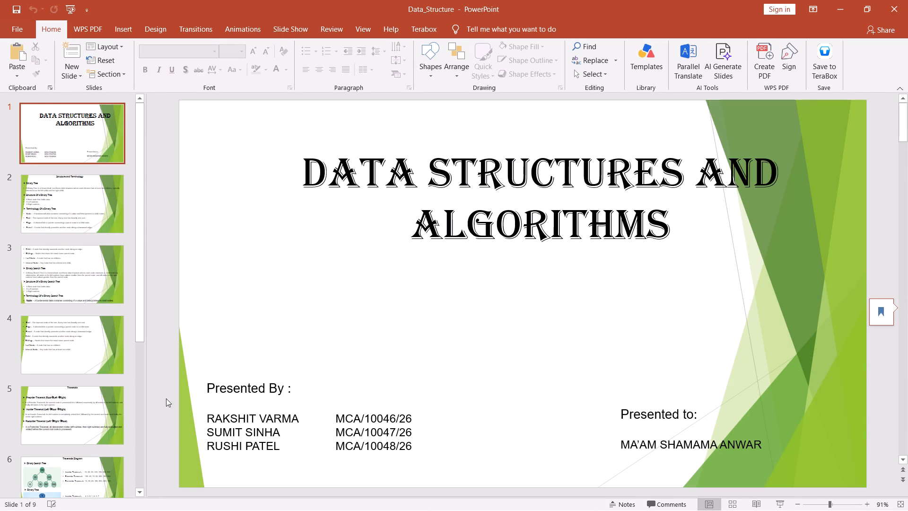
Check slide 8, Deletion in a BST, in the green angular theme and close the Data_Structure presentation.
scroll(87, 428, down, 8)
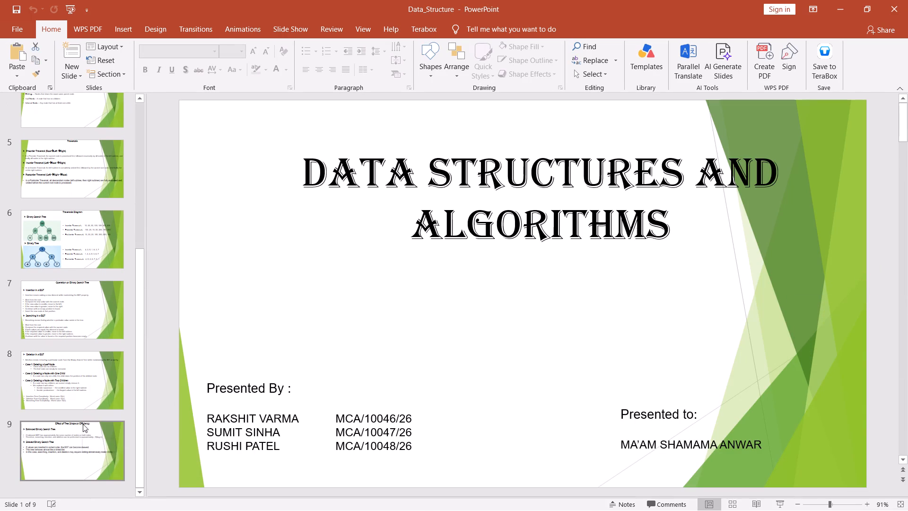
click(79, 381)
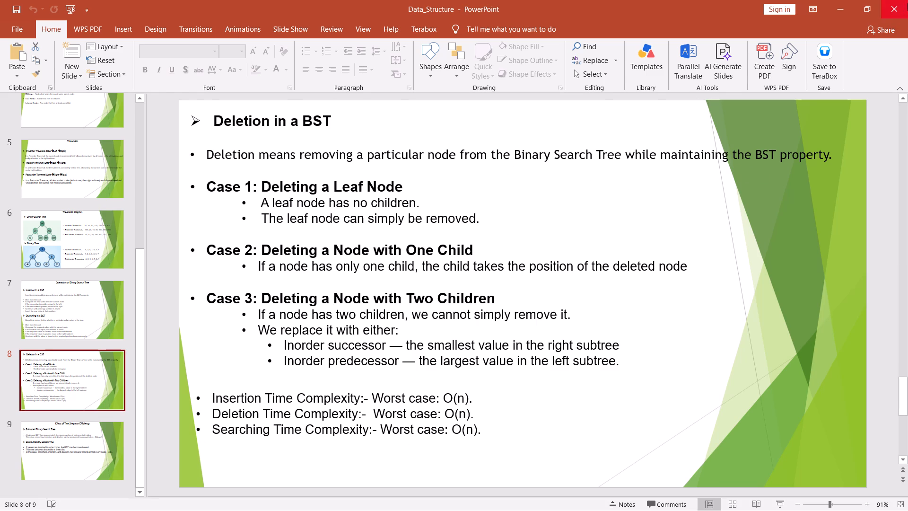
click(907, 3)
In File Explorer, open the MCA Assignement folder inside the BIT MCA folder.
right_click(242, 330)
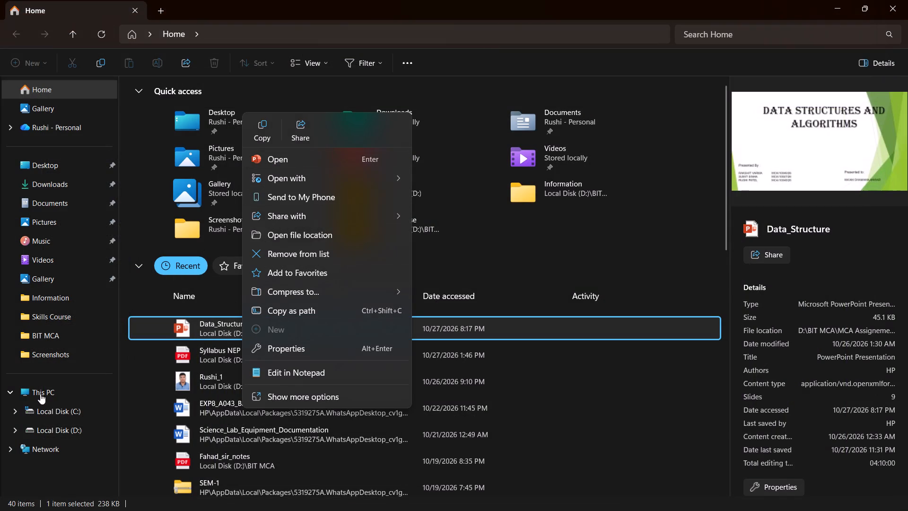
click(55, 339)
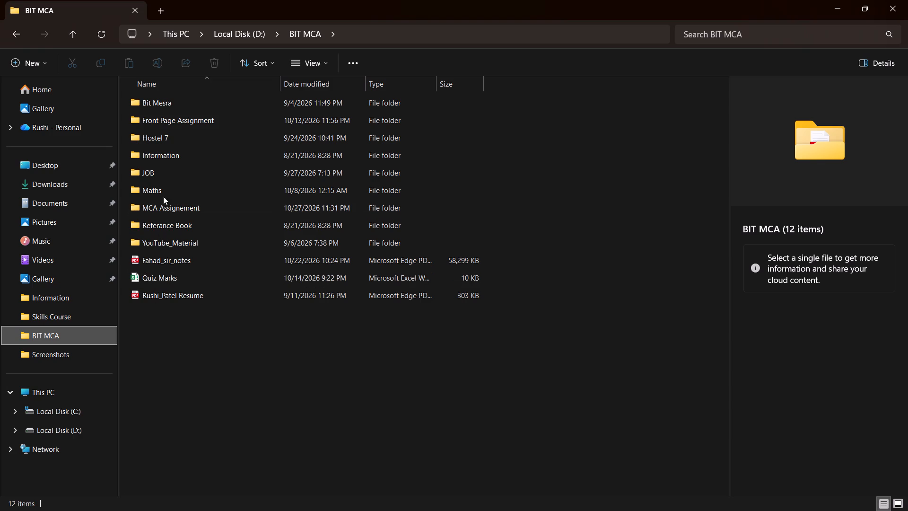
double_click(159, 210)
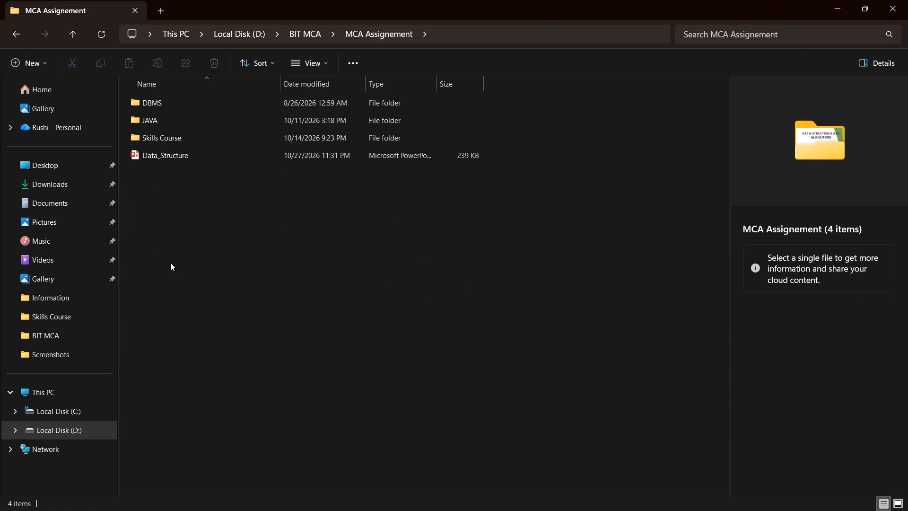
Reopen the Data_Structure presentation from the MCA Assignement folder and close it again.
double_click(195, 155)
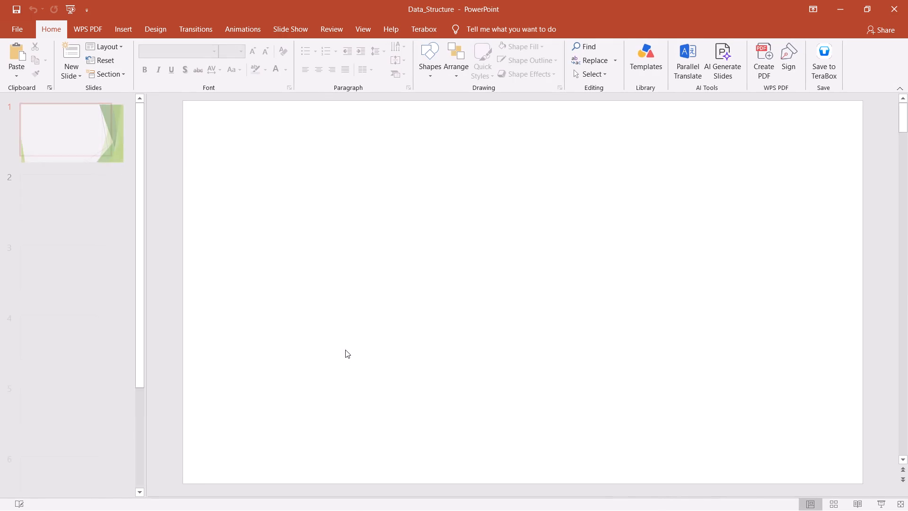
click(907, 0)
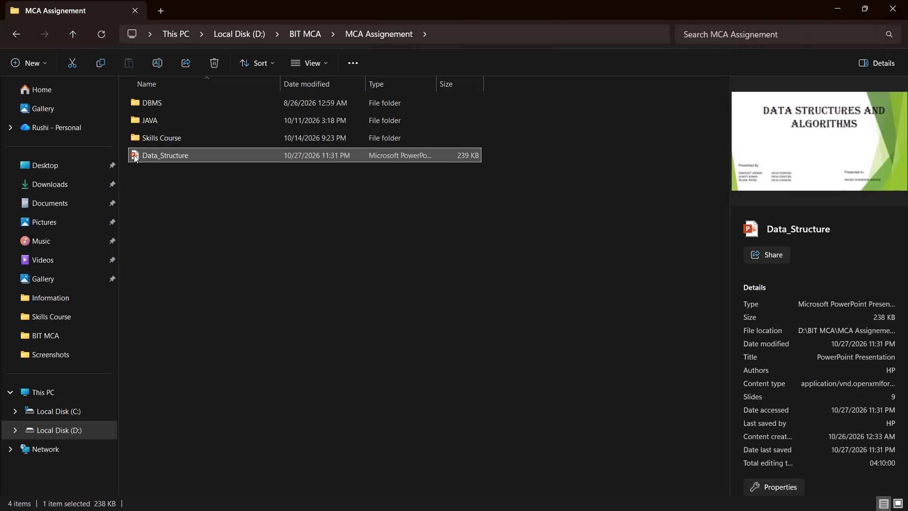
Rename the Data_Structure presentation file in the MCA Assignement folder, beginning the new name with "Data".
right_click(156, 155)
click(250, 173)
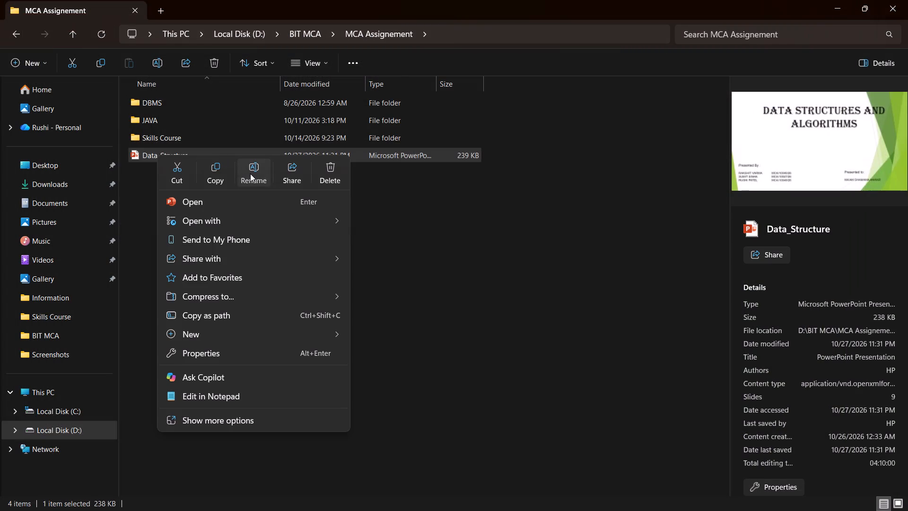
key(BackSpace)
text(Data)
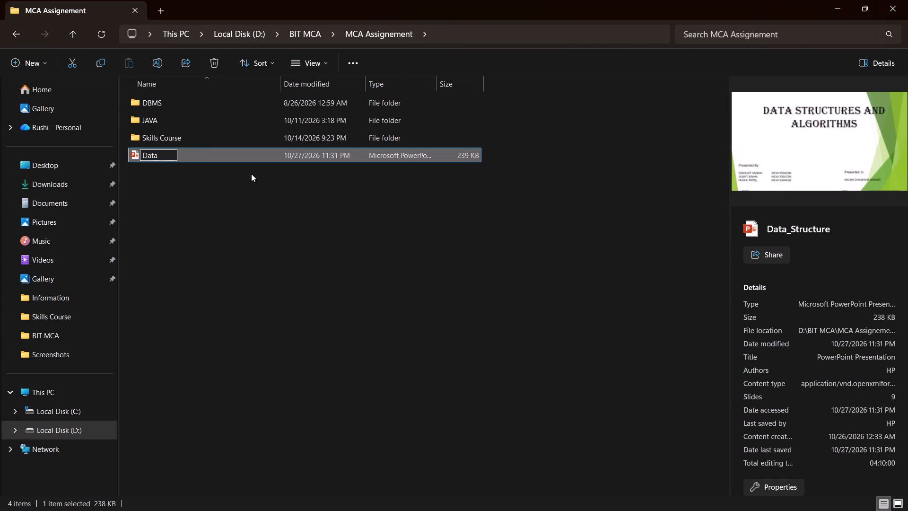
Complete the presentation's new file name as Data_Structure_Assignment.
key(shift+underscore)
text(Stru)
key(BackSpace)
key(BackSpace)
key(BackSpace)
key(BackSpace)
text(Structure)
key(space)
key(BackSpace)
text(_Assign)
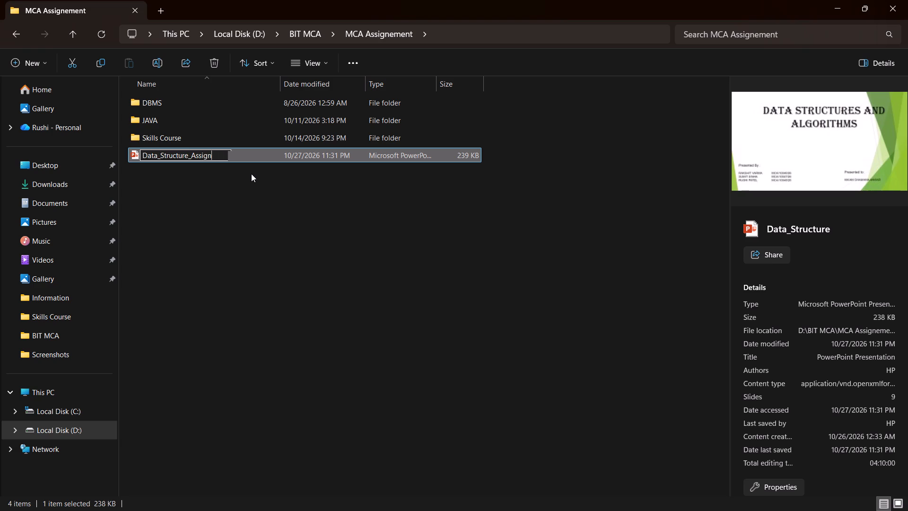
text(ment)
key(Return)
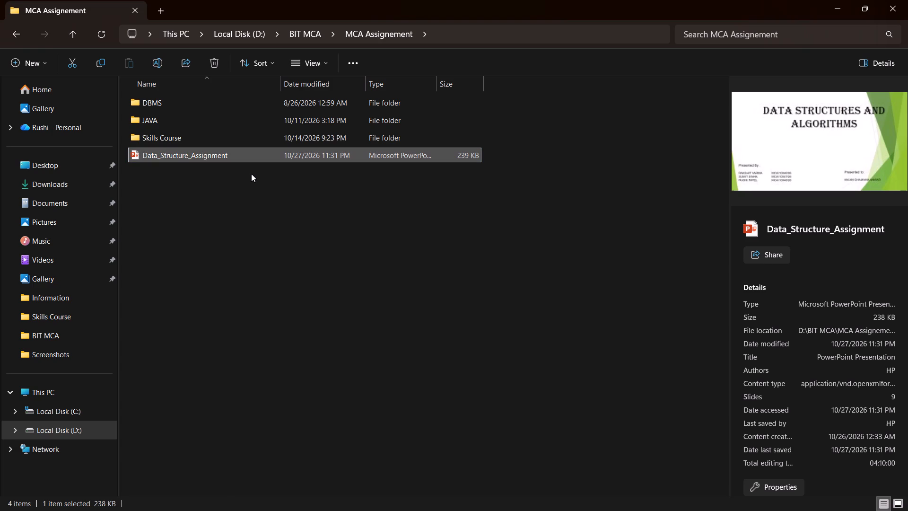
Copy the Data_Structure_Assignment presentation file and close the File Explorer window.
scroll(251, 174, down, 1)
click(252, 178)
click(238, 154)
right_click(238, 154)
click(312, 166)
click(792, 11)
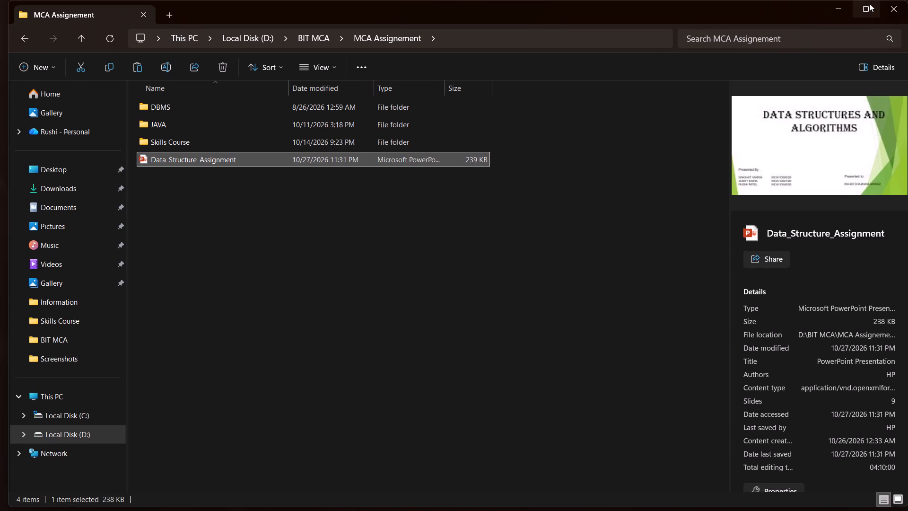